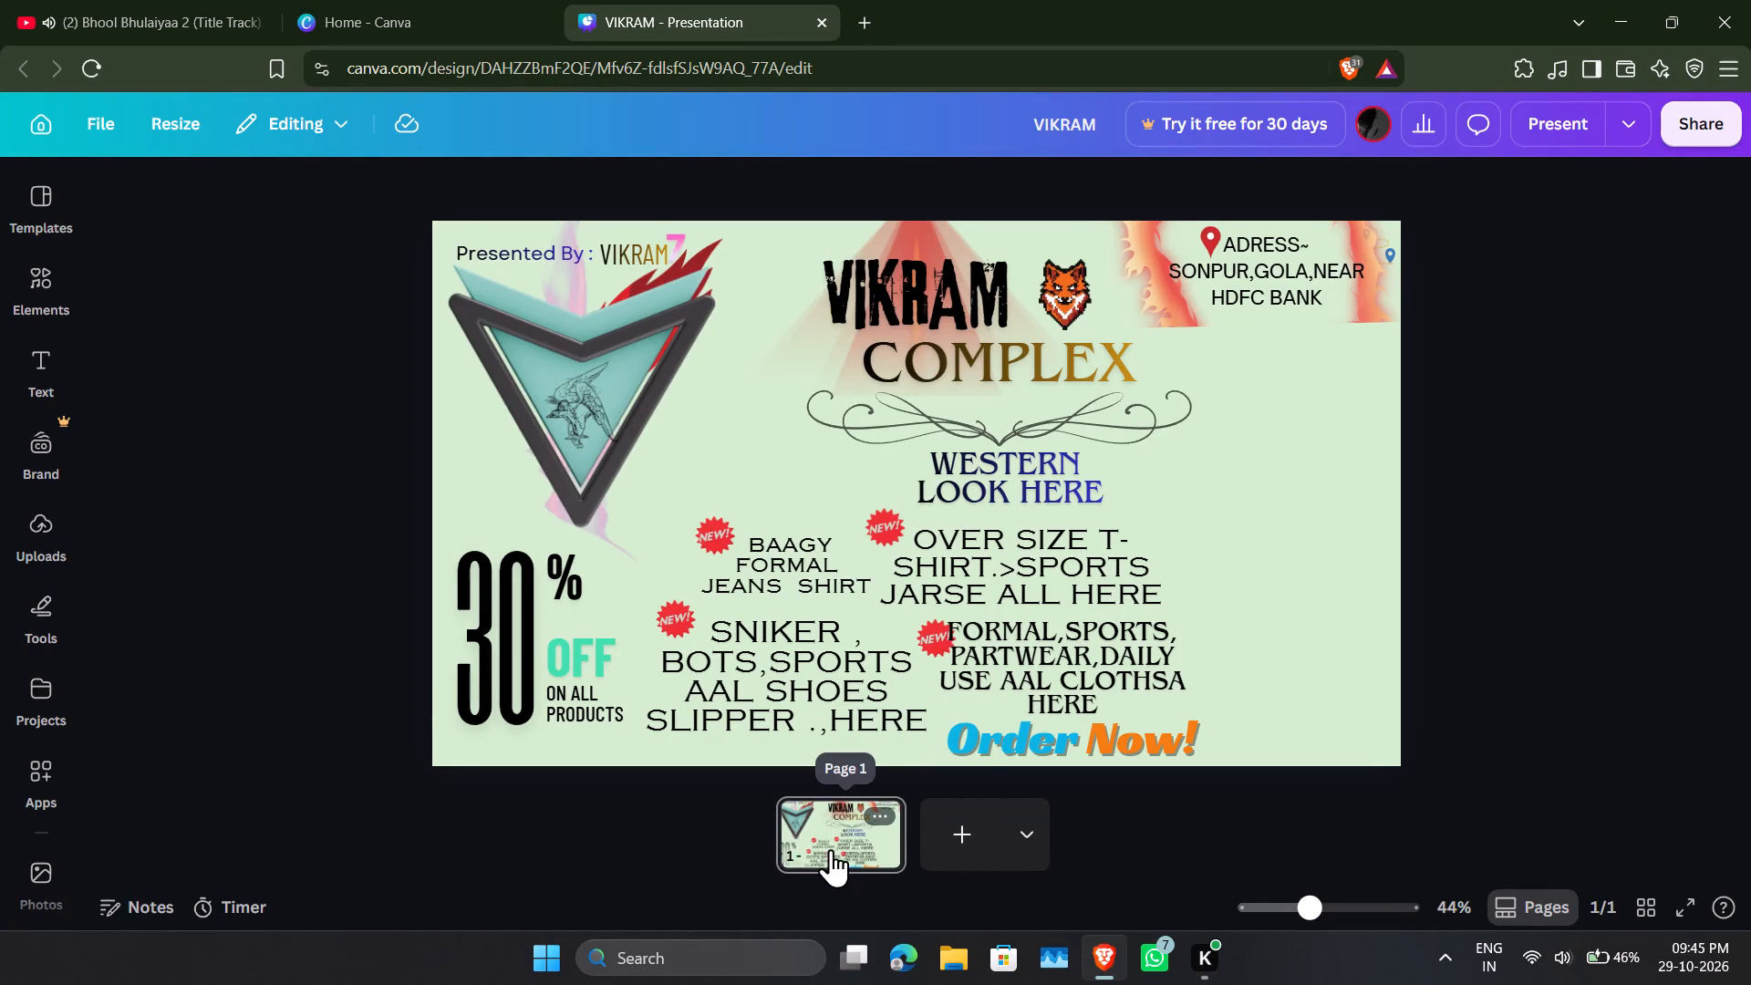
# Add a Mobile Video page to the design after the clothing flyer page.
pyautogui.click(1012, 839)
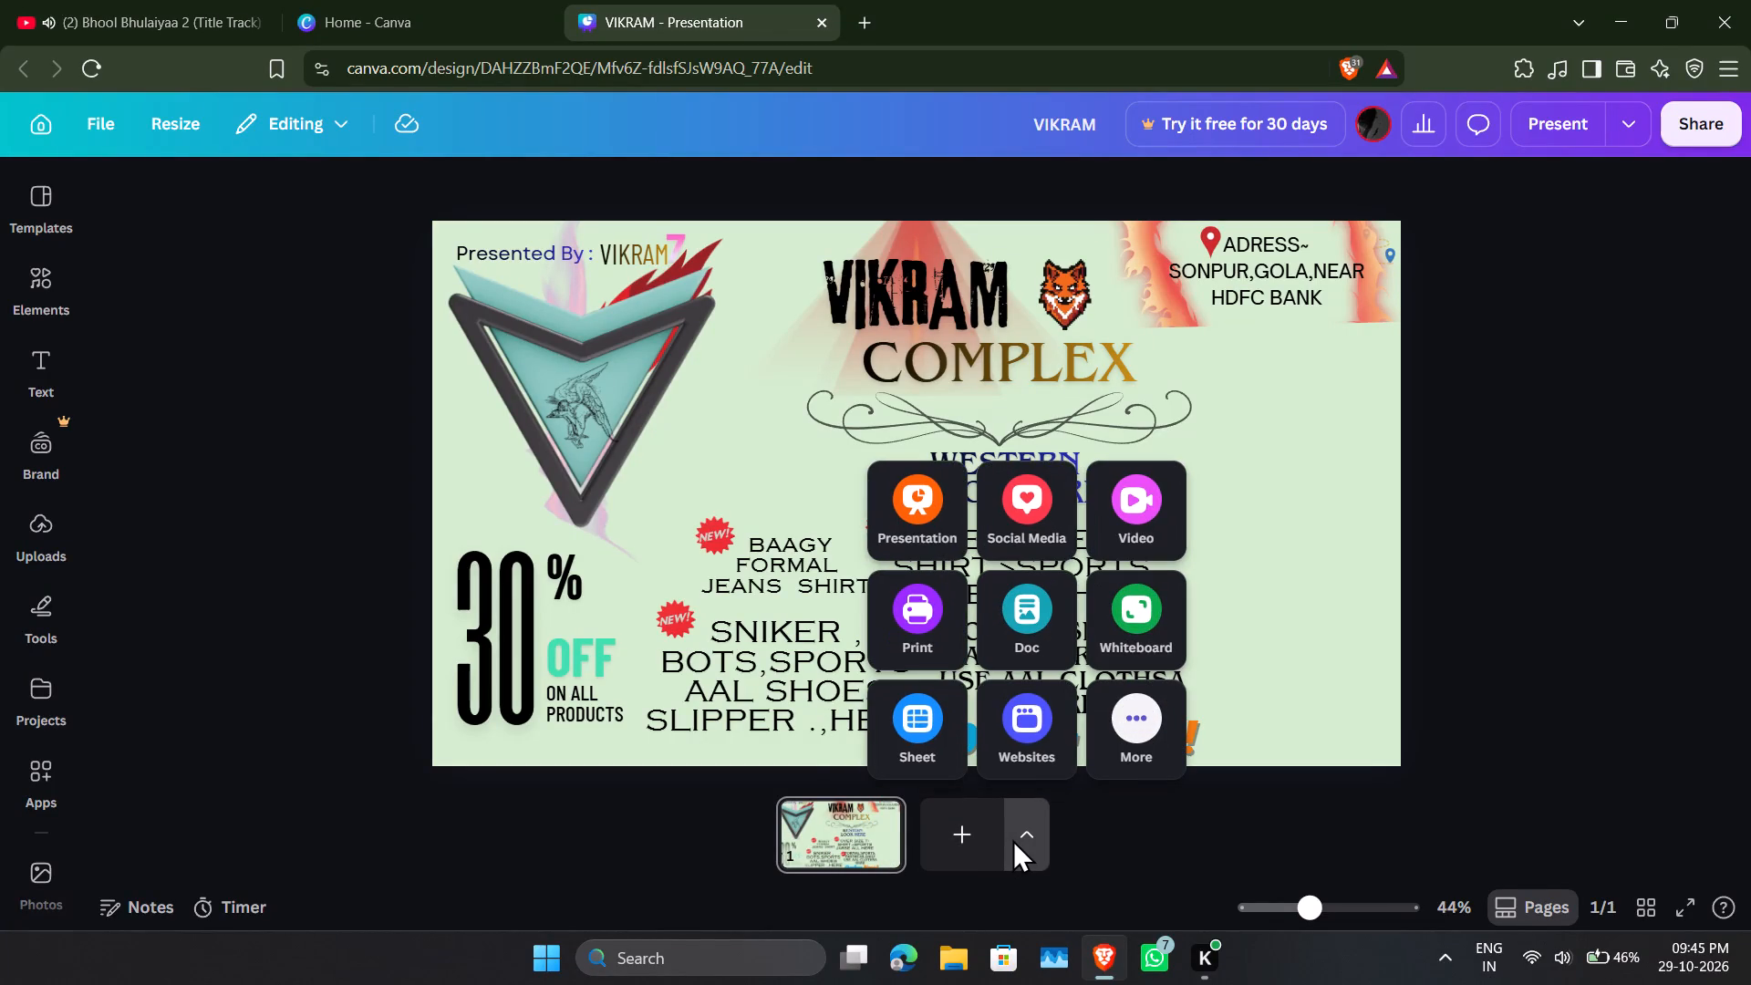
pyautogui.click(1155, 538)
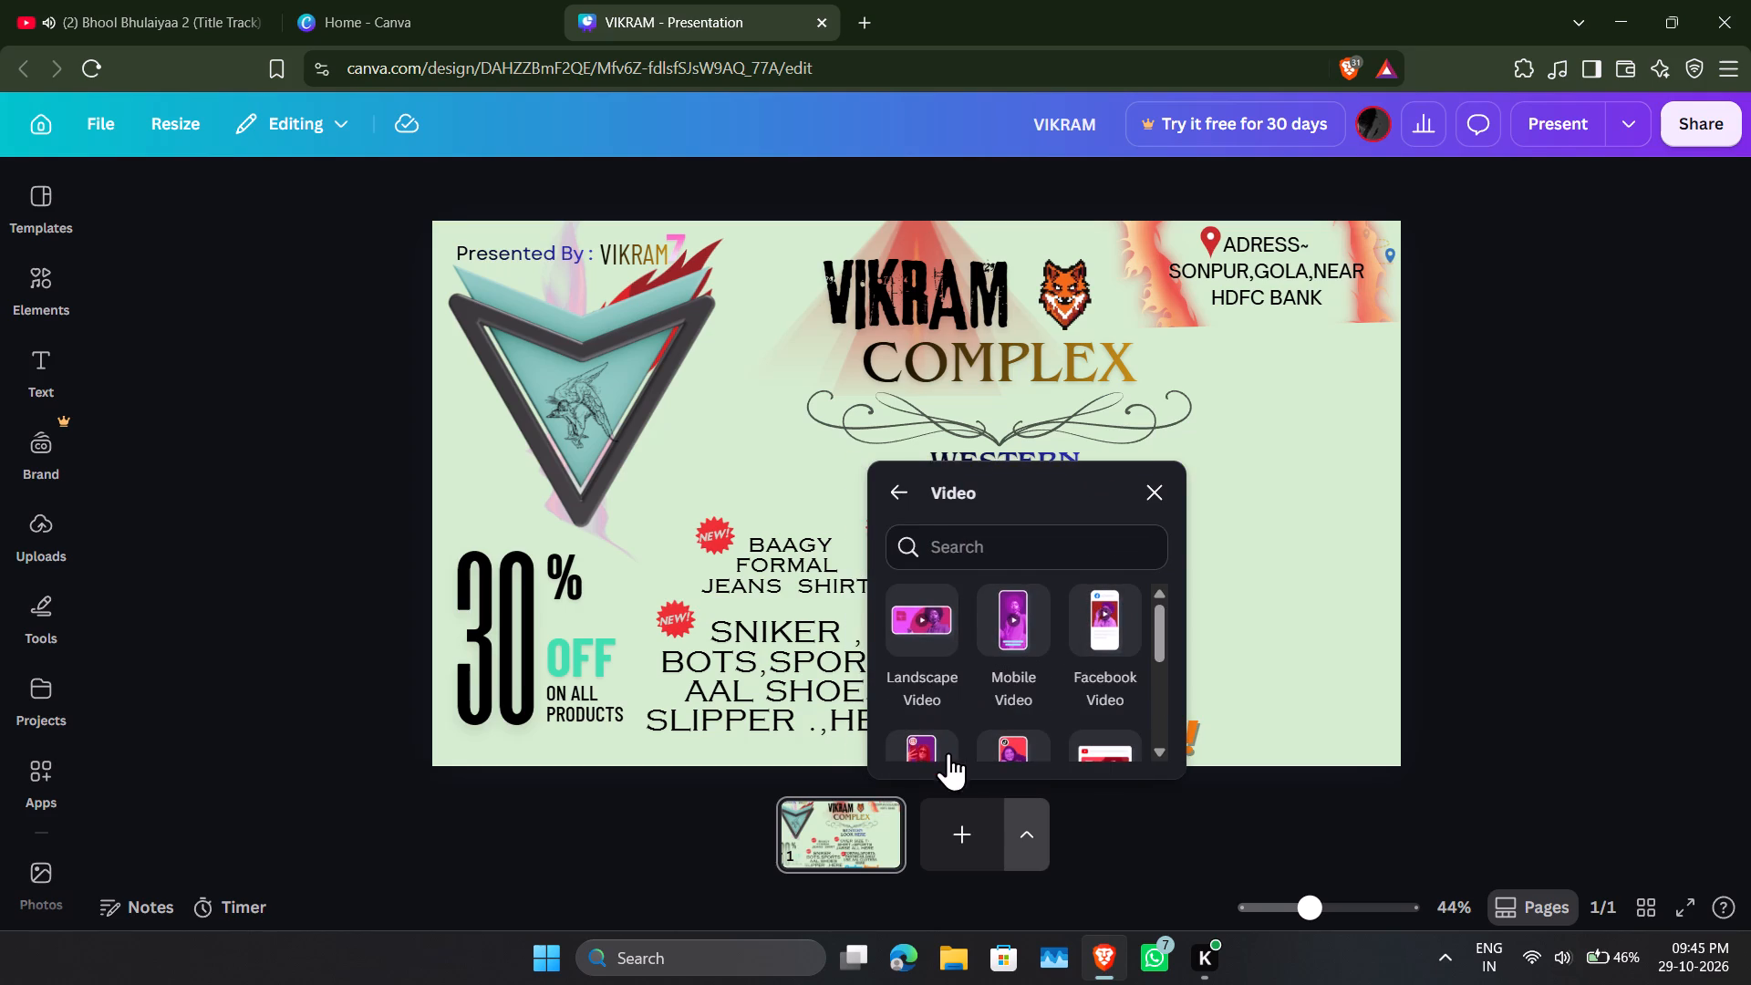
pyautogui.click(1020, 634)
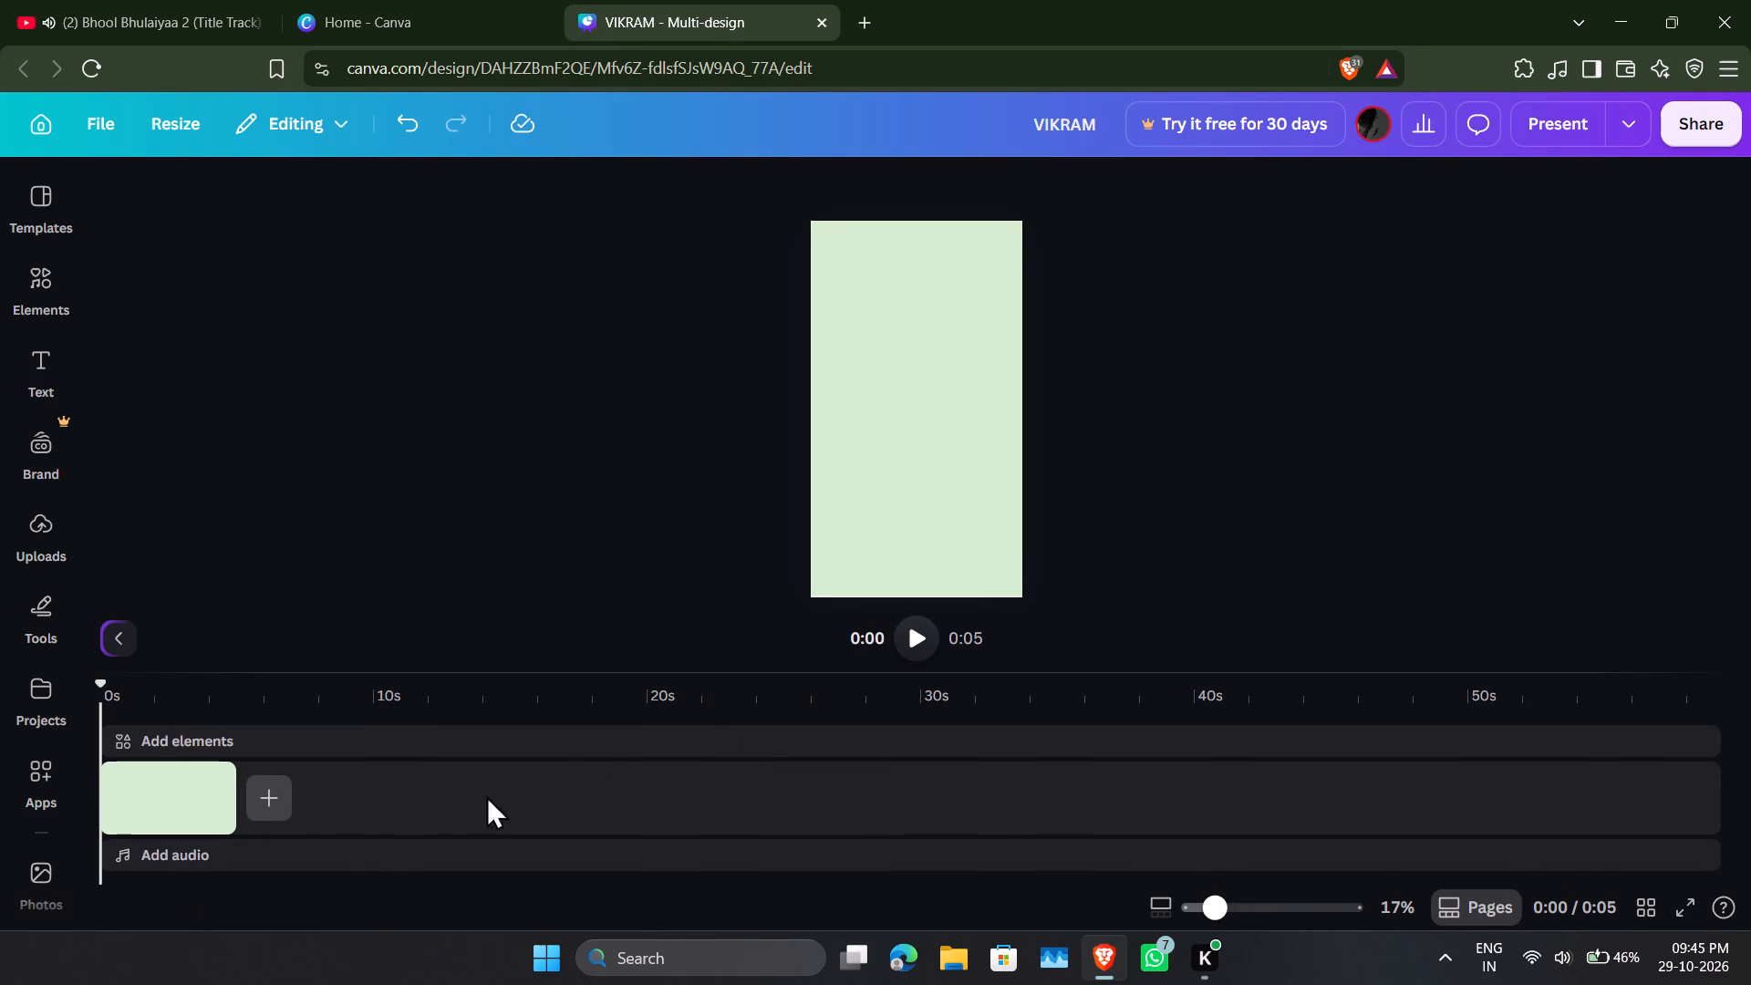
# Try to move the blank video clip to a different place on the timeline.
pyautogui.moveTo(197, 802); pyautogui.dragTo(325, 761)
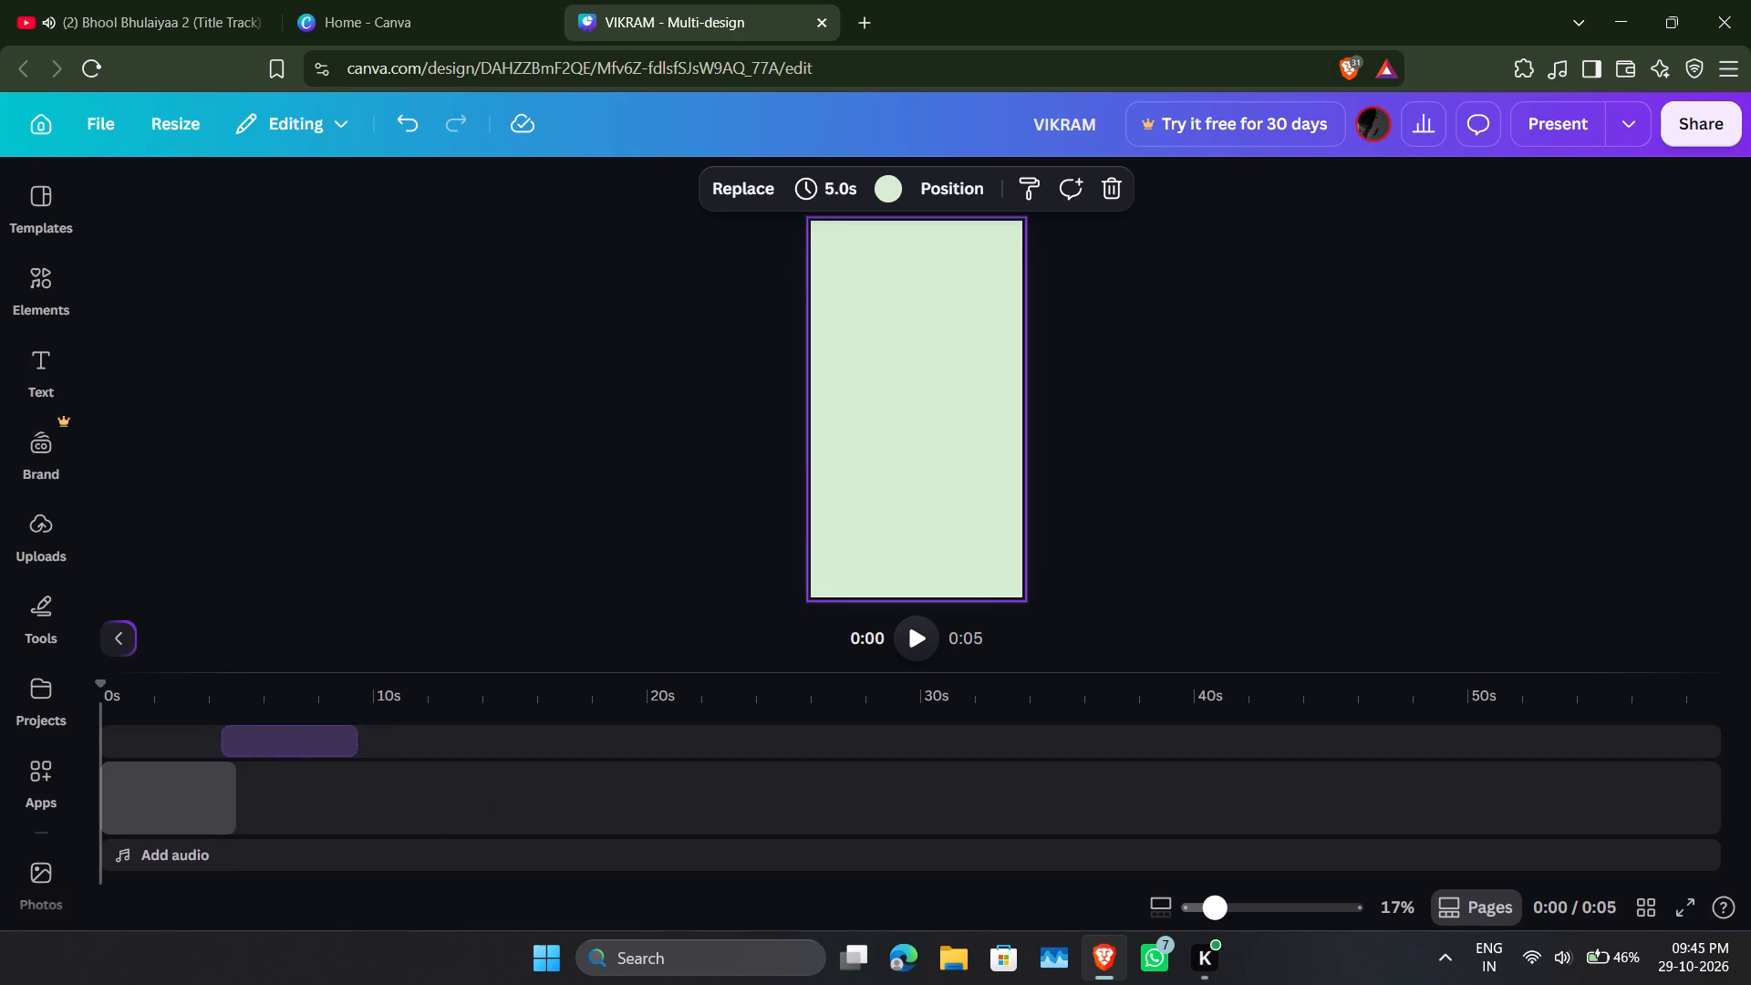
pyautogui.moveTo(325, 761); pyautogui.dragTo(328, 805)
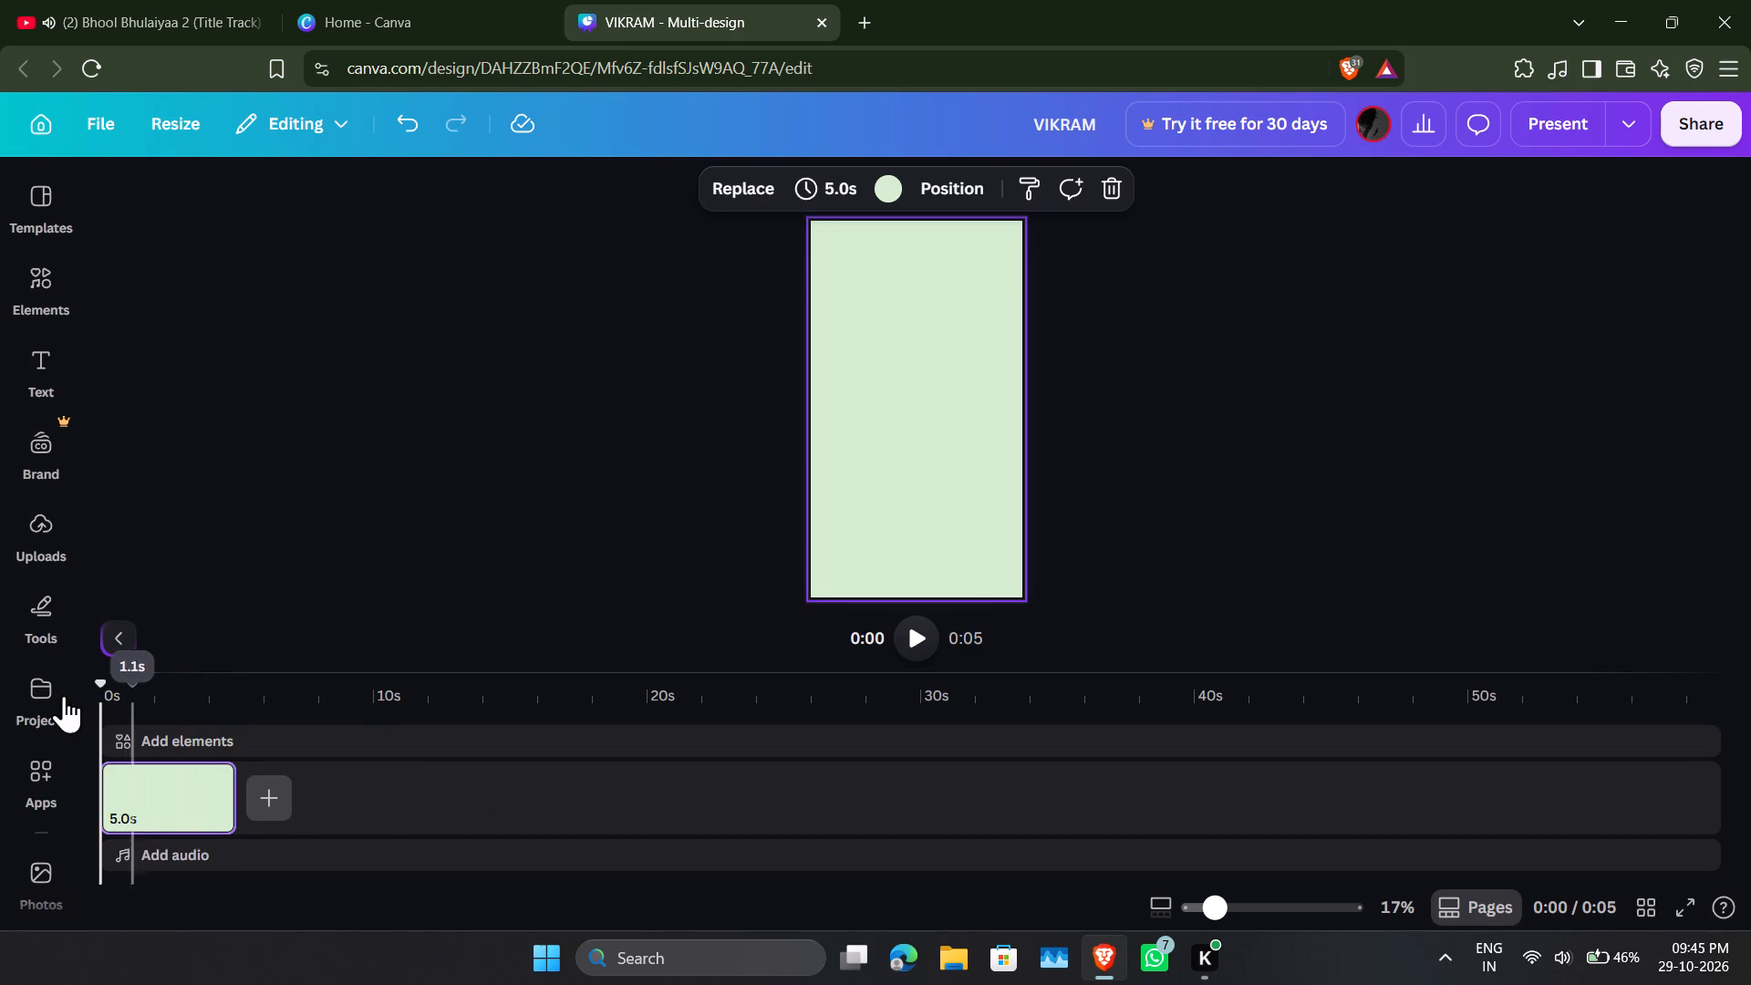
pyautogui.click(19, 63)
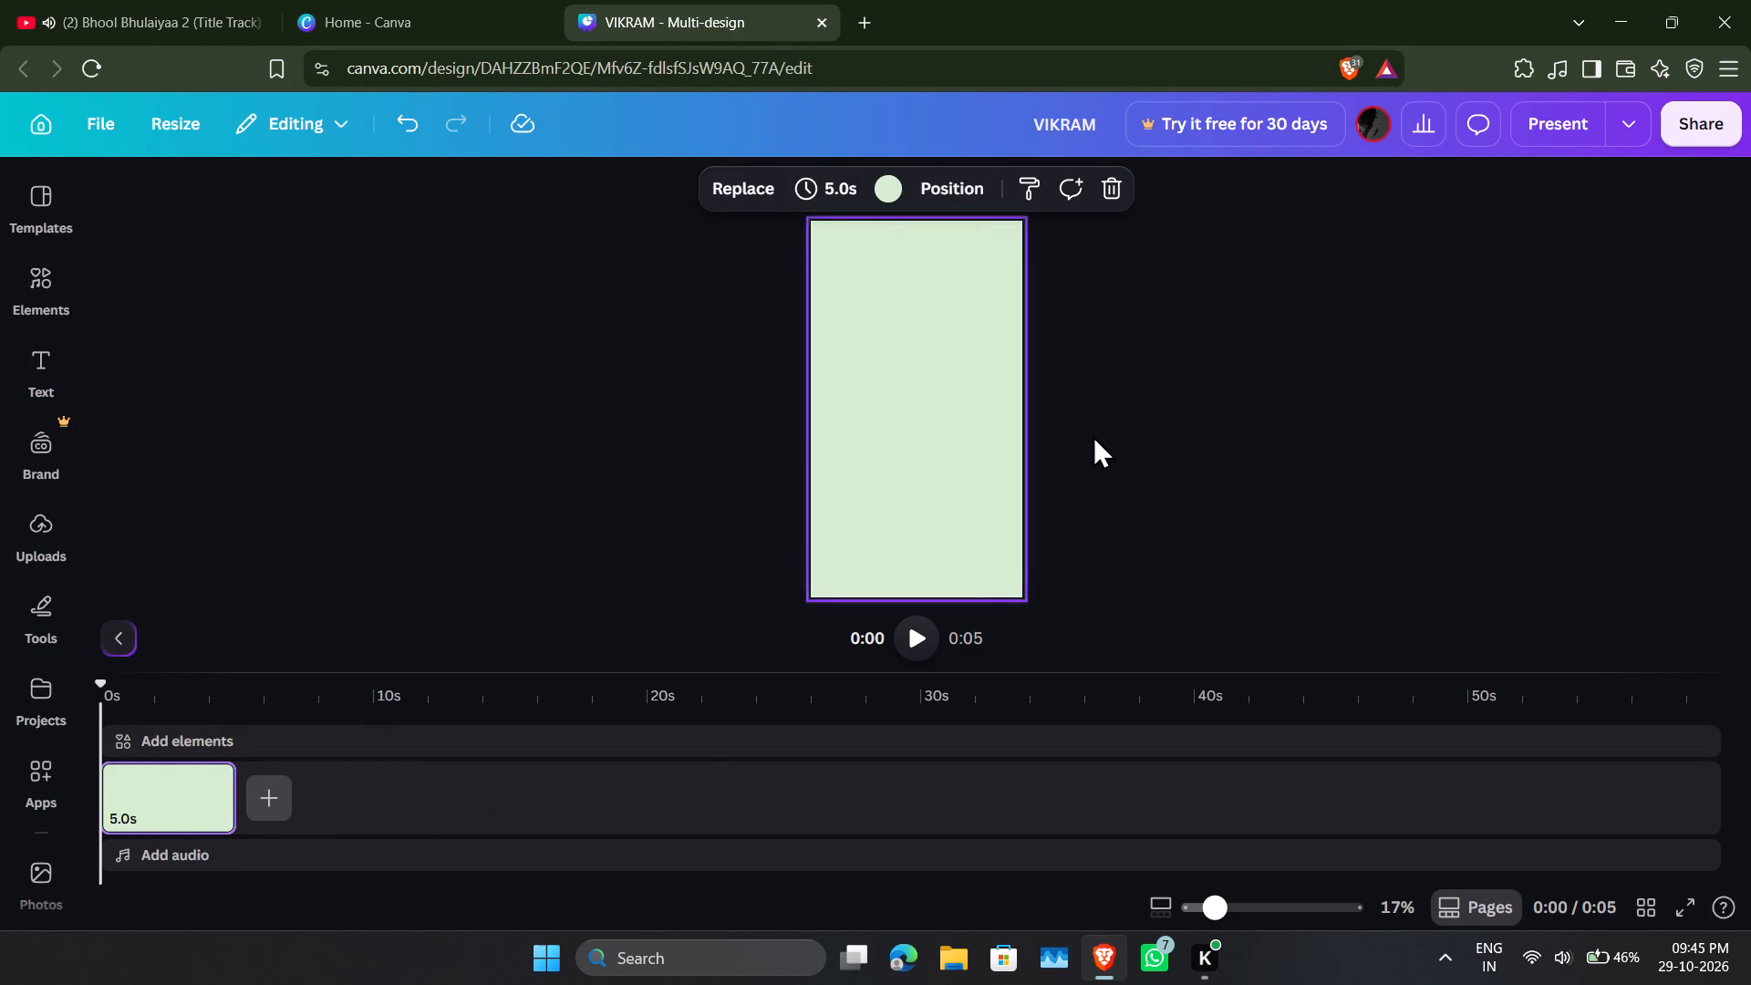
# Return to the blank video page and preview its playback.
pyautogui.scroll(2, 1072, 439)
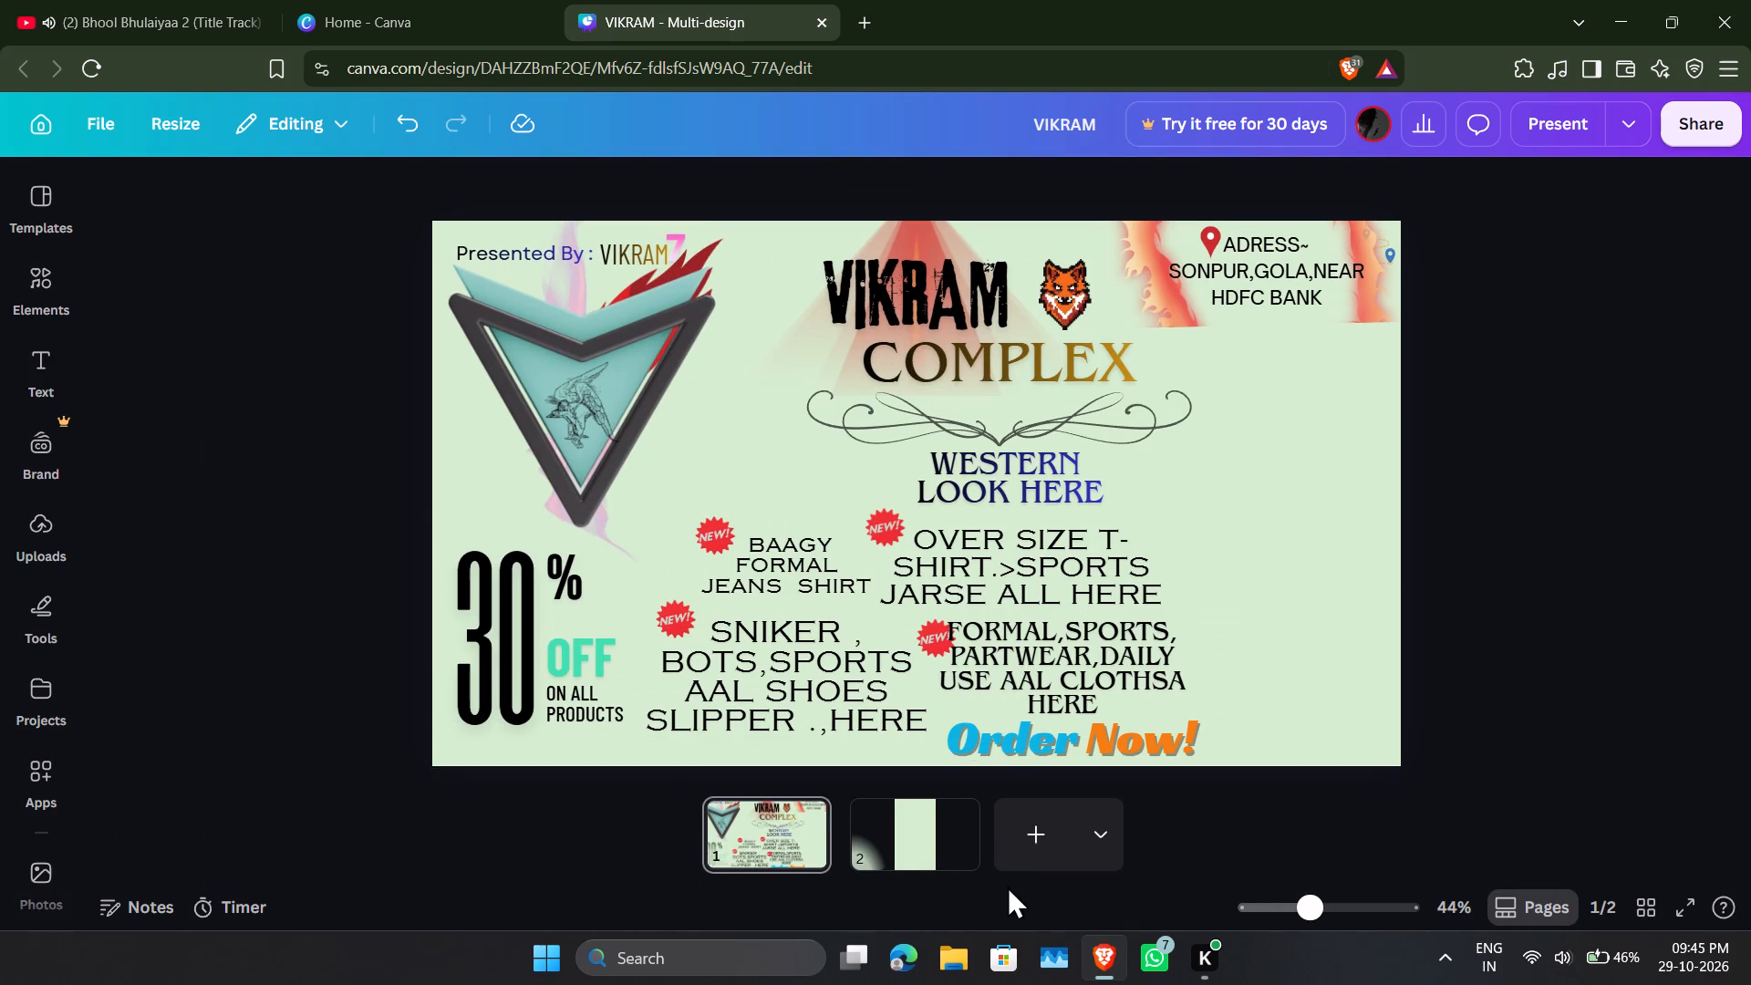
pyautogui.click(906, 849)
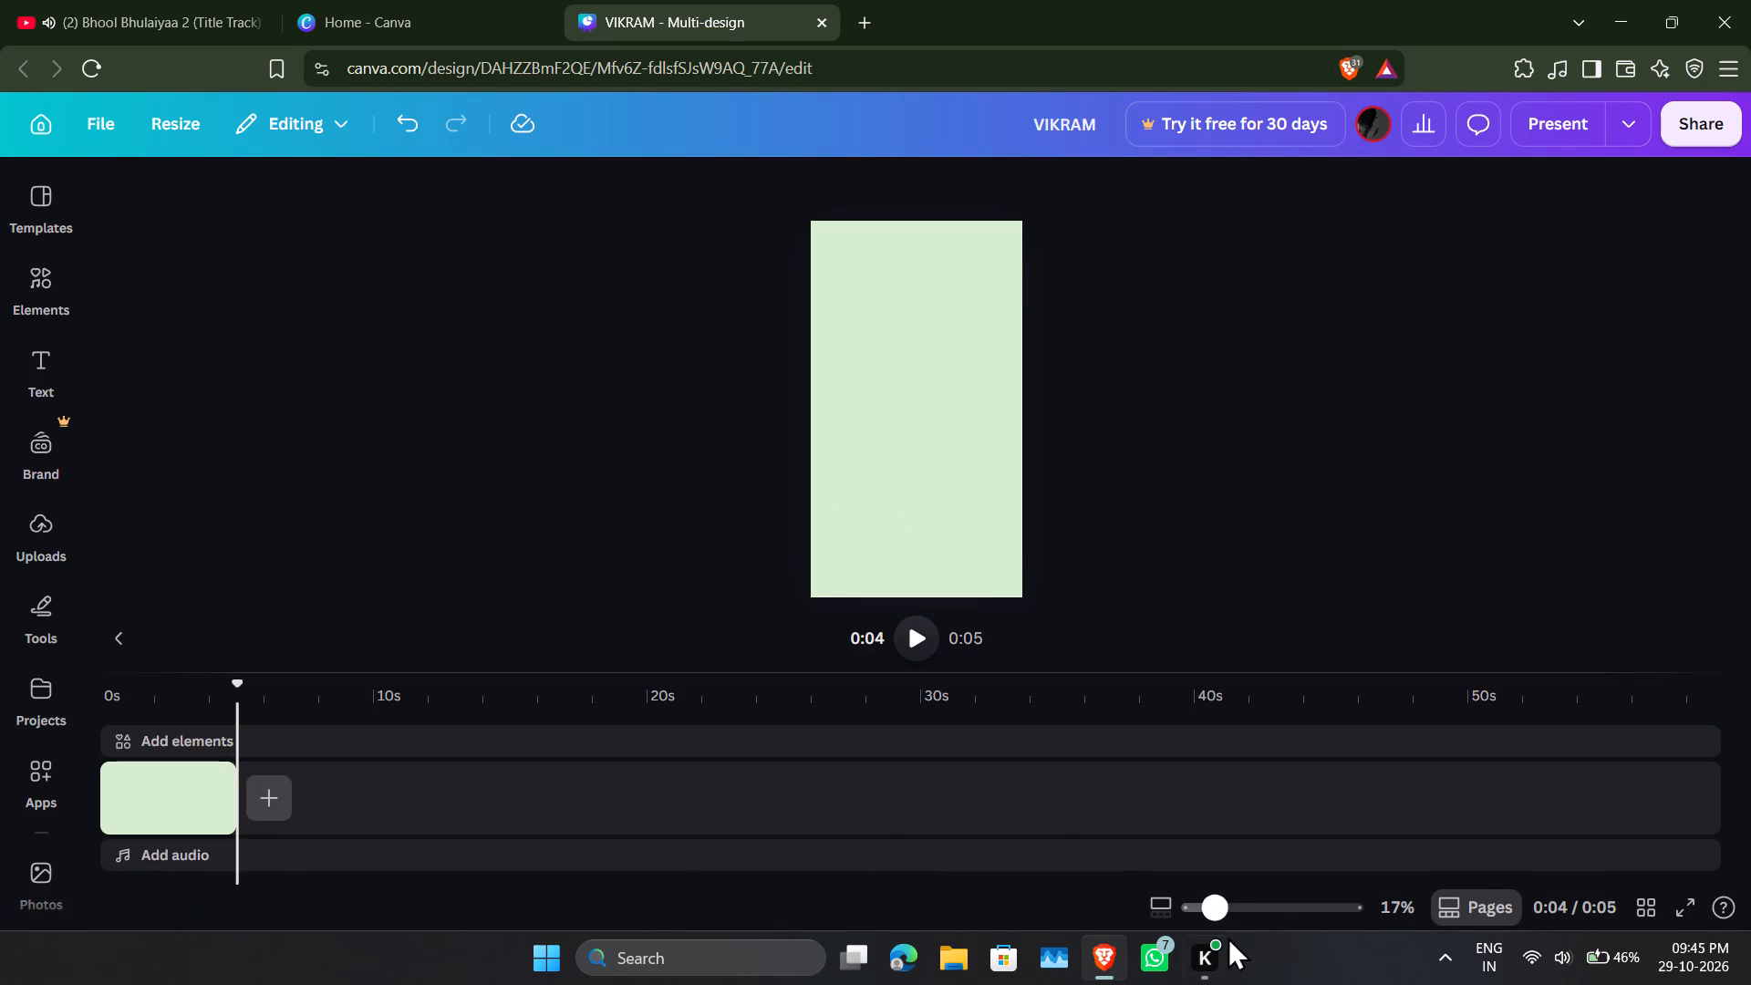
pyautogui.click(917, 629)
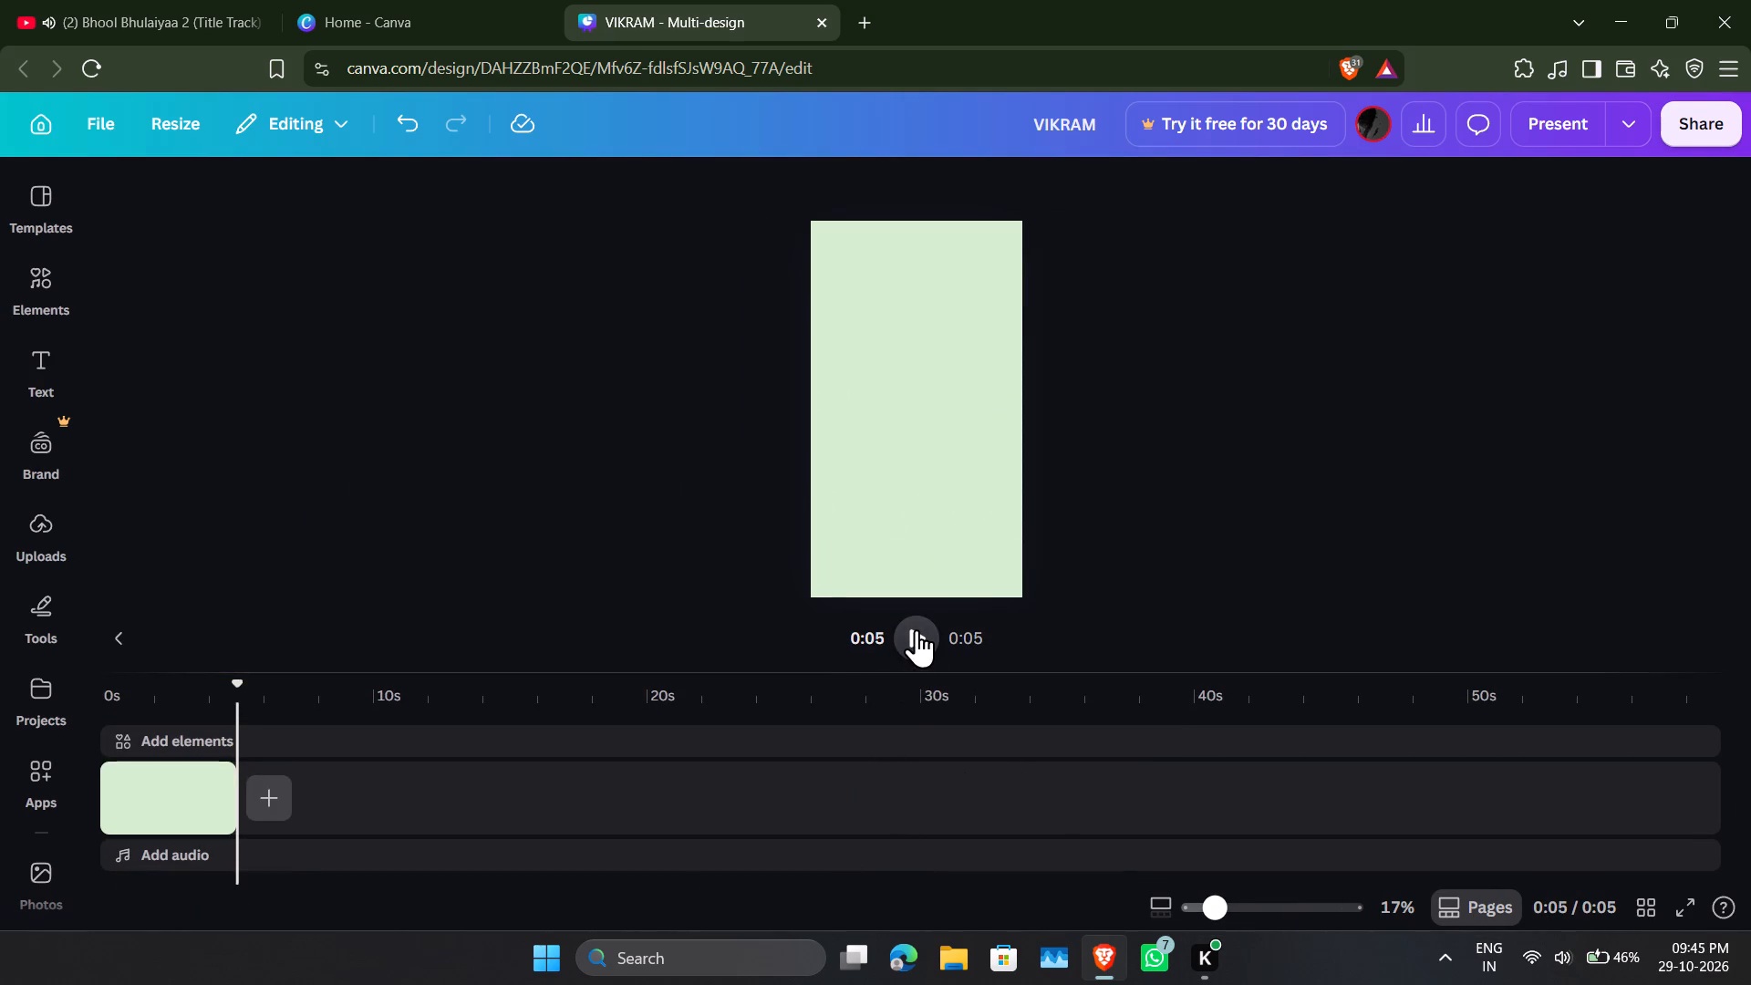
pyautogui.click(923, 639)
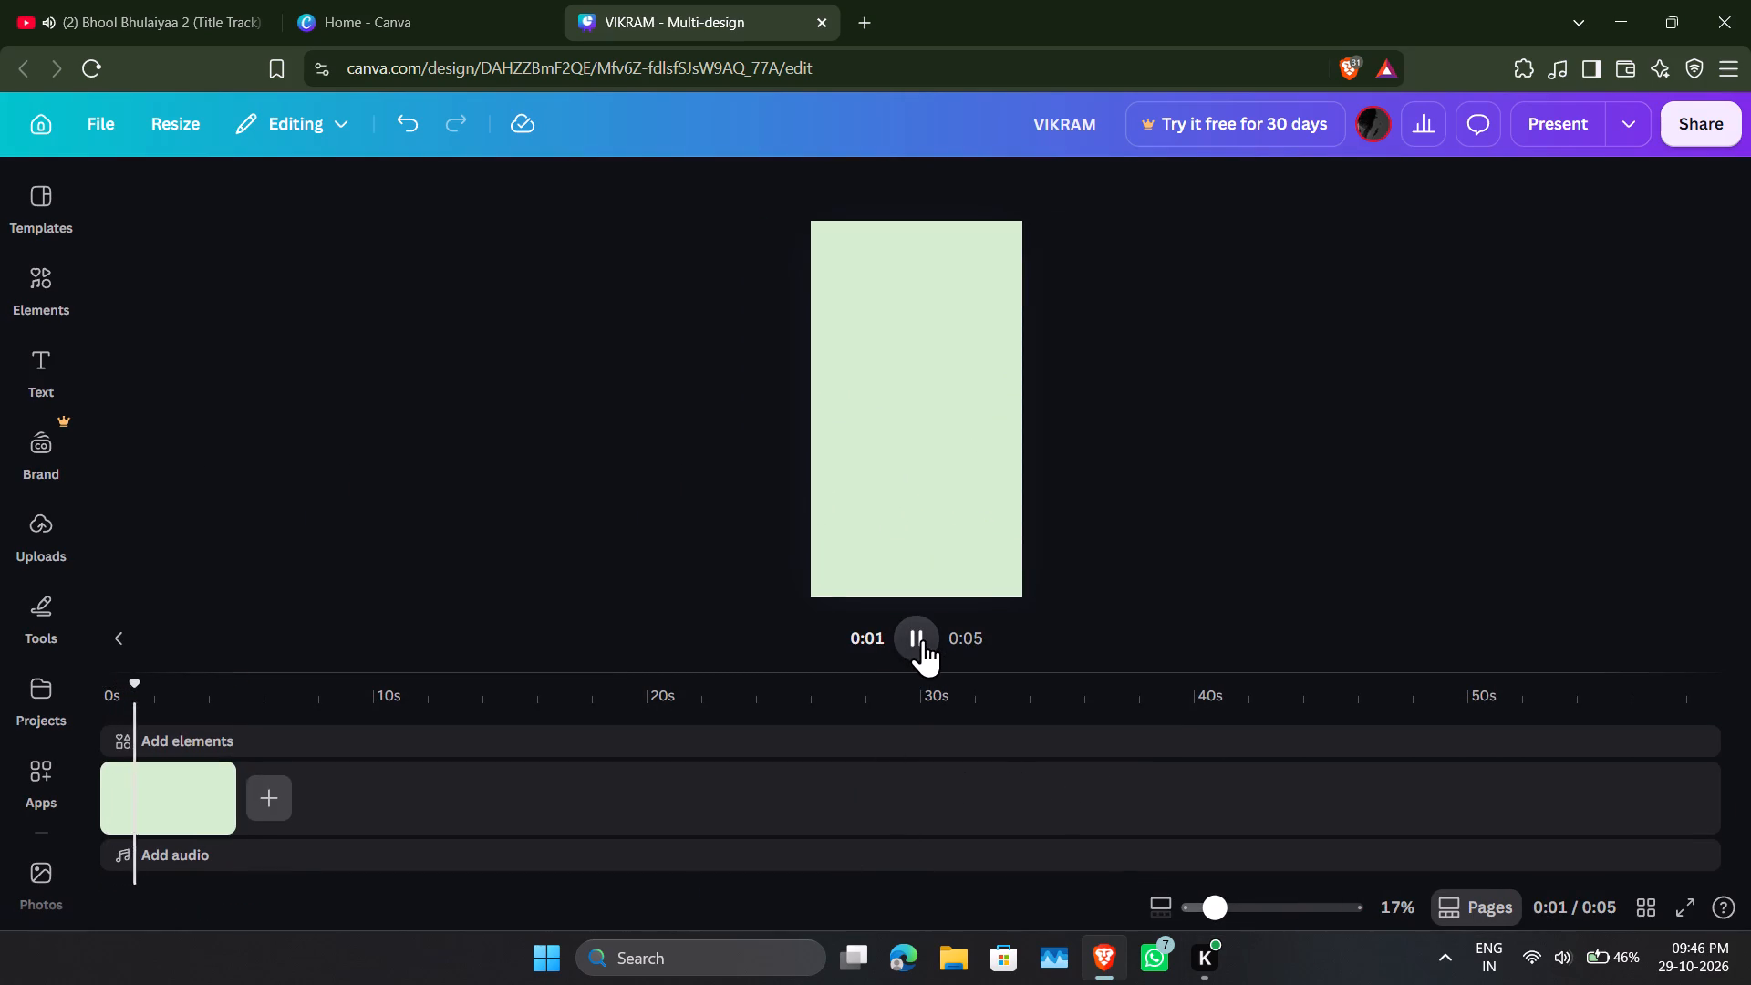
pyautogui.click(923, 639)
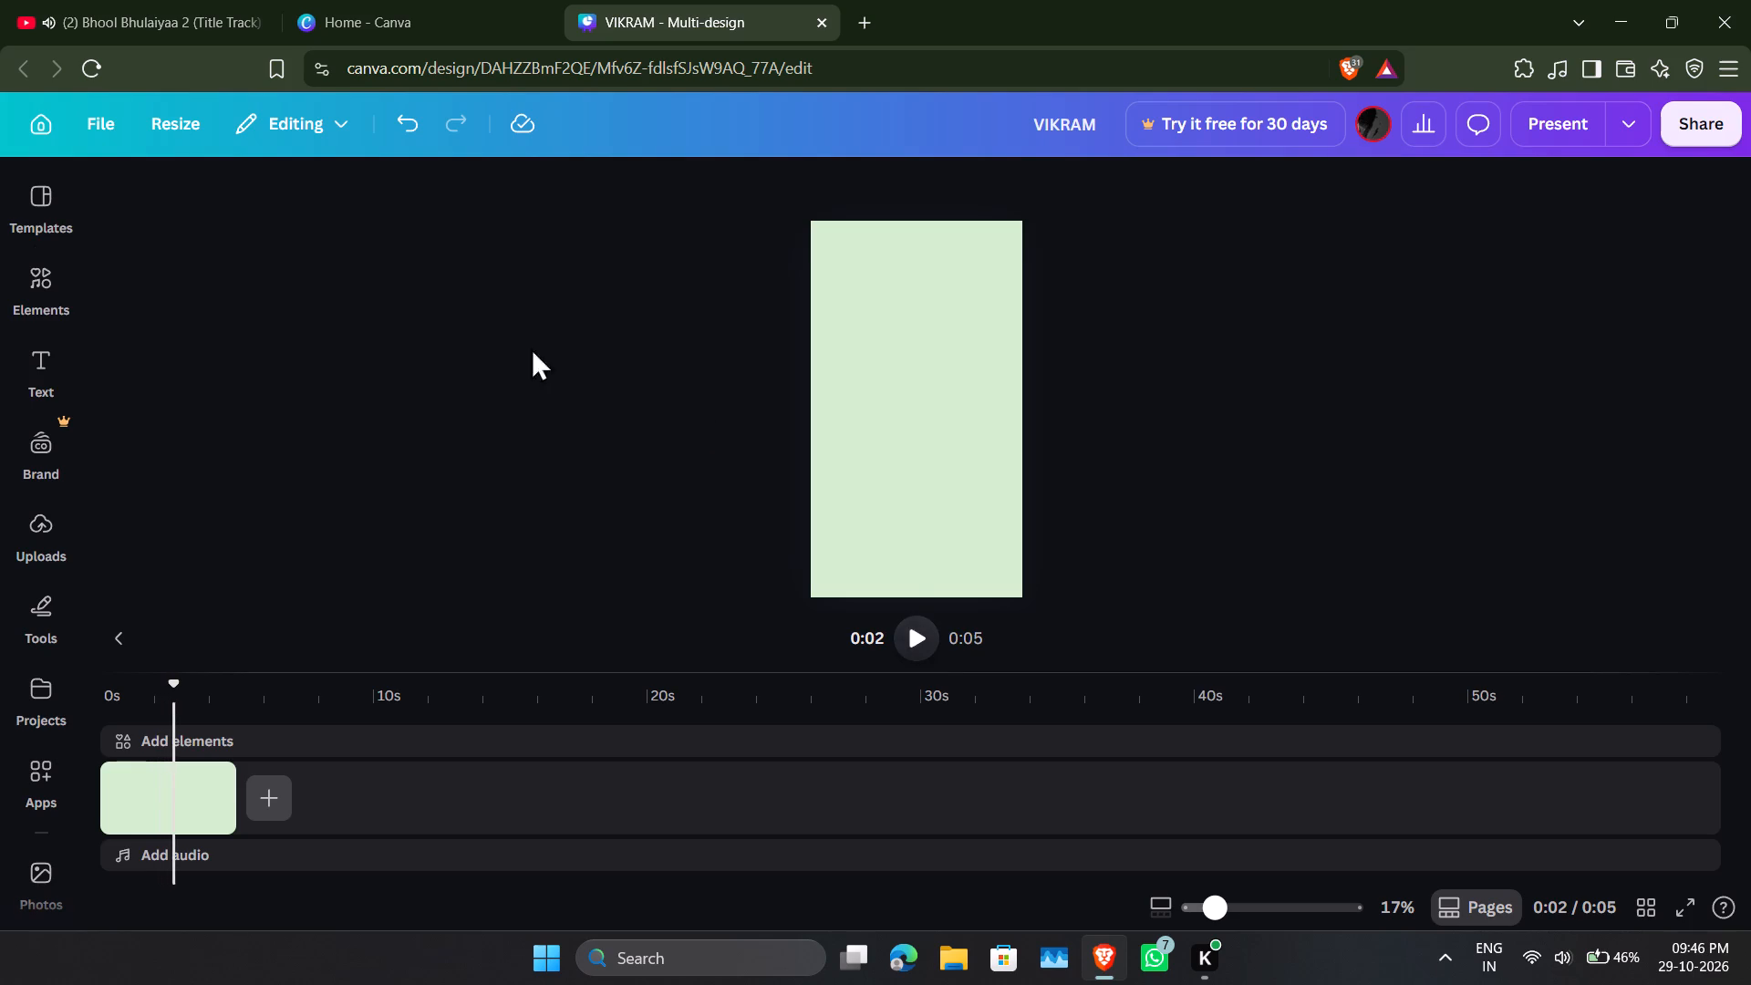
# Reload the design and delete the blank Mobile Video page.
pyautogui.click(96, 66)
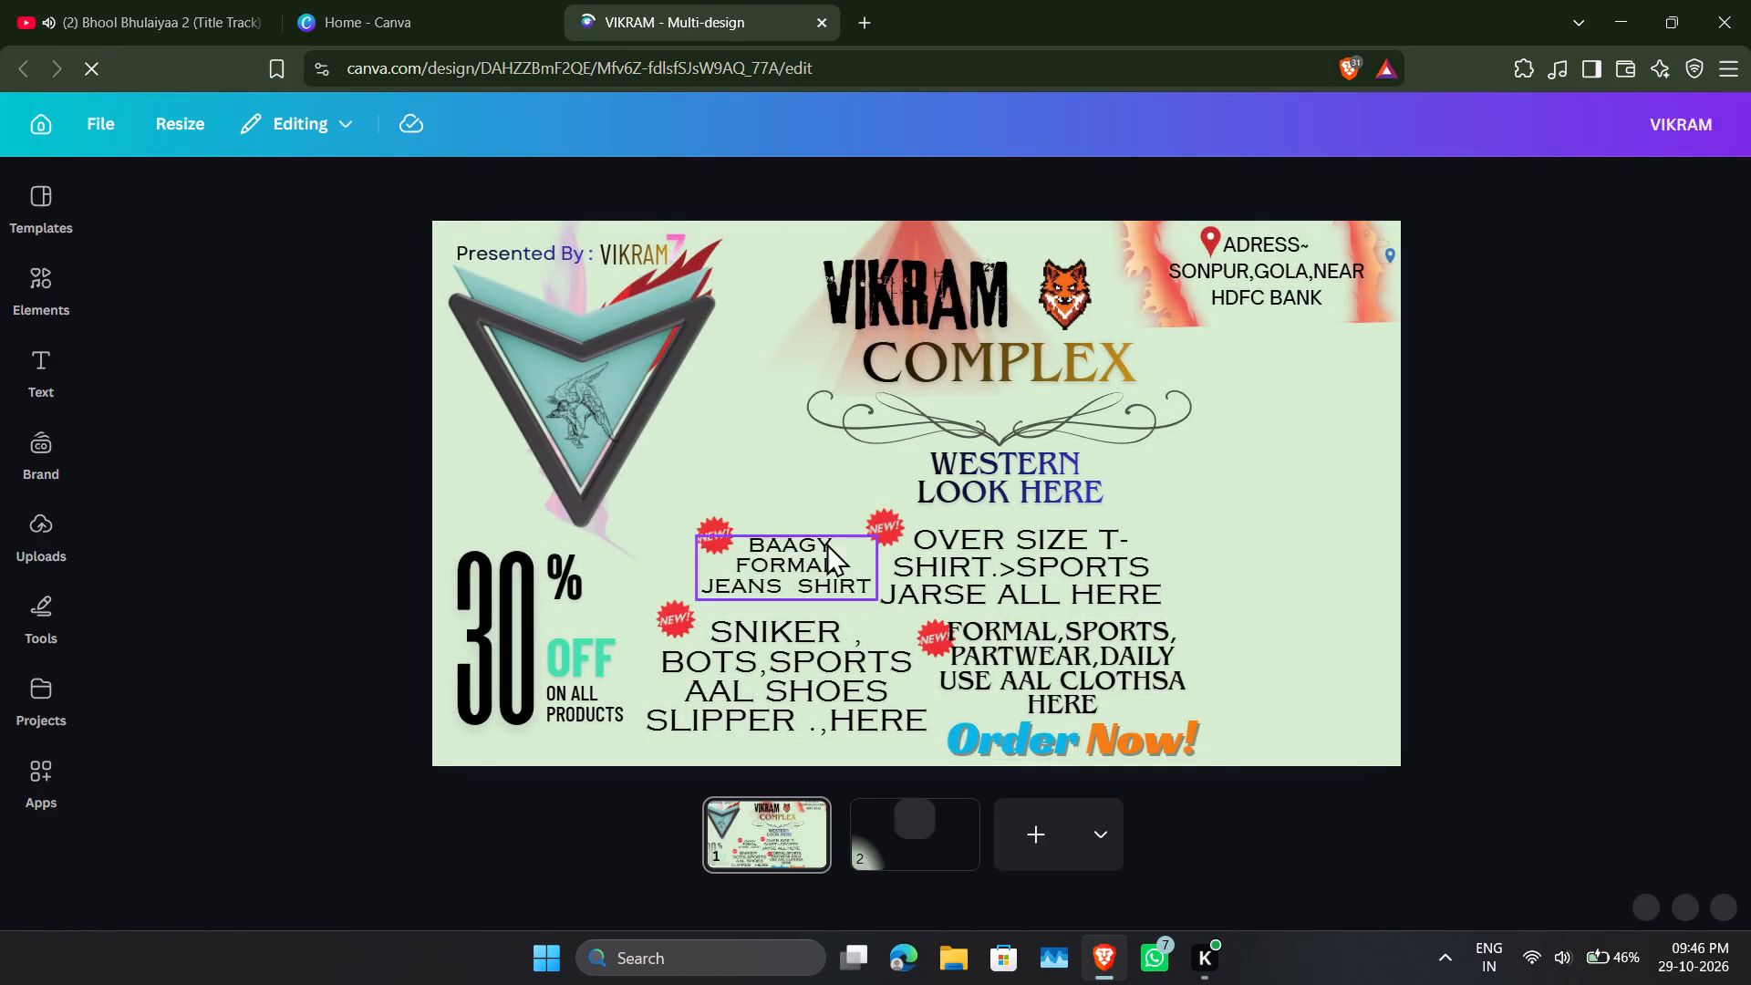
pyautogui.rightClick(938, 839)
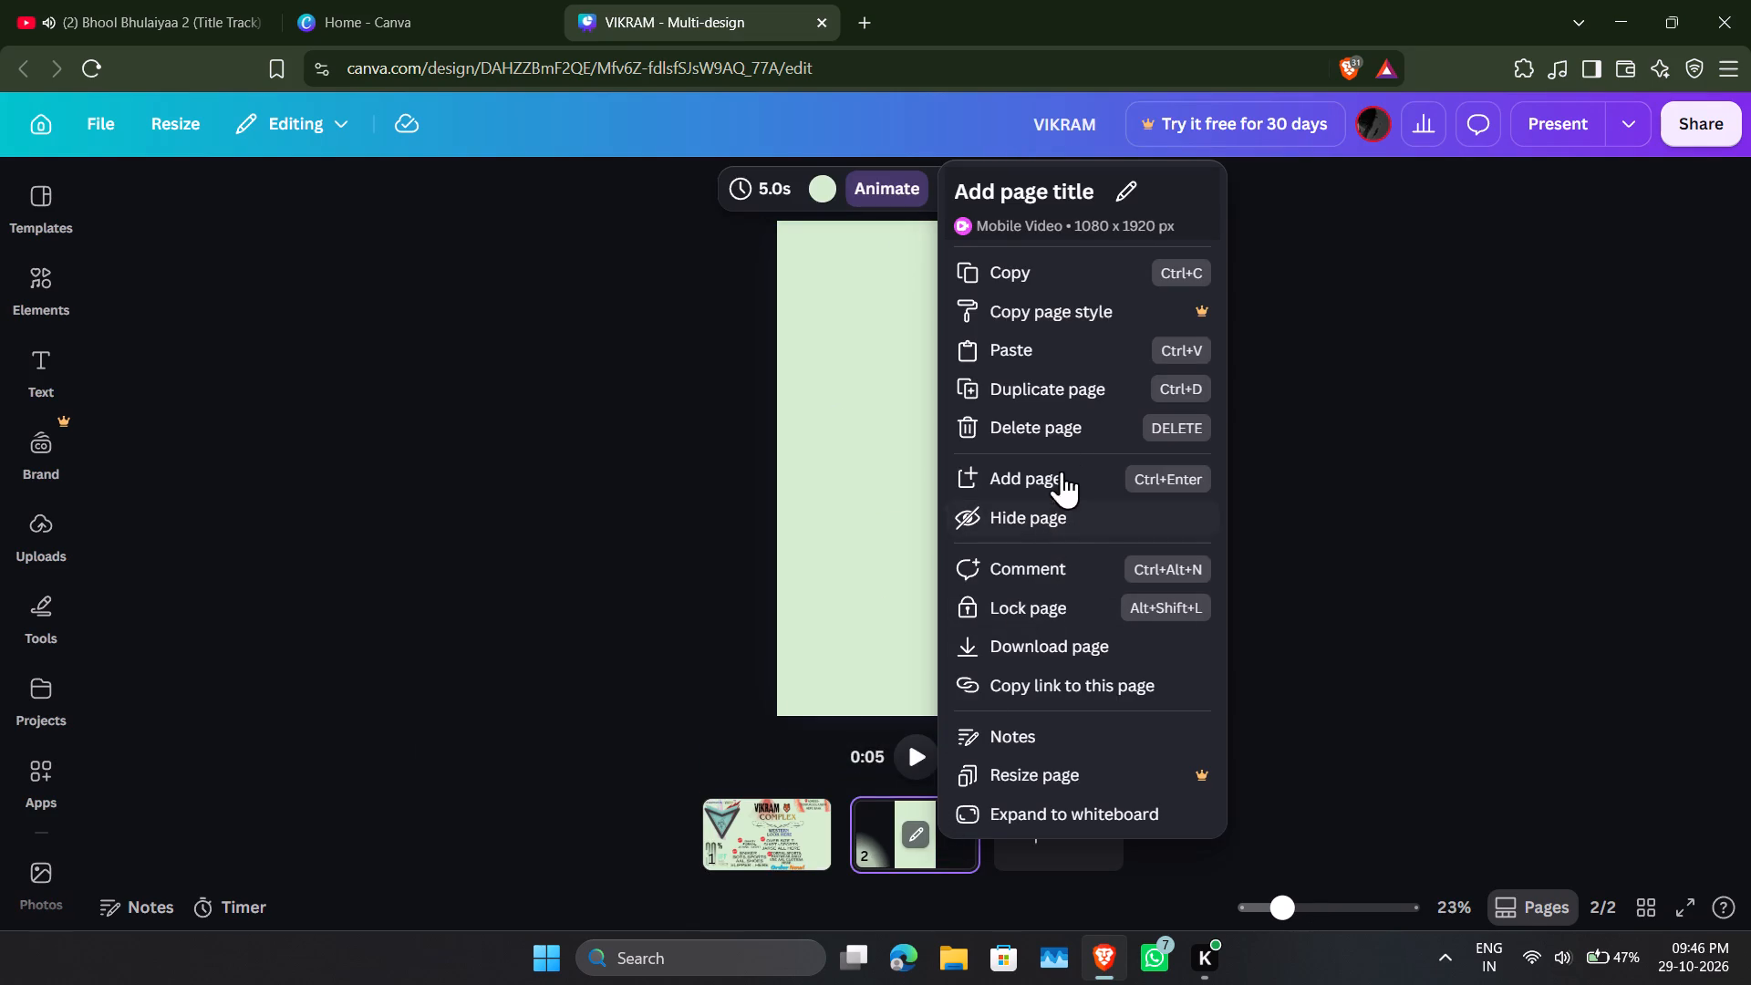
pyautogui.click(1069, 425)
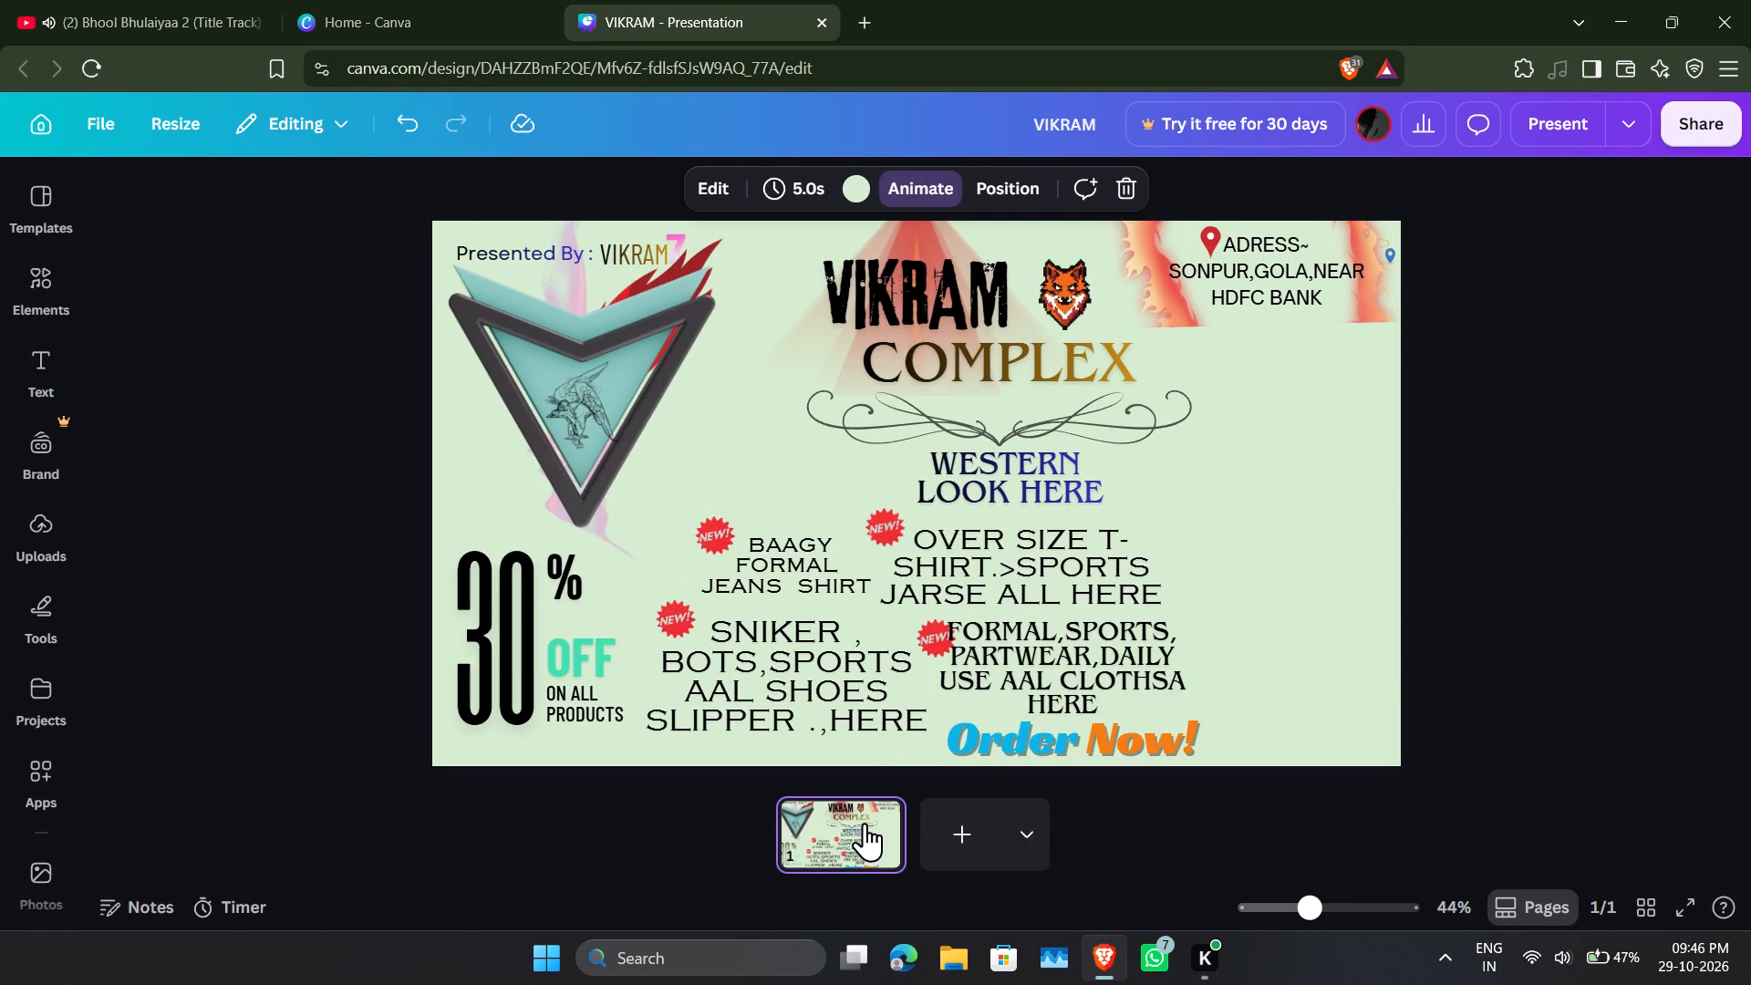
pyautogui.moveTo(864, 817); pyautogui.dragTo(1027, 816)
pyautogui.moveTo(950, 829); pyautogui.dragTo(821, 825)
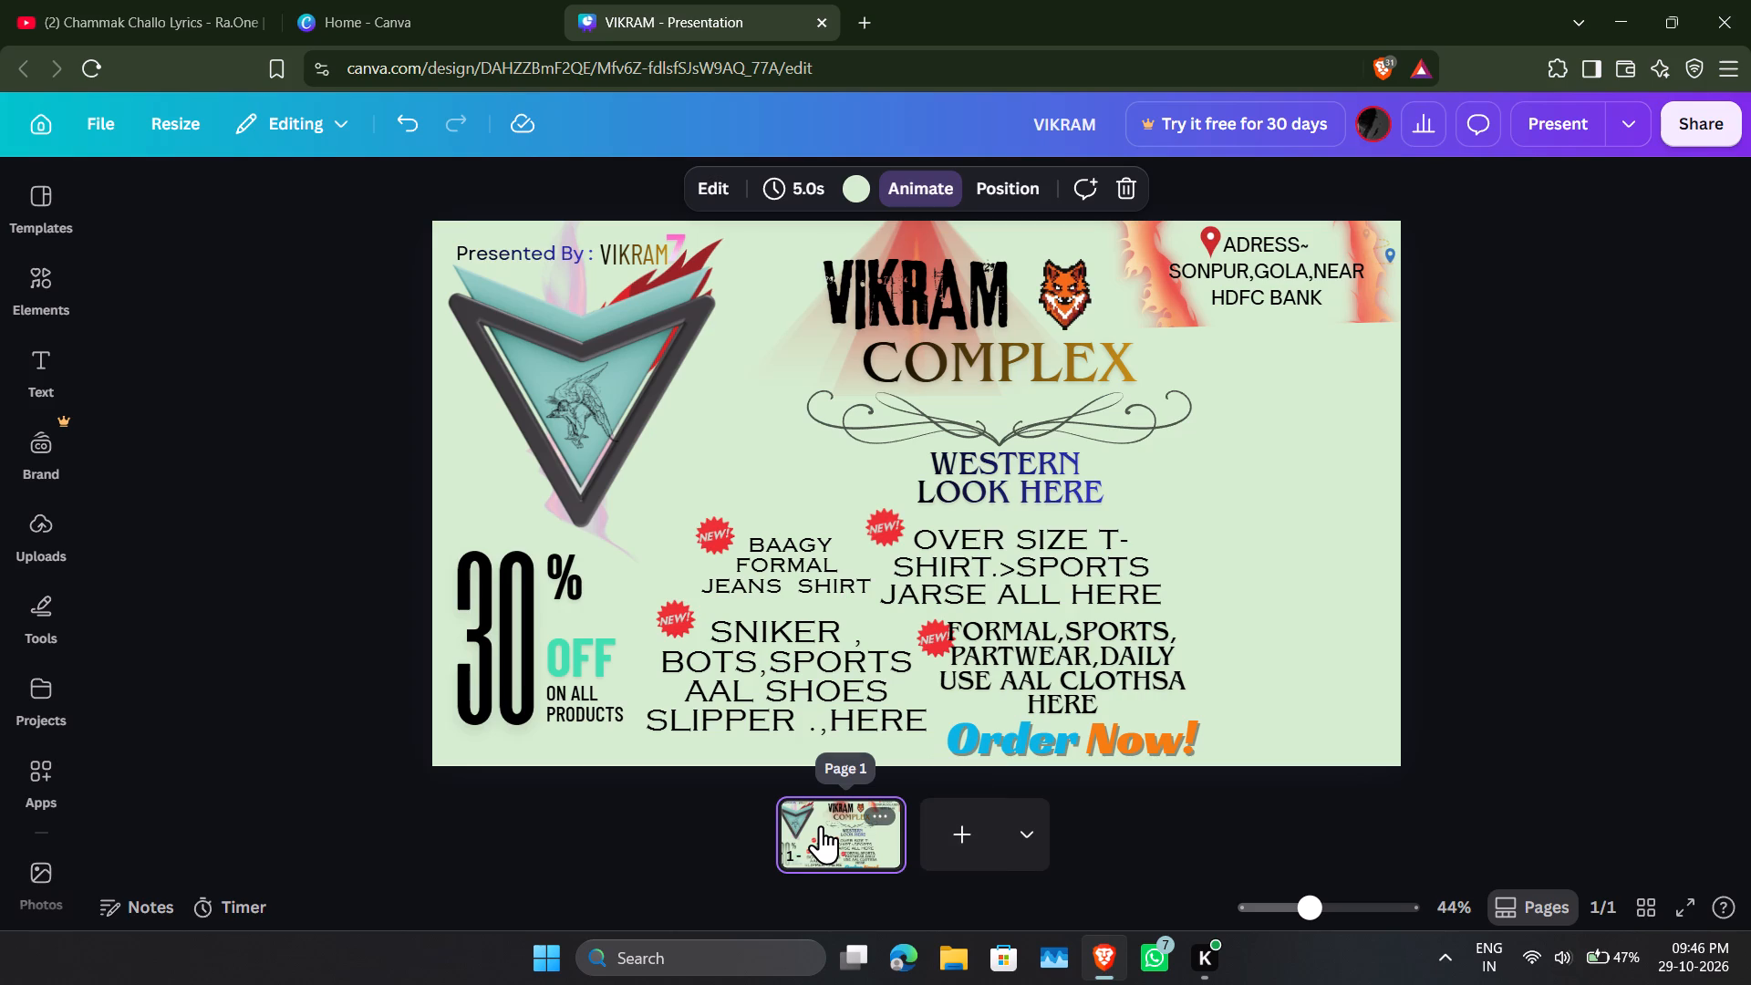
# Add a blank presentation page, move it ahead of the flyer page, and select its background.
pyautogui.click(945, 834)
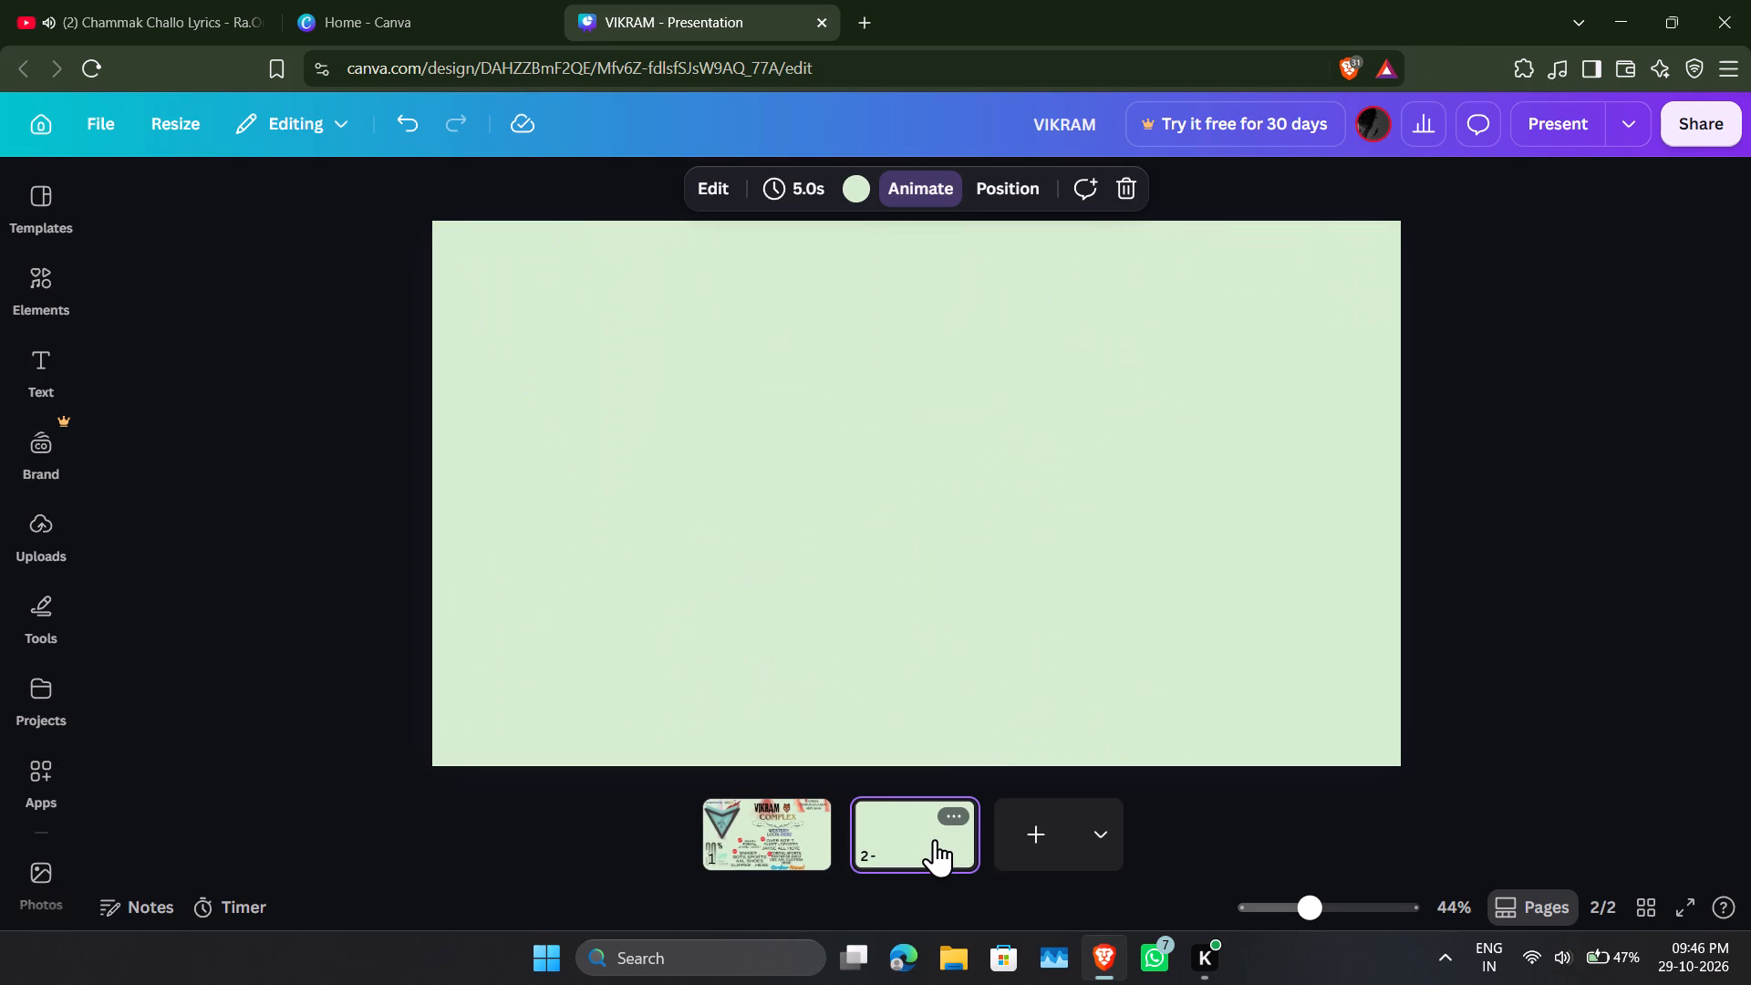
pyautogui.moveTo(935, 839); pyautogui.dragTo(712, 840)
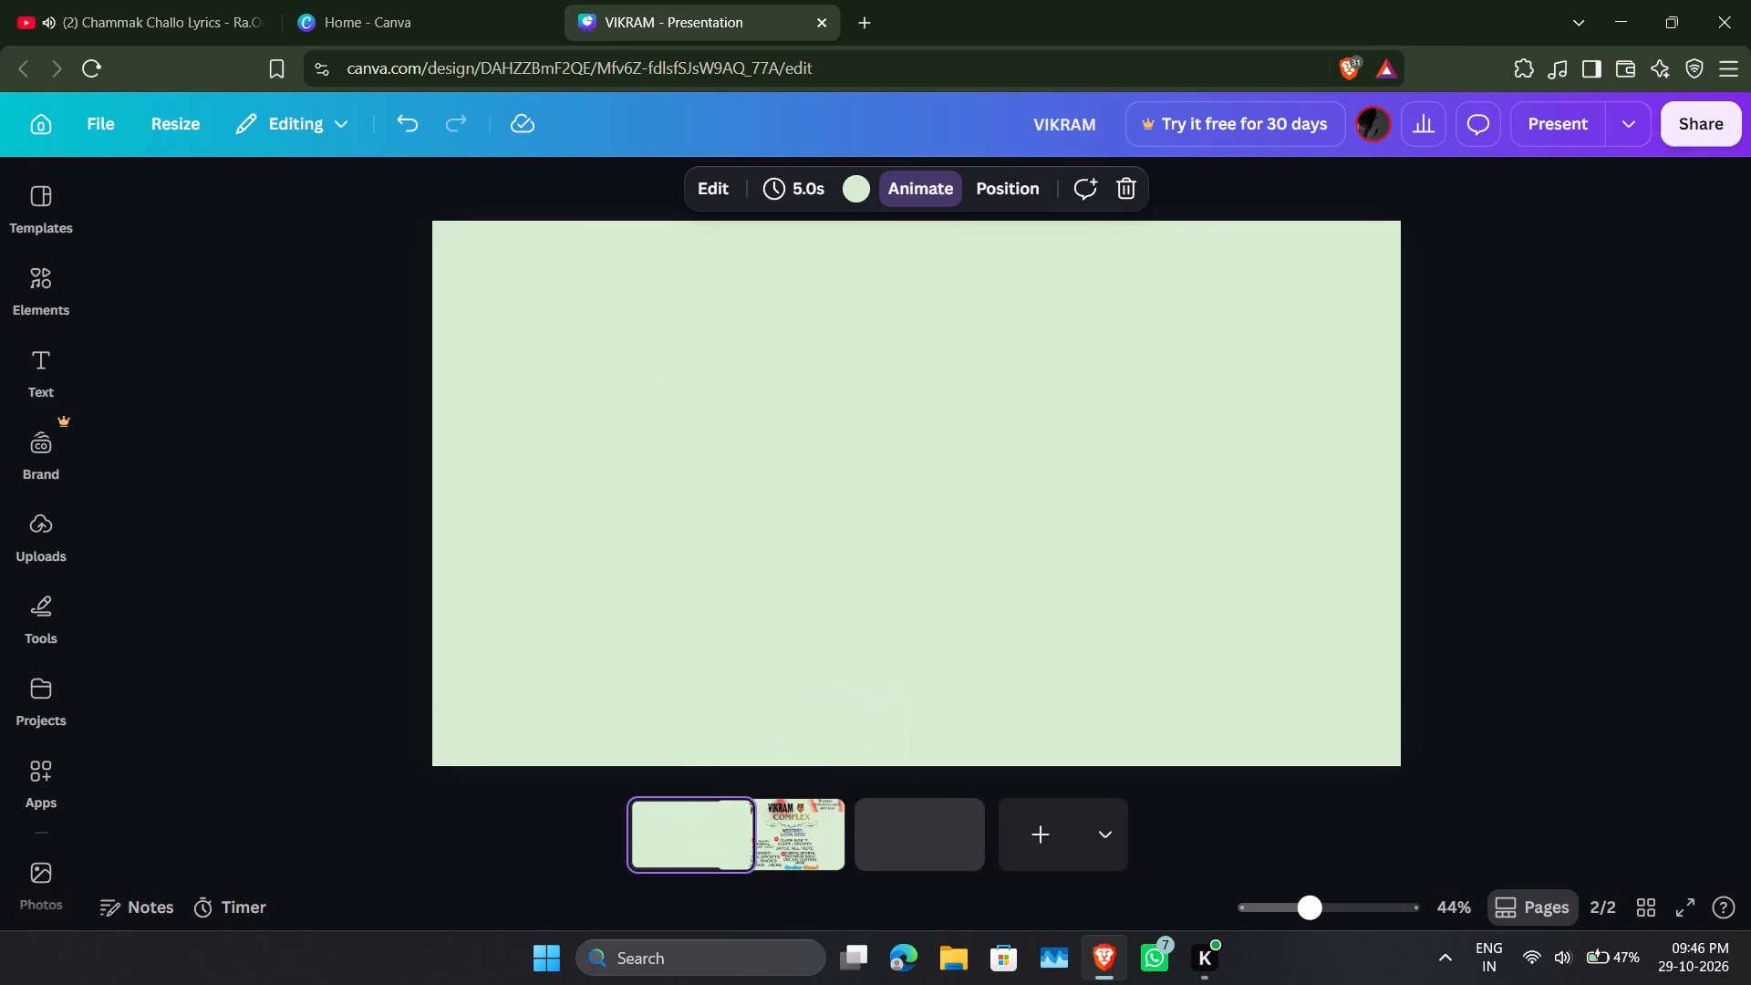
pyautogui.moveTo(712, 840); pyautogui.dragTo(739, 845)
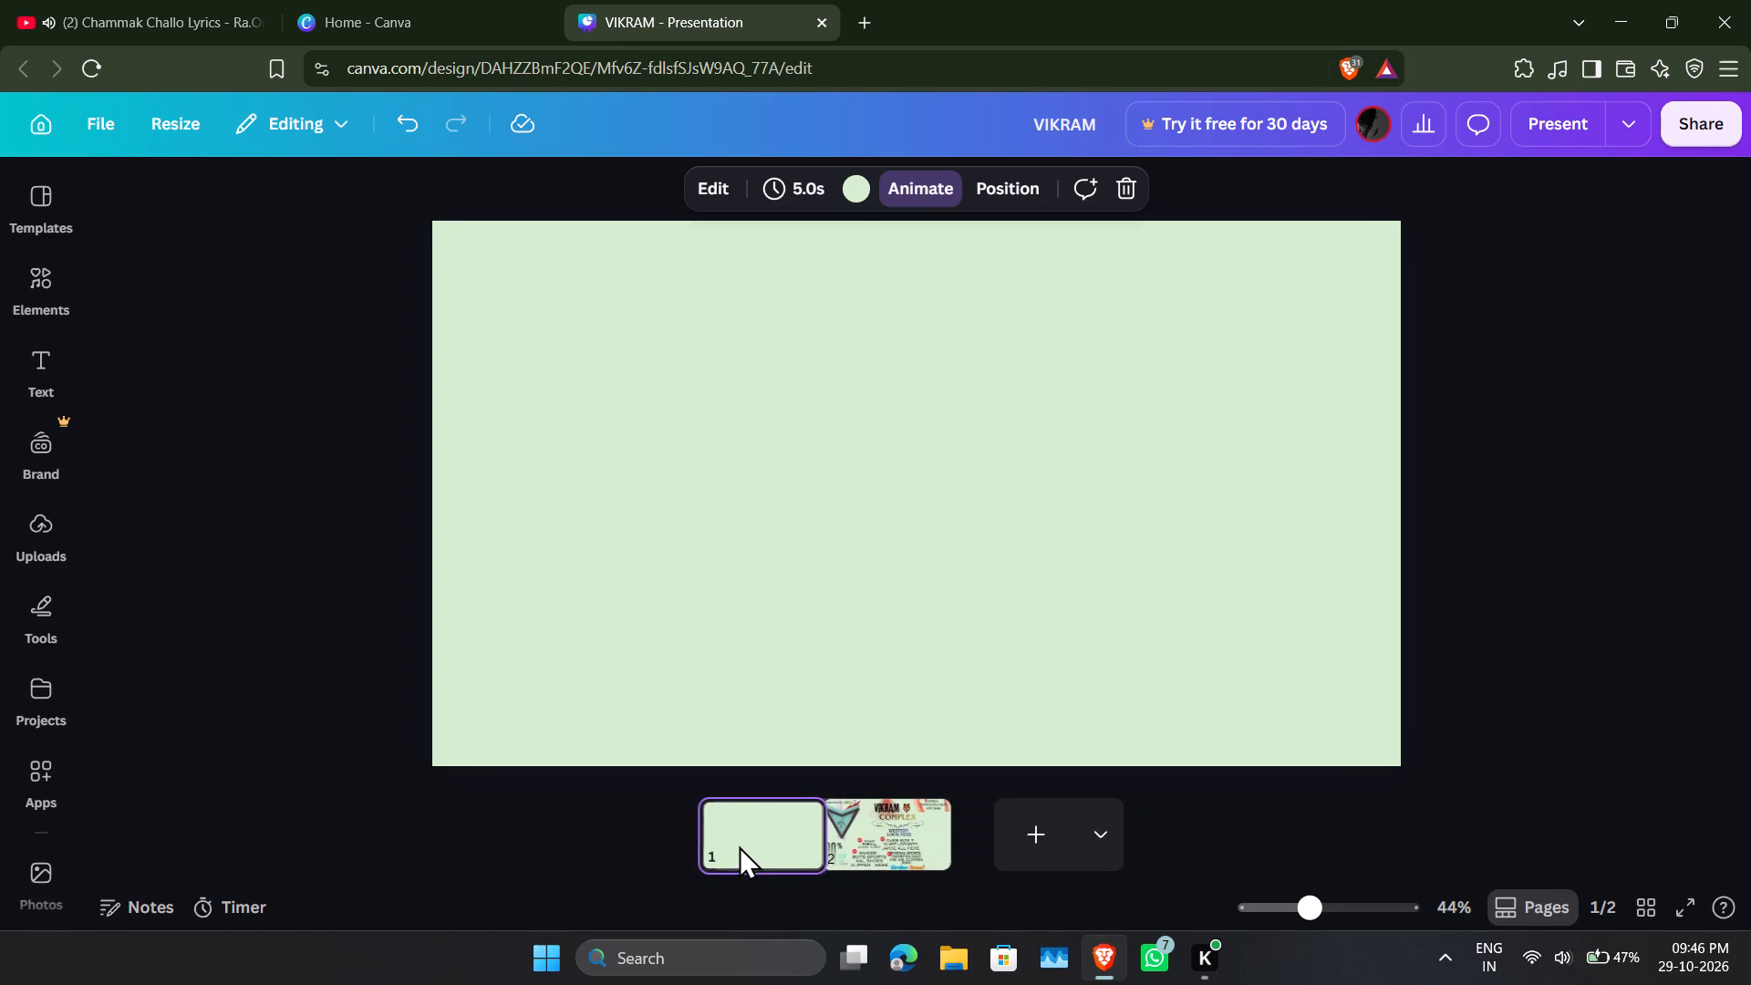
pyautogui.click(708, 823)
pyautogui.click(883, 609)
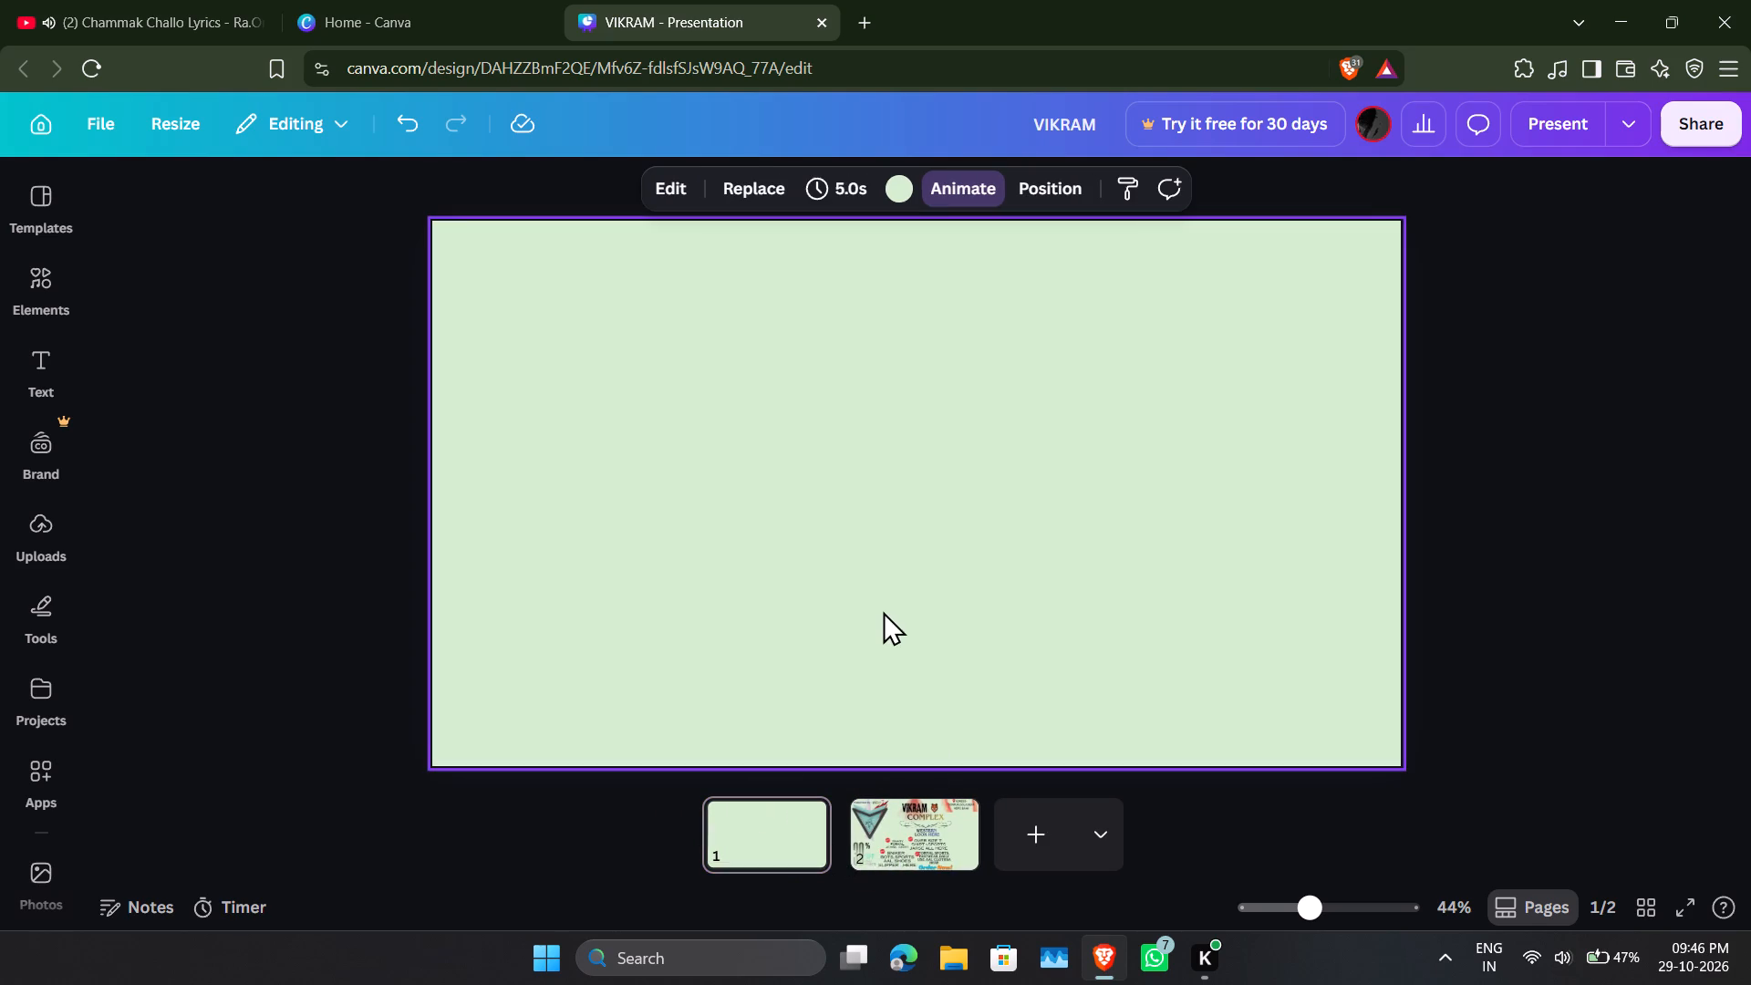
# Open the full list of recently used elements.
pyautogui.click(29, 285)
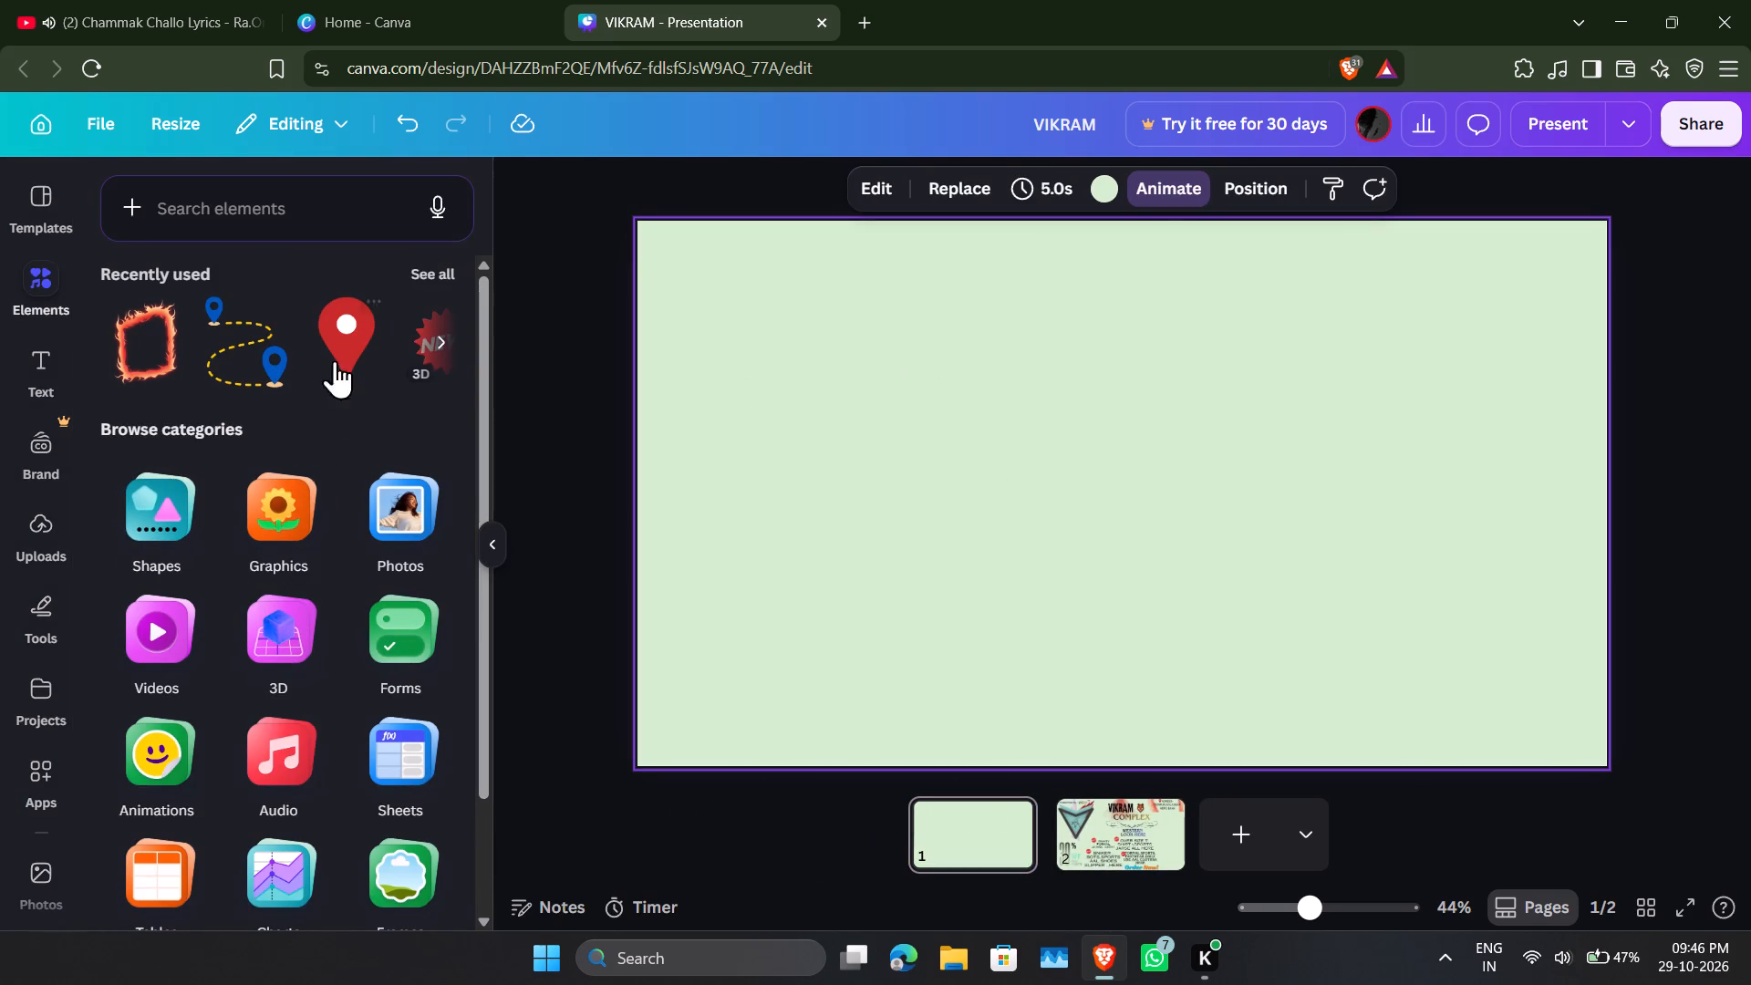
pyautogui.click(437, 276)
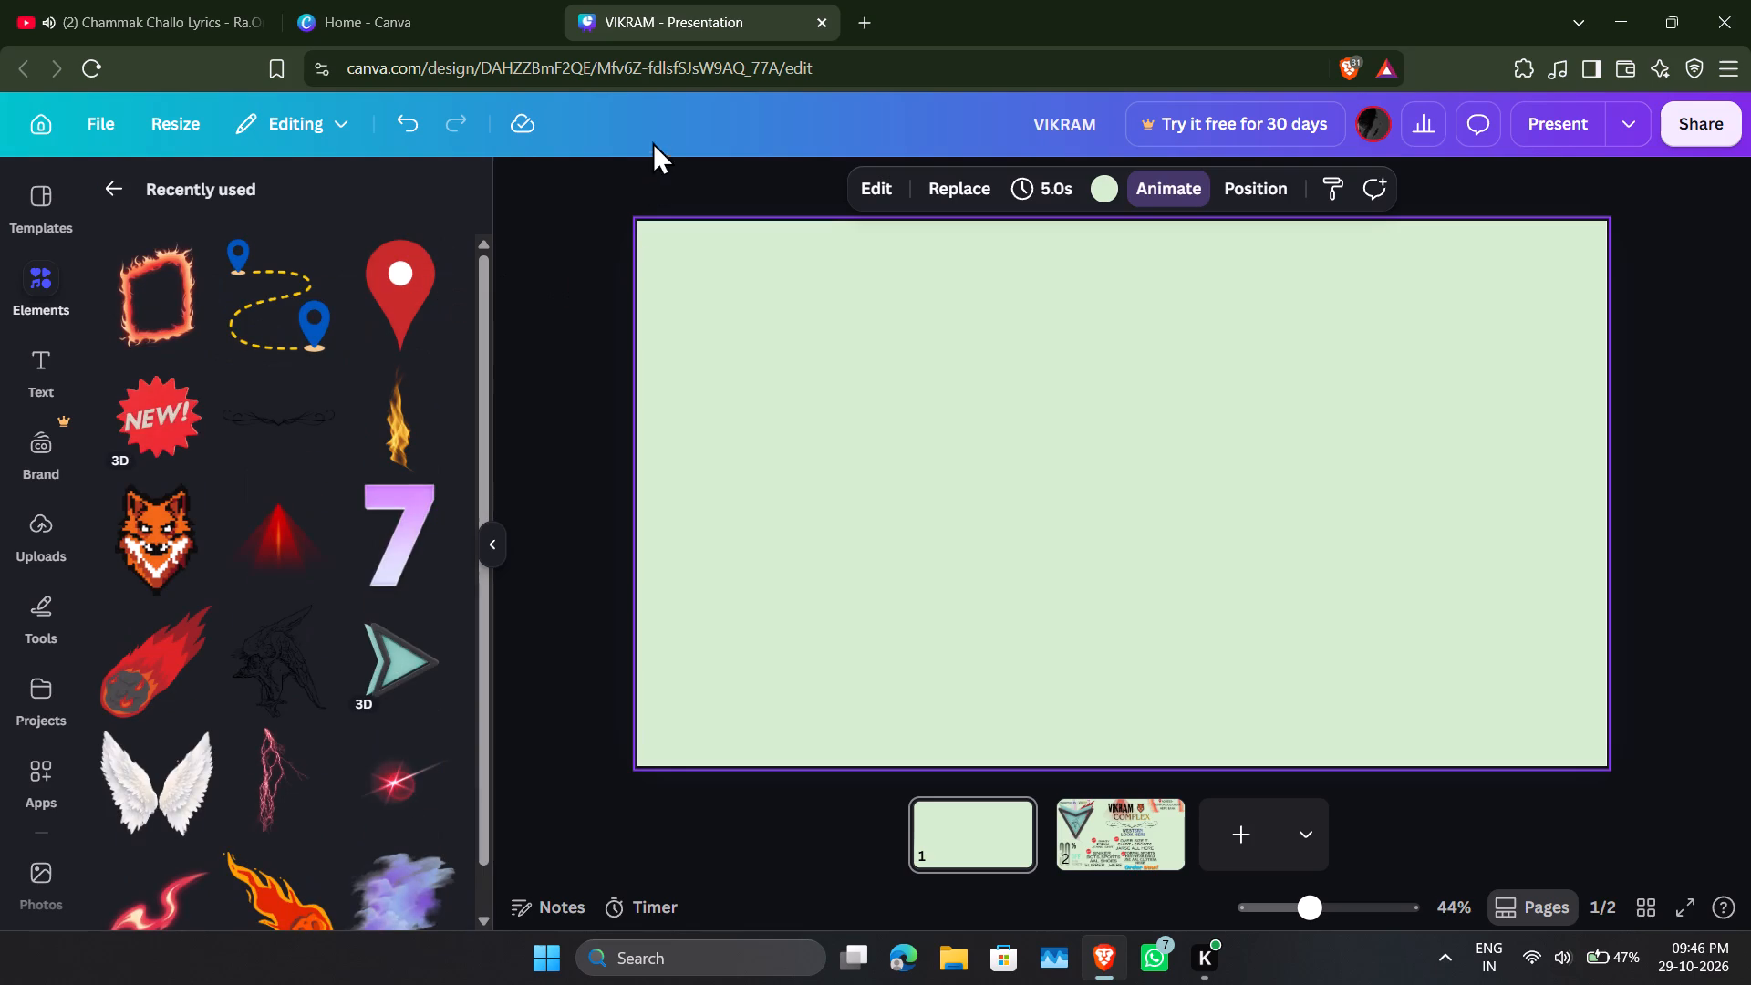
# Set the system volume to 40.
pyautogui.click(1570, 964)
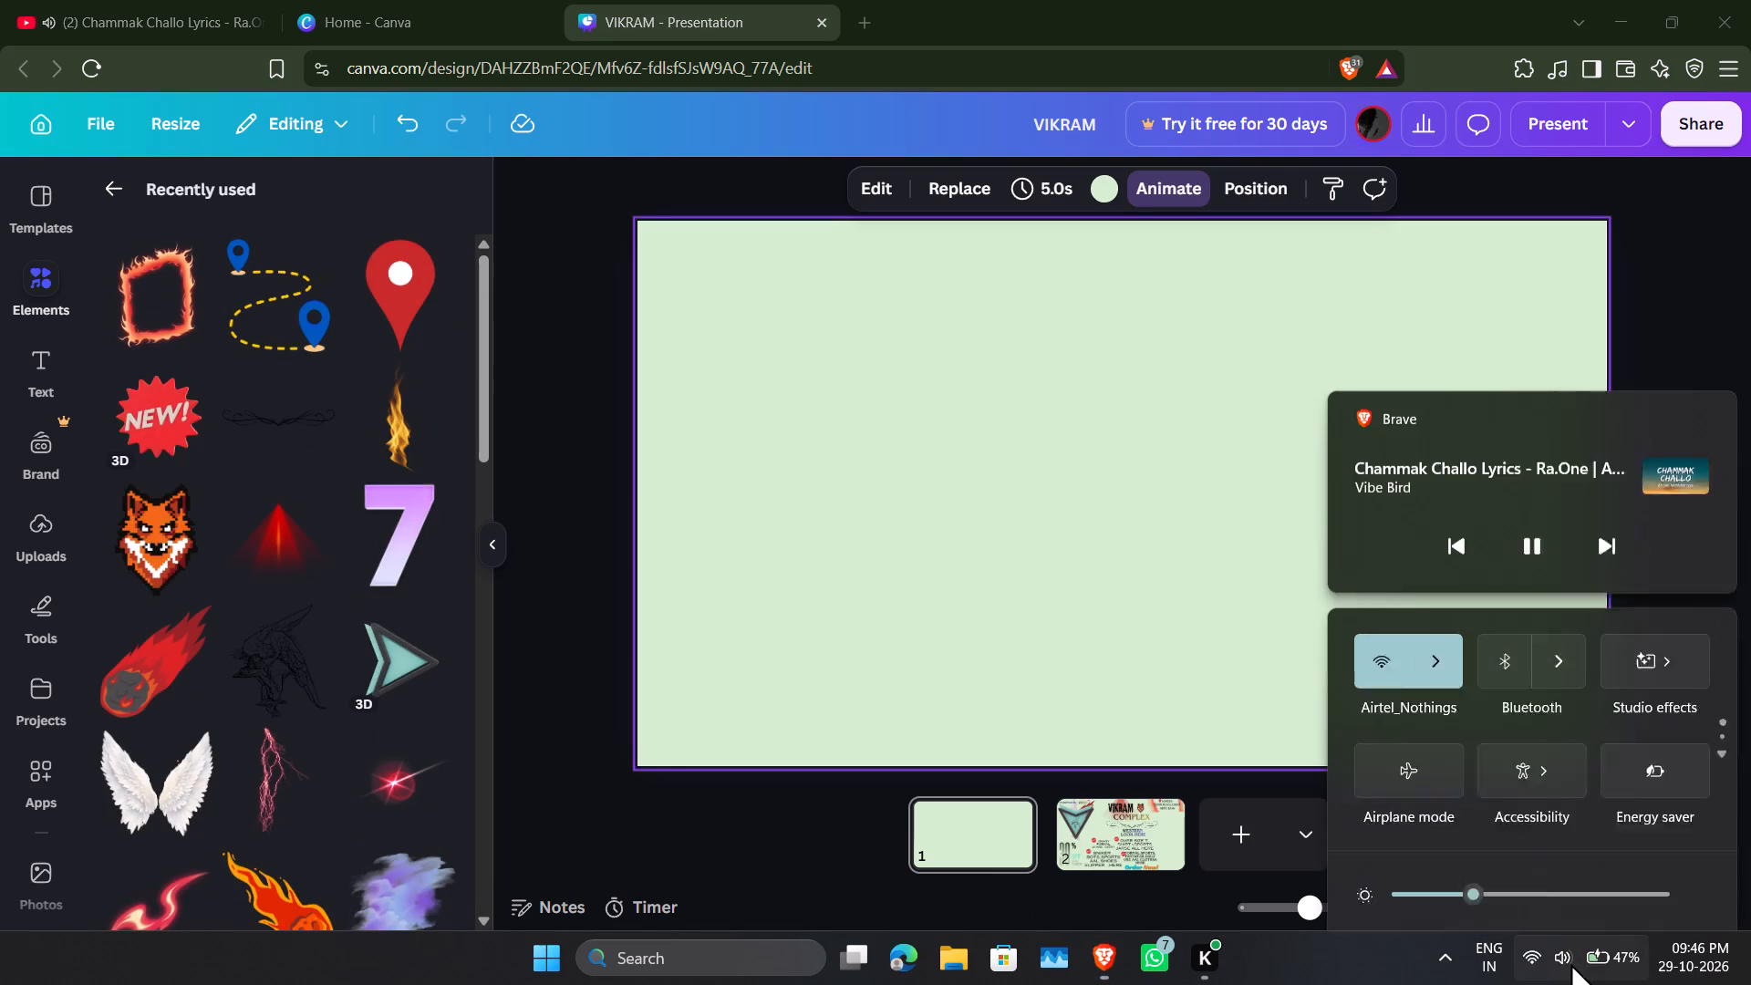
pyautogui.moveTo(1549, 822); pyautogui.dragTo(1511, 824)
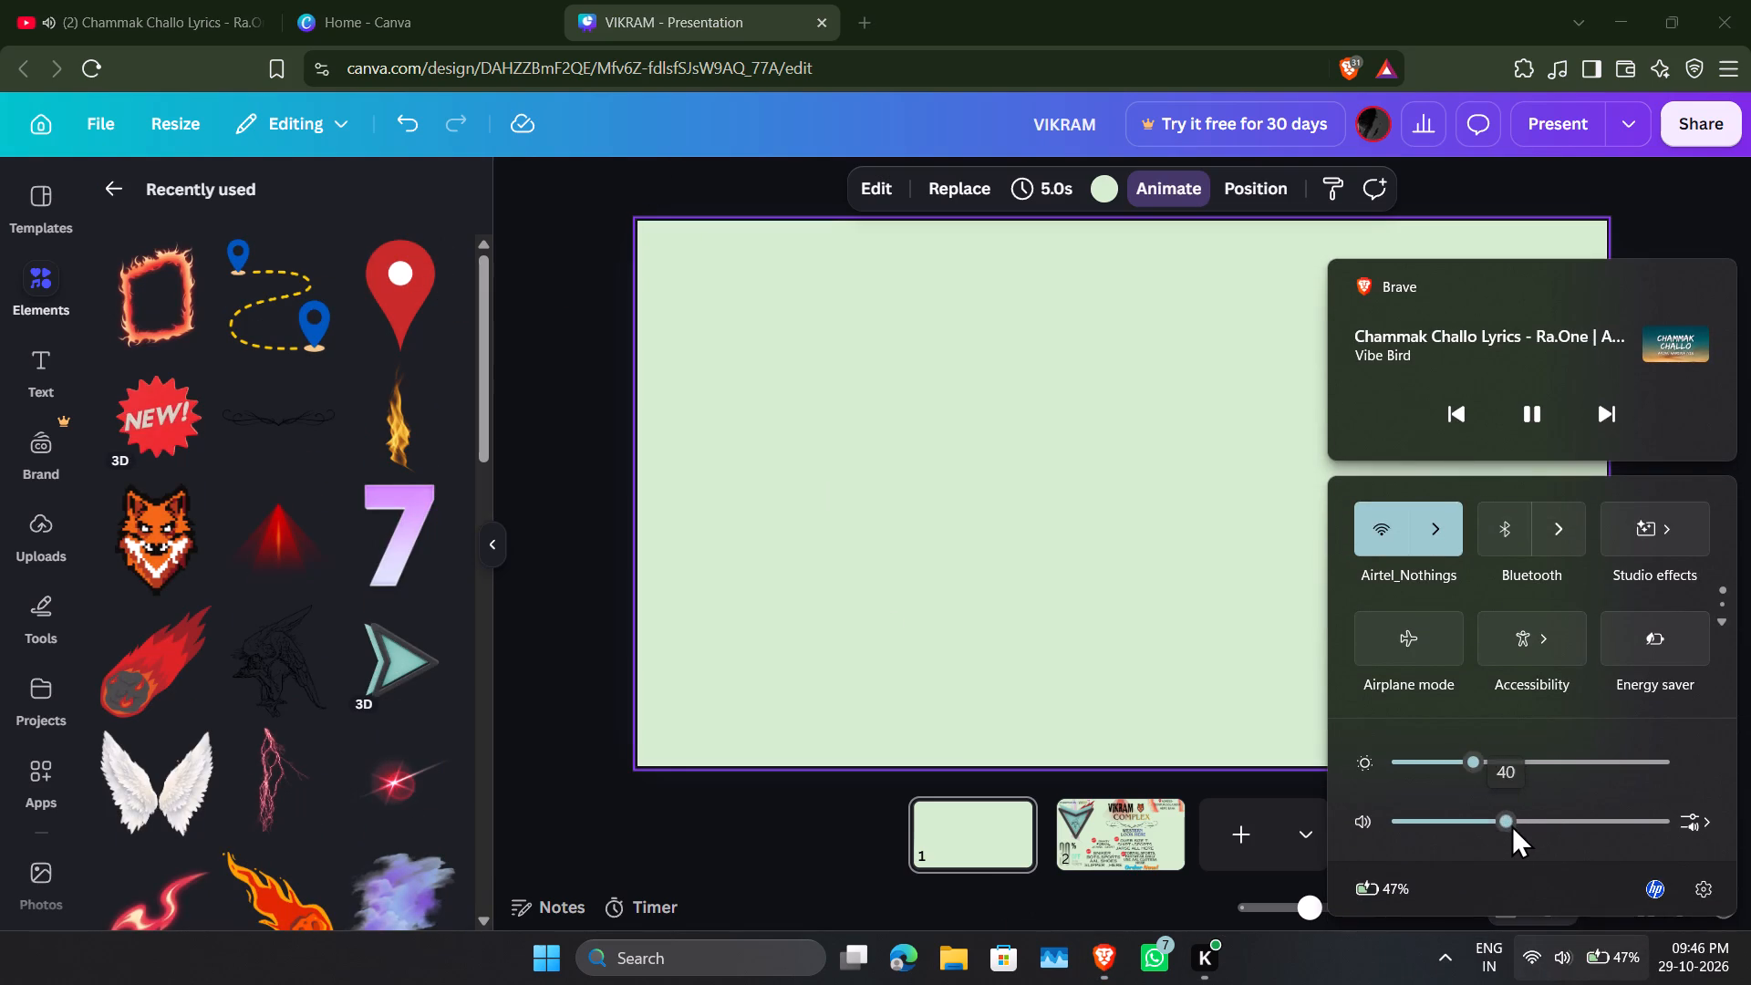
# Place the peach double-swirl line from the recently used elements in the upper-left corner of the blank first page.
pyautogui.scroll(-1, 276, 676)
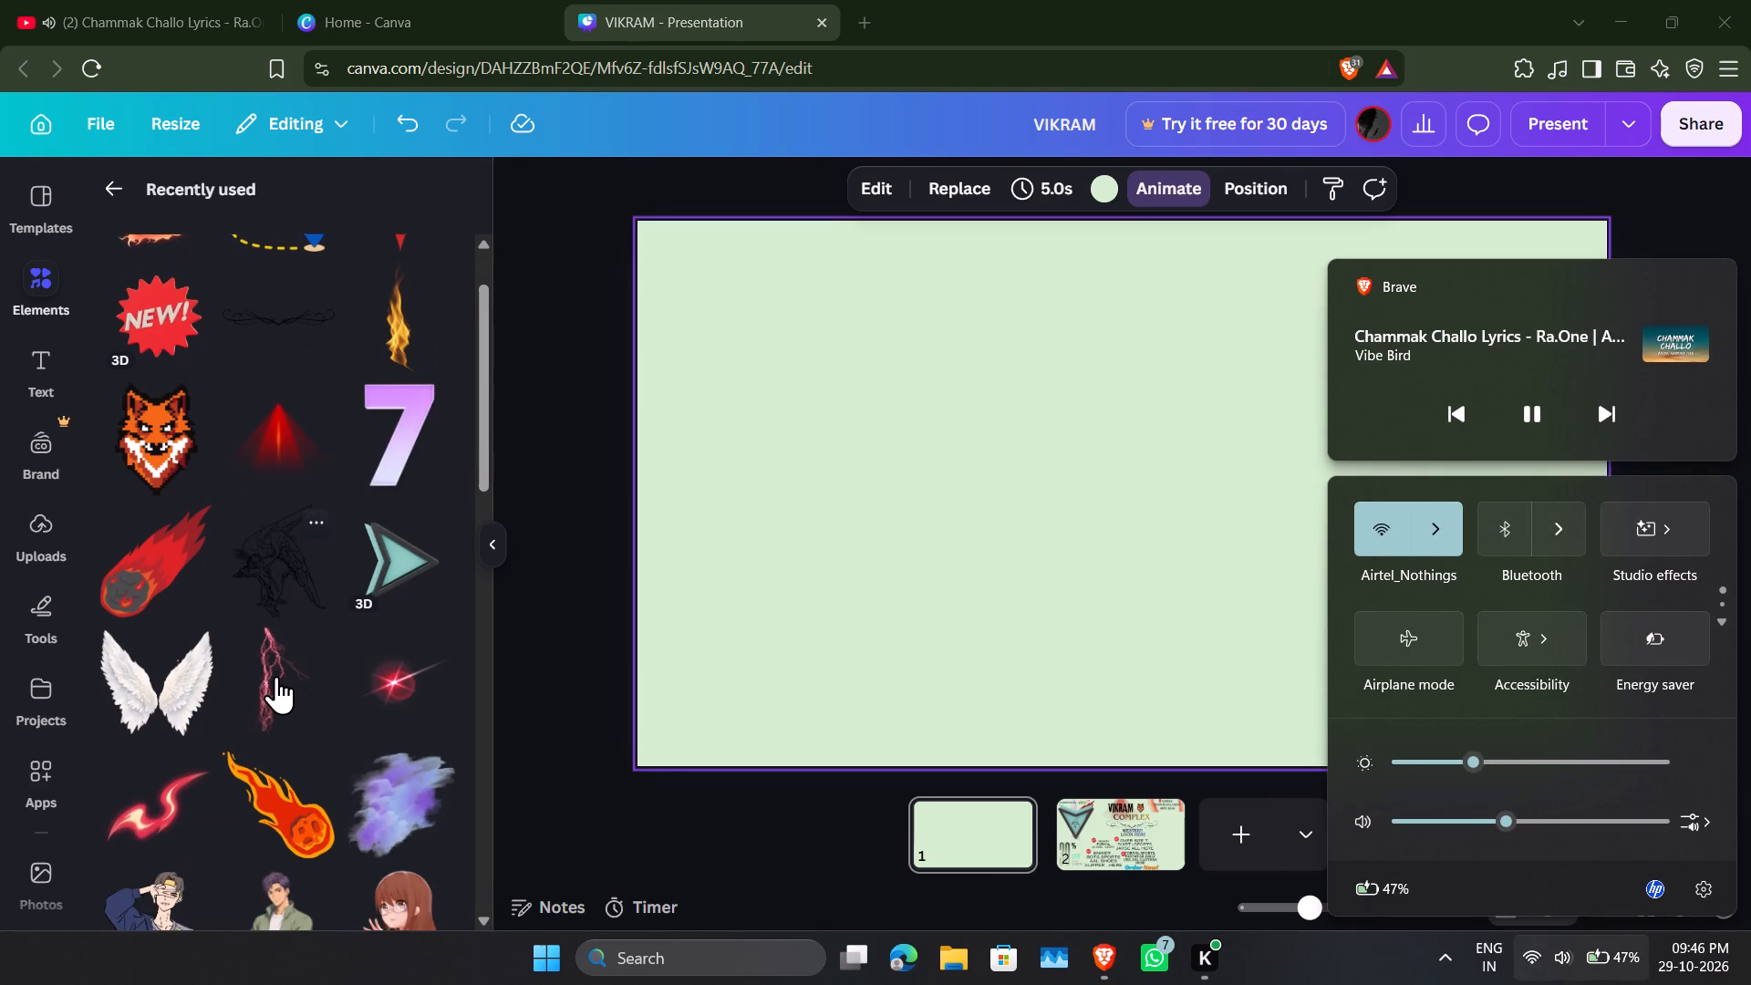
pyautogui.scroll(-3, 276, 676)
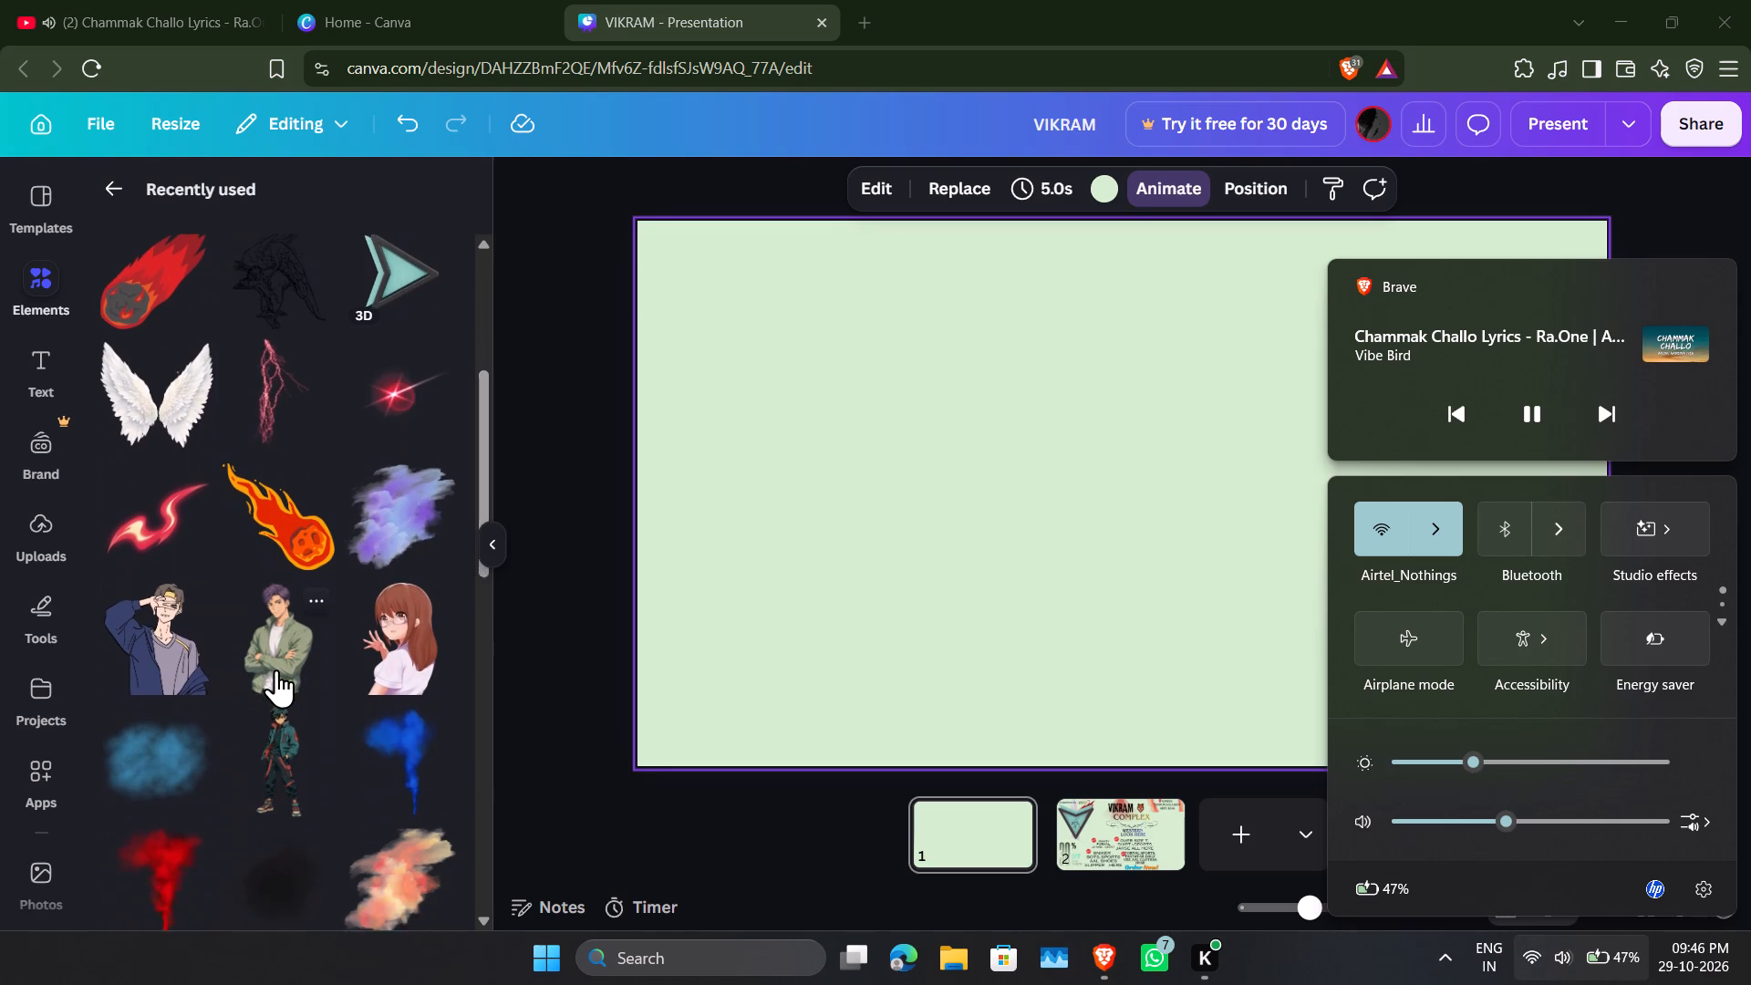
pyautogui.scroll(-1, 275, 696)
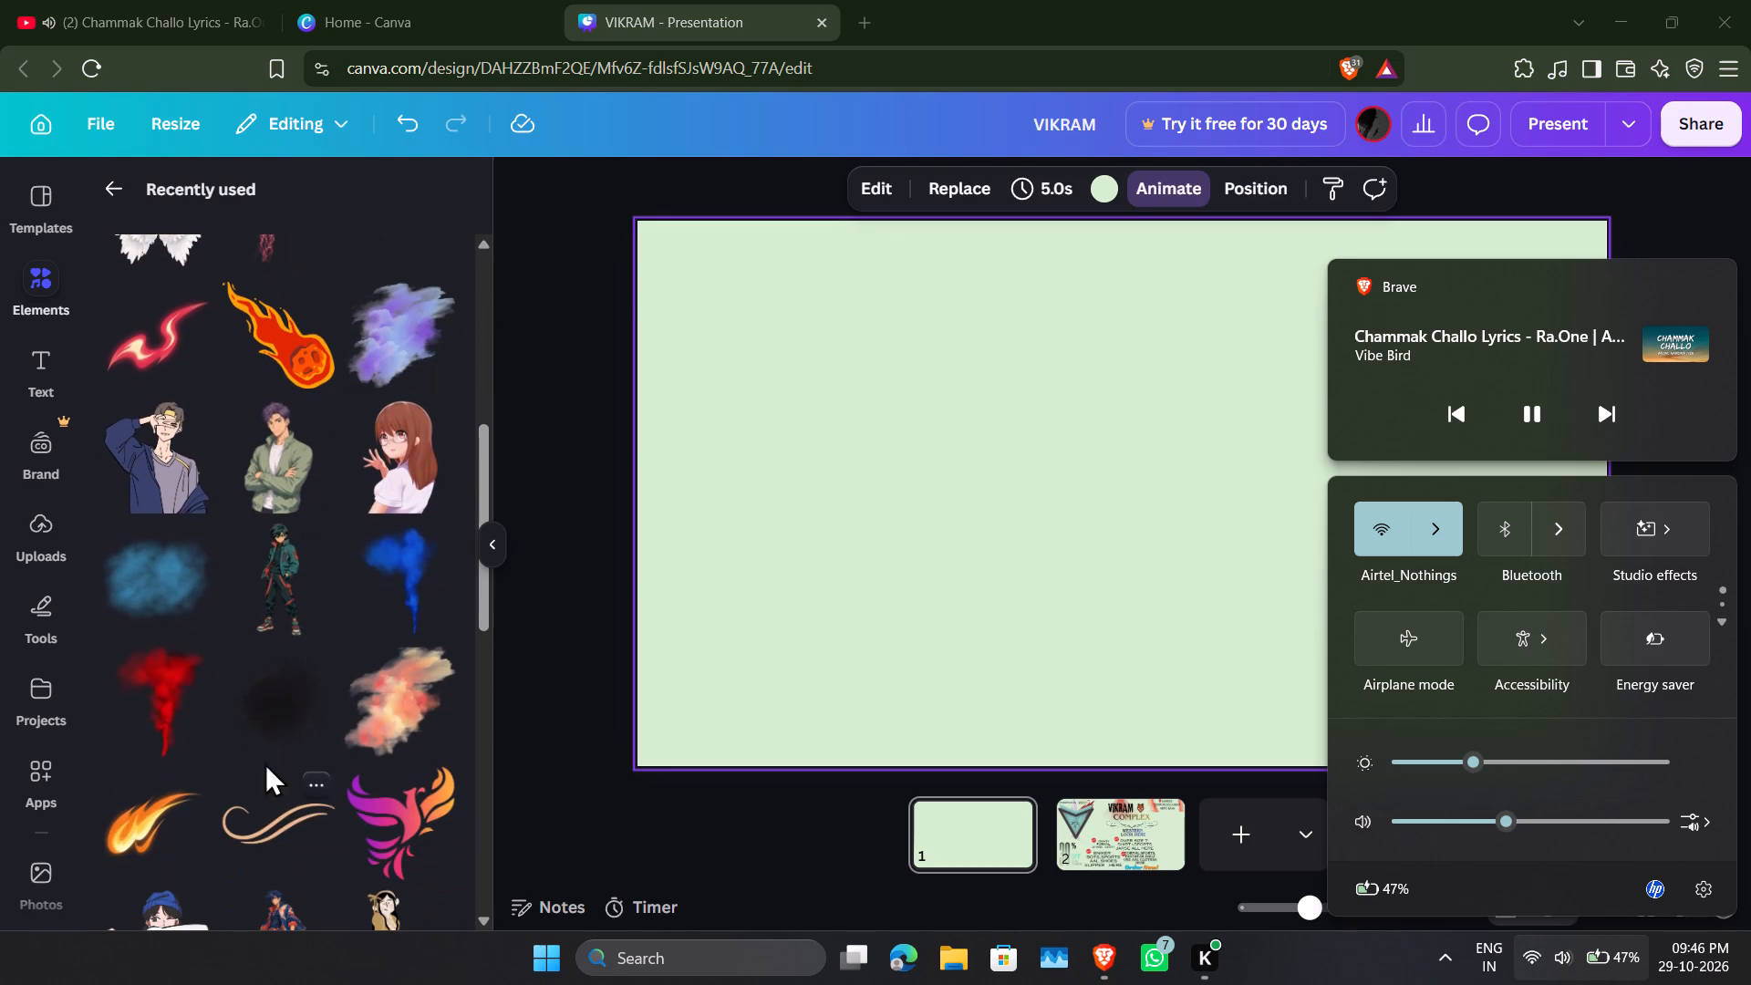
pyautogui.scroll(-1, 245, 747)
pyautogui.moveTo(269, 705); pyautogui.dragTo(856, 488)
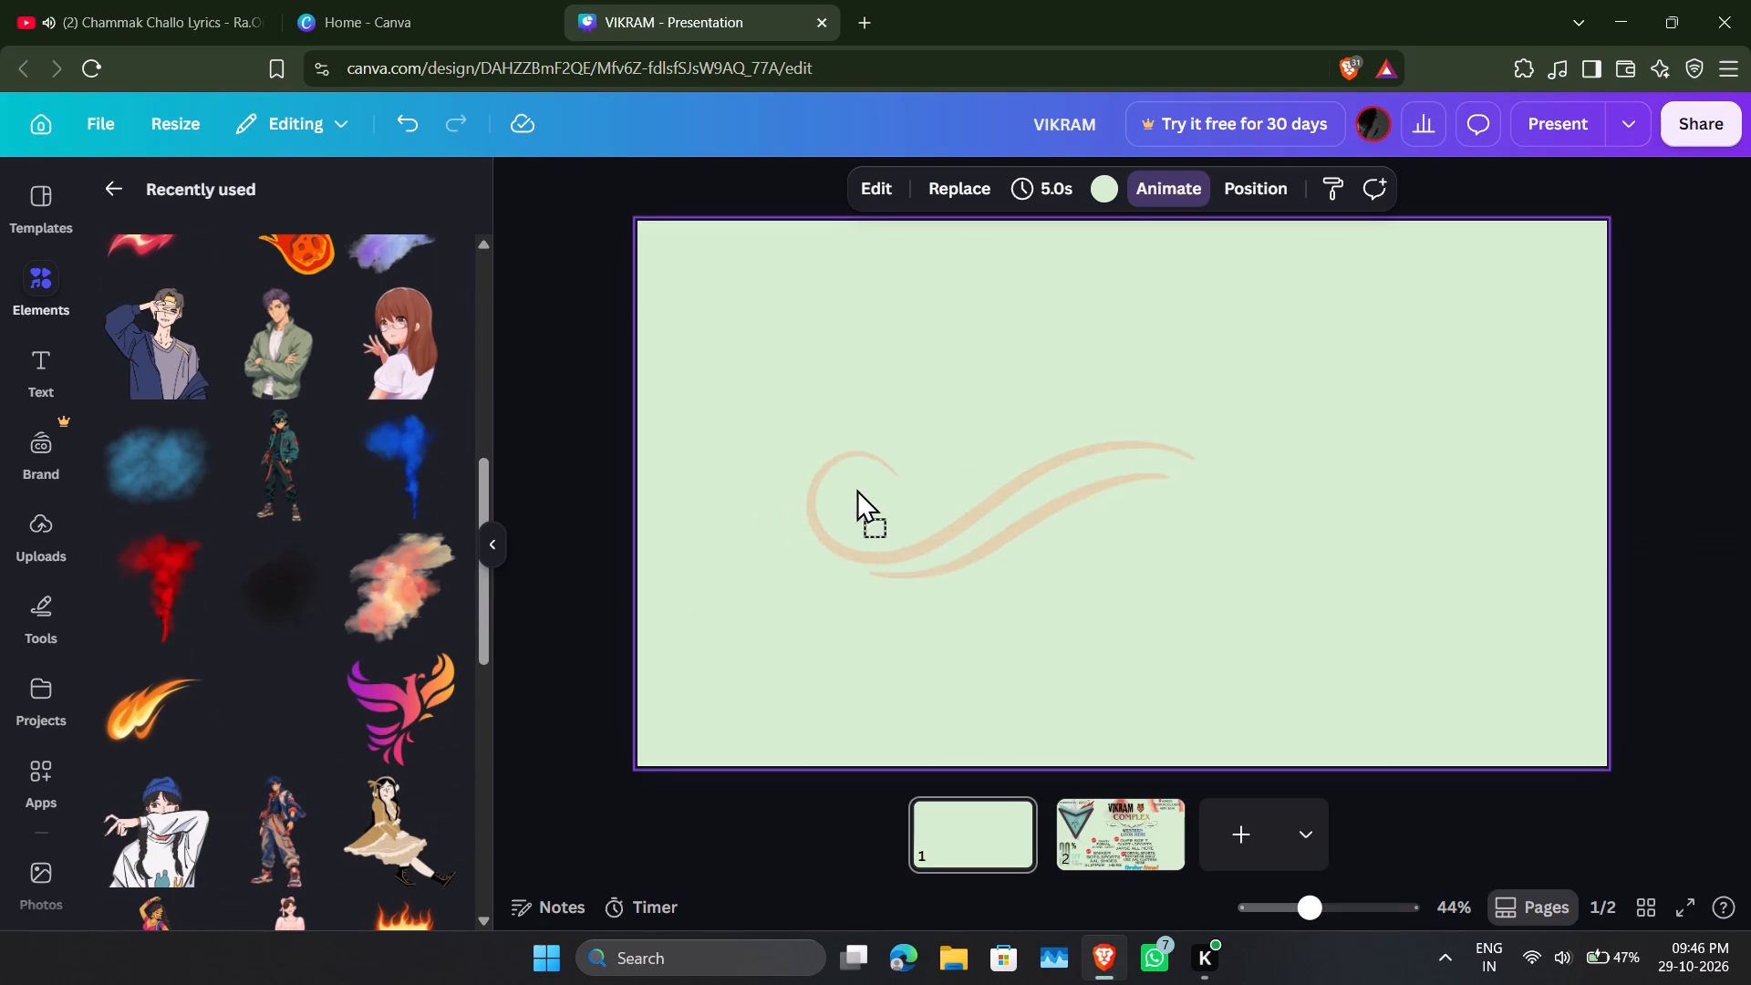
pyautogui.moveTo(856, 488); pyautogui.dragTo(859, 482)
pyautogui.moveTo(953, 513); pyautogui.dragTo(801, 338)
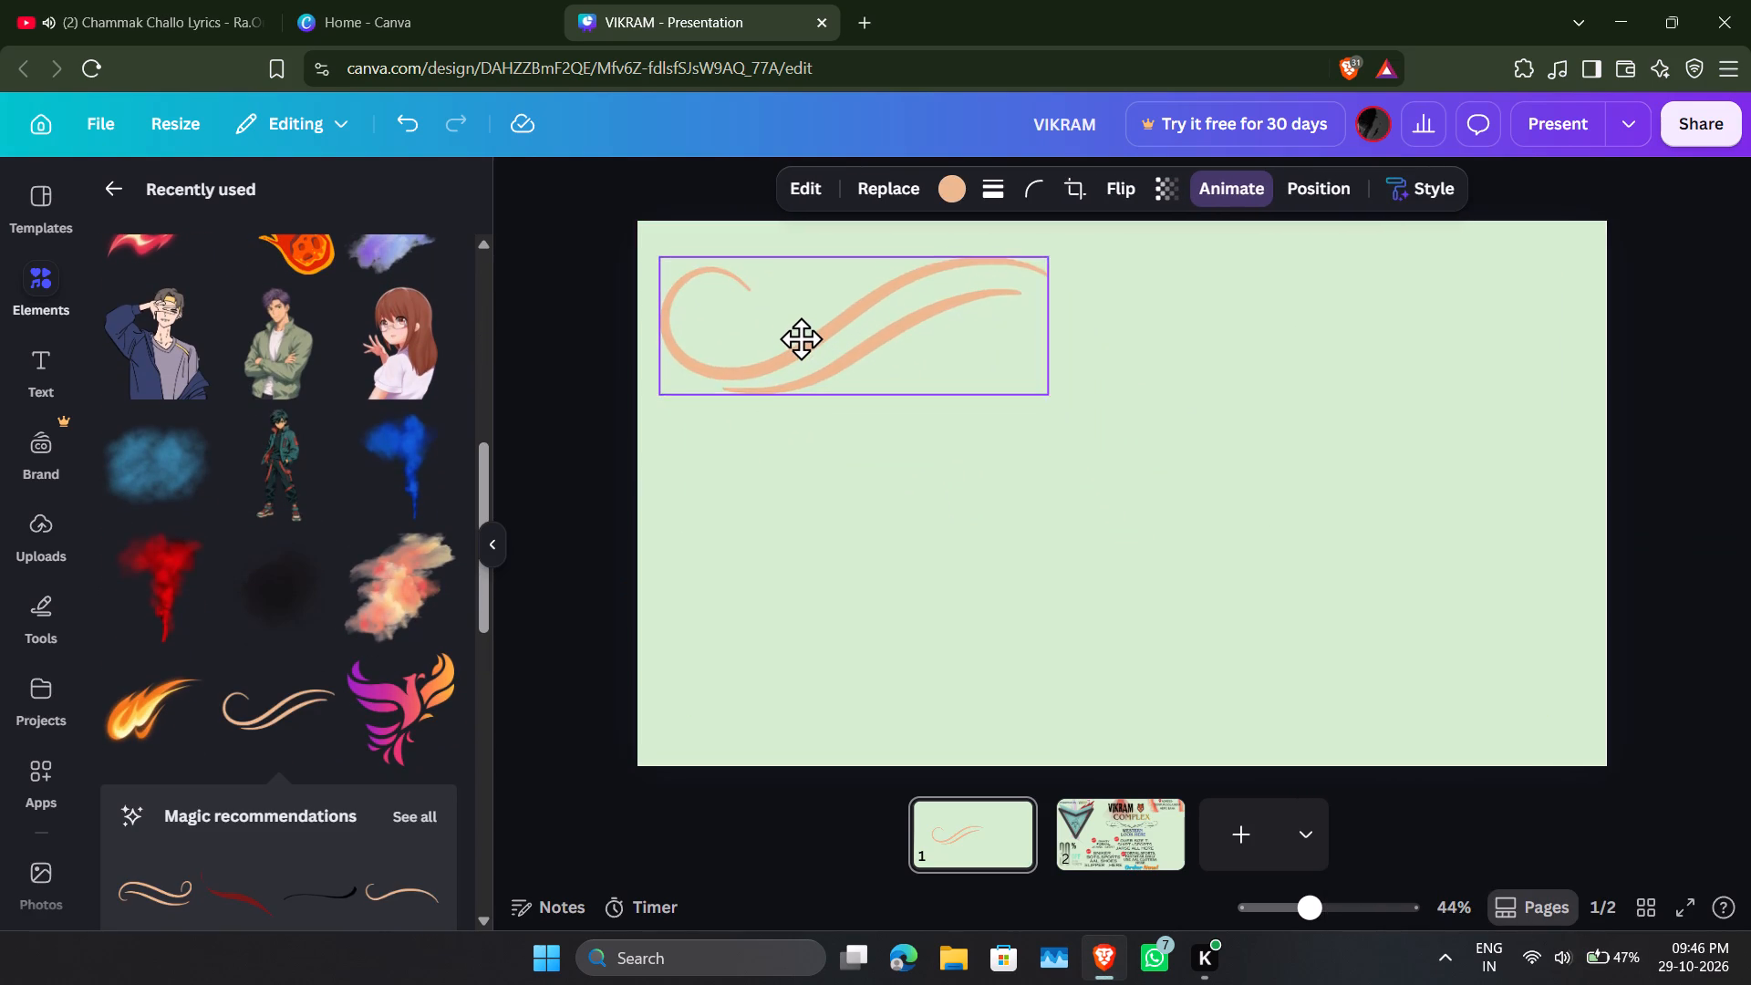
pyautogui.moveTo(801, 338); pyautogui.dragTo(801, 325)
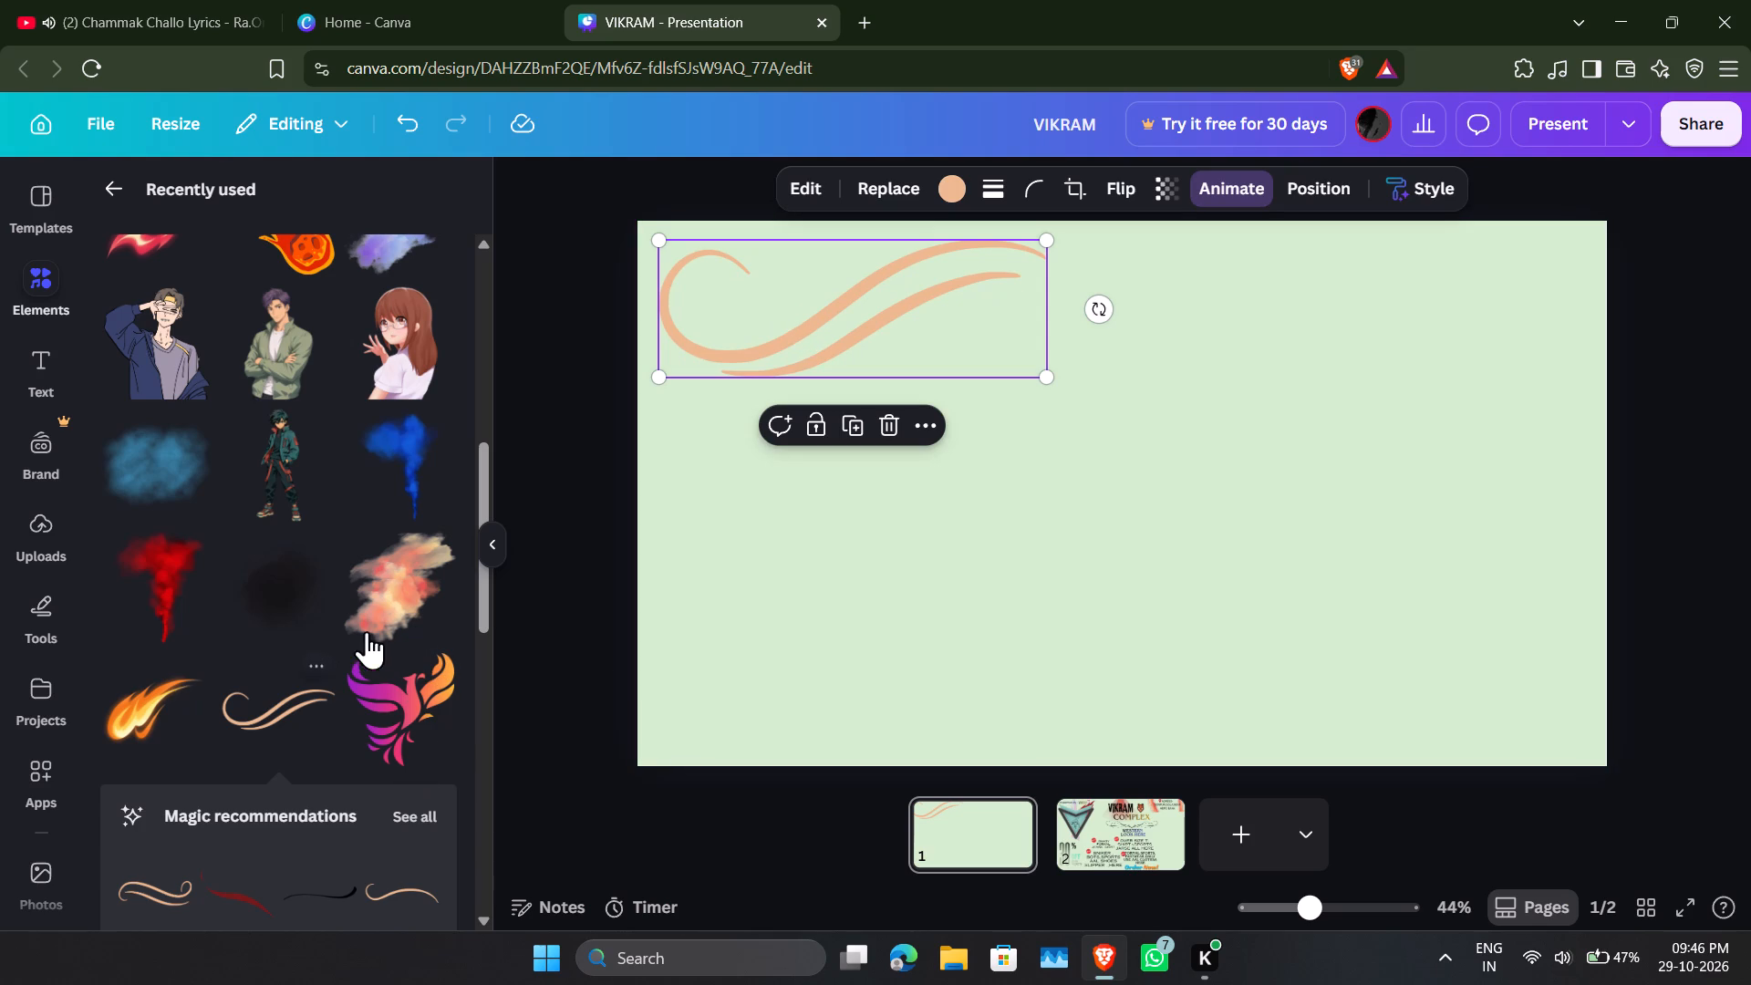
# Add the dark red curved stroke from the magic recommendations so that it starts at the peach swirl's right end.
pyautogui.scroll(-2, 300, 758)
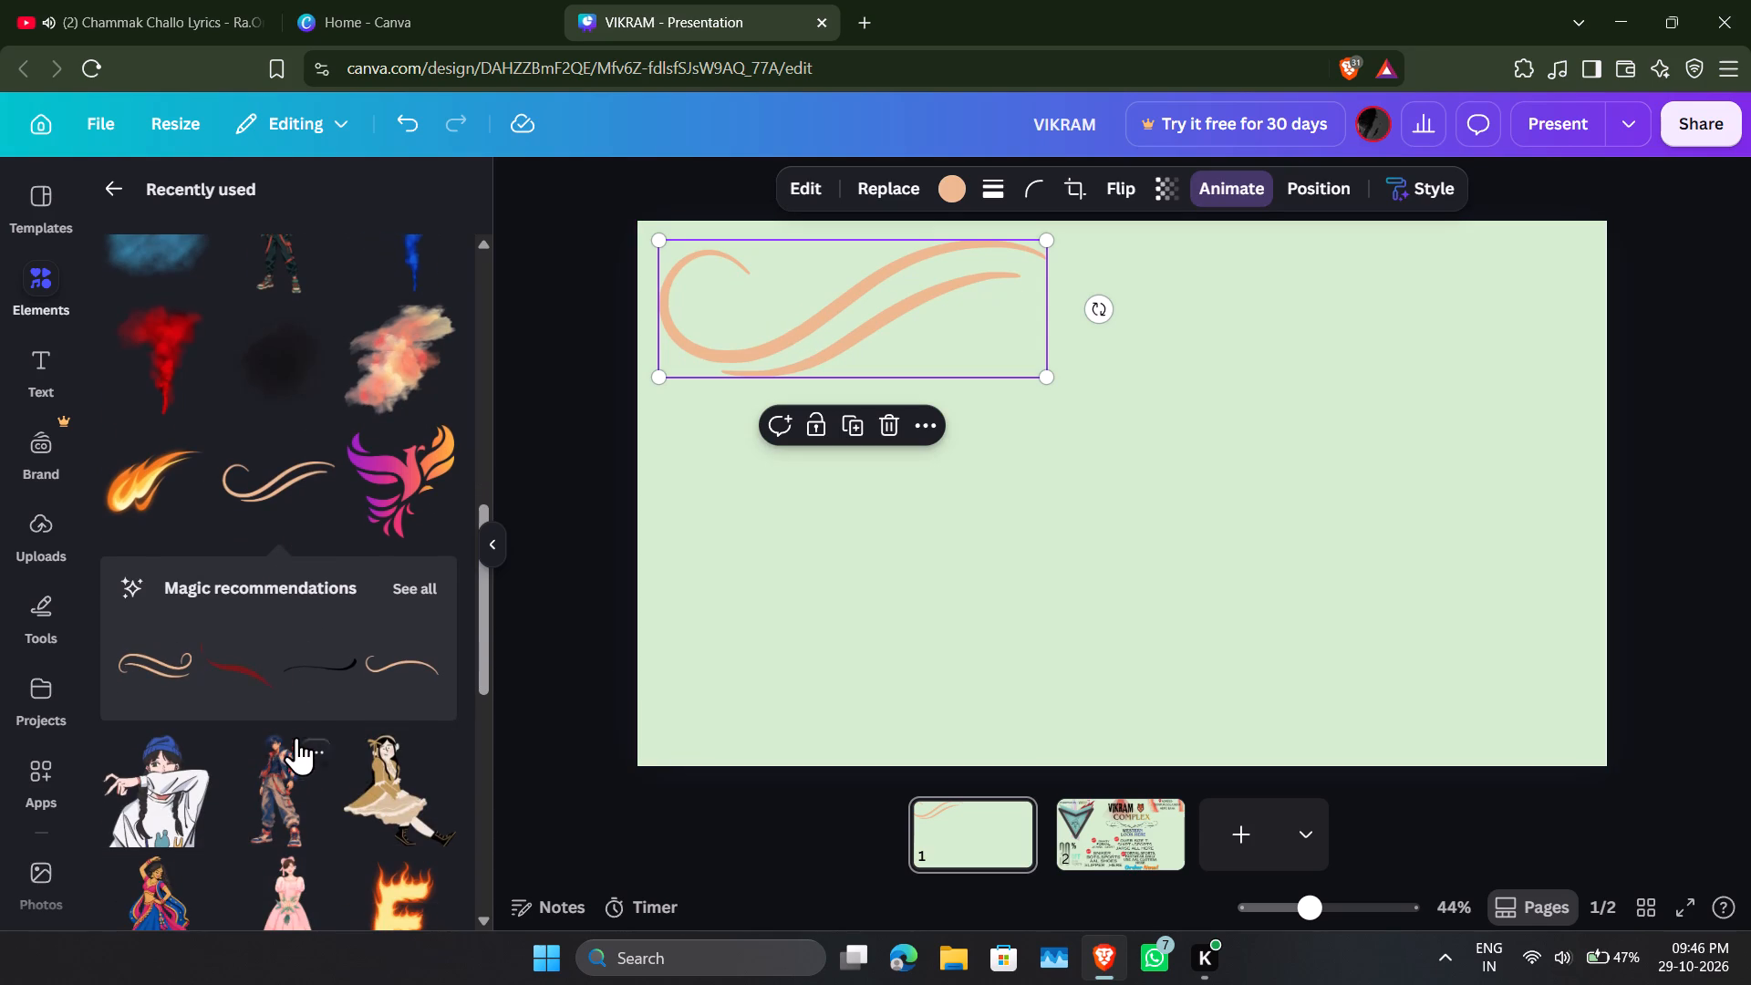
pyautogui.moveTo(241, 665); pyautogui.dragTo(898, 485)
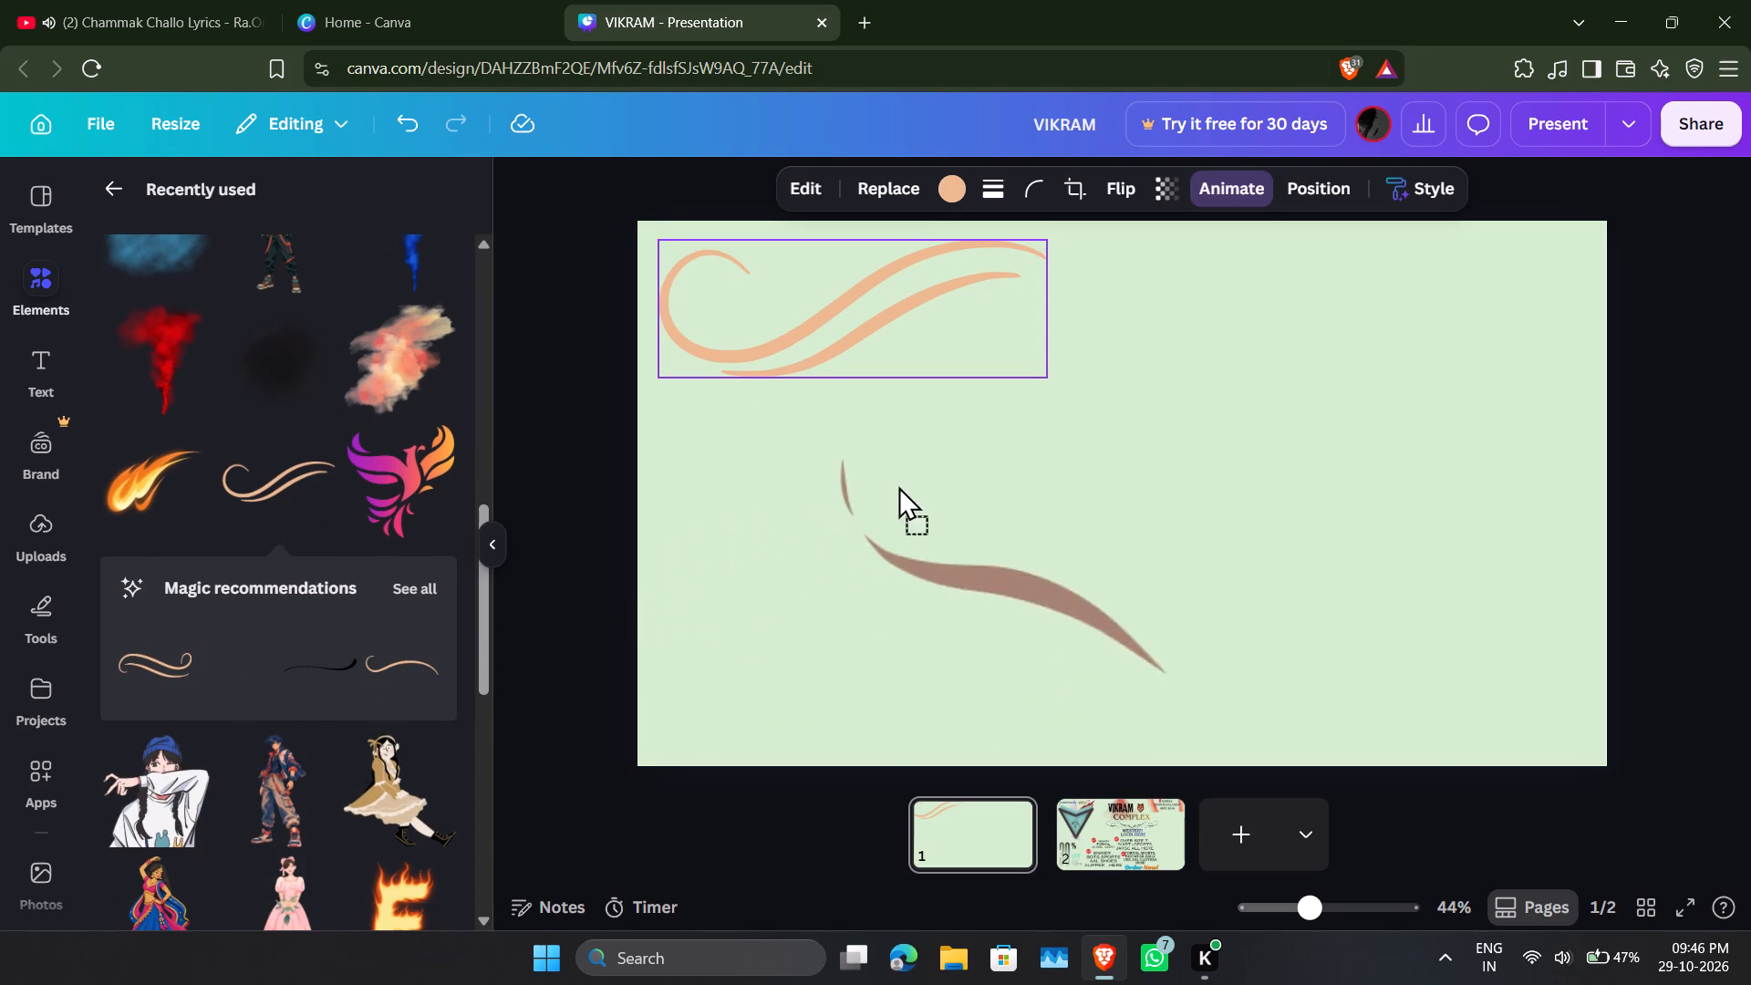
pyautogui.moveTo(898, 485); pyautogui.dragTo(1083, 285)
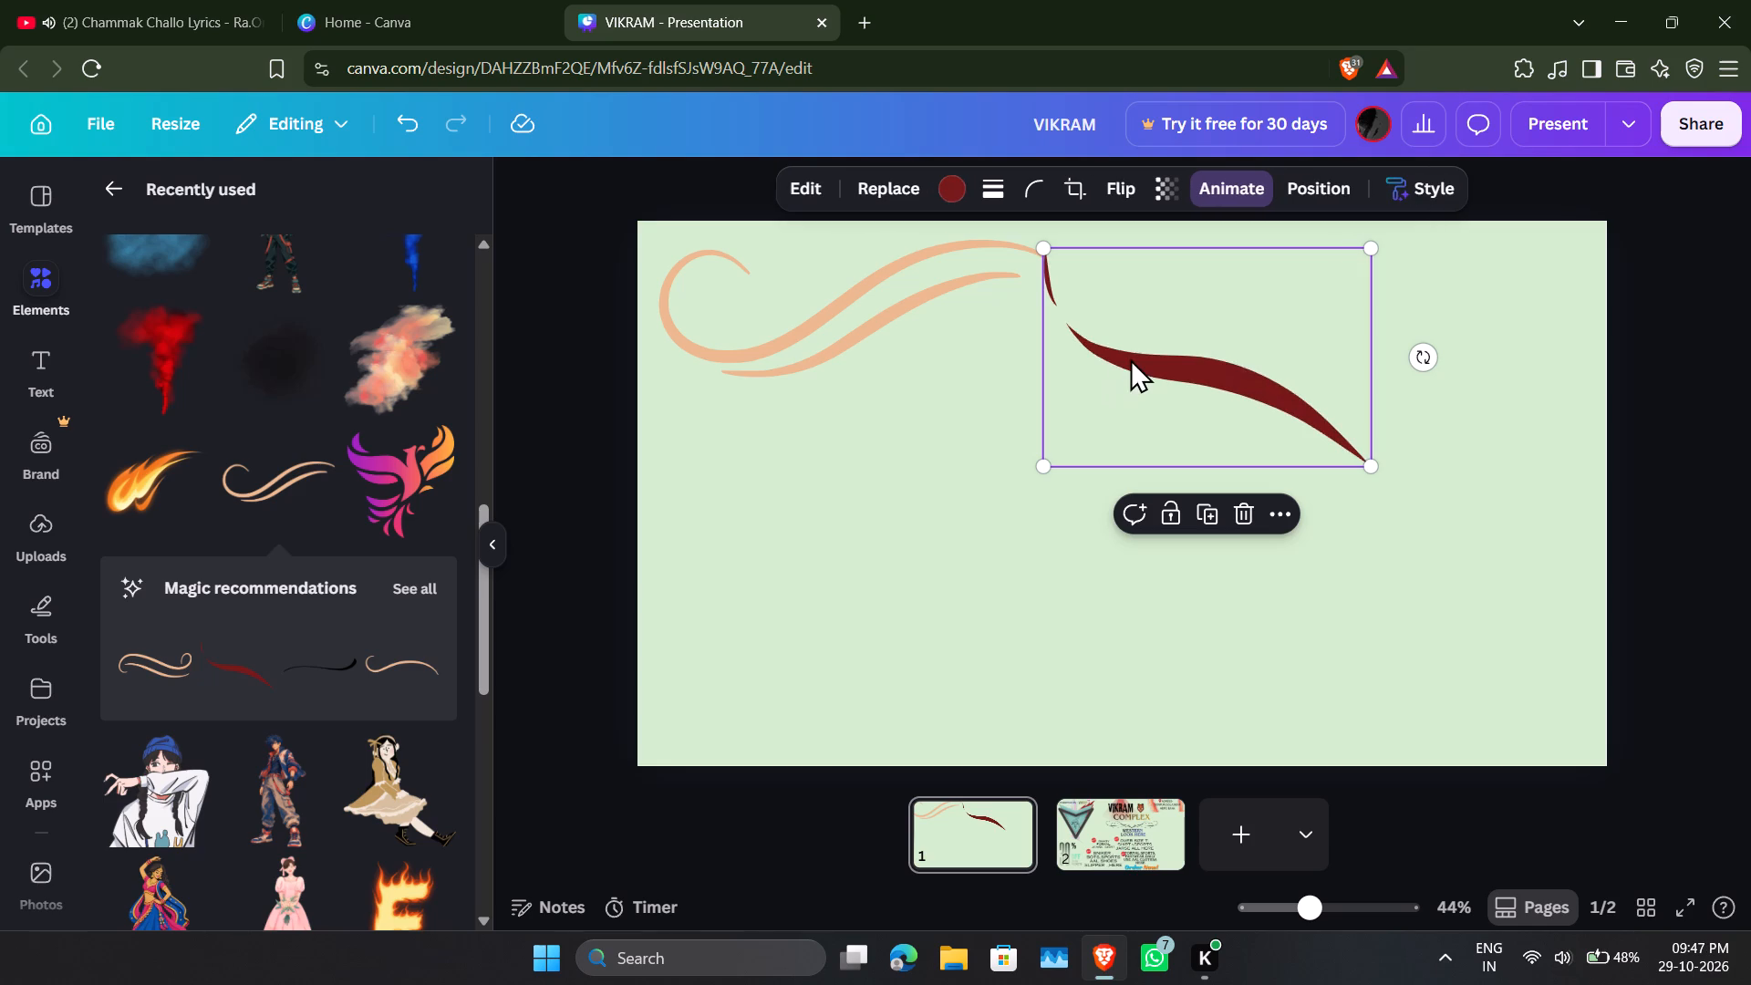
pyautogui.moveTo(1130, 358); pyautogui.dragTo(1101, 352)
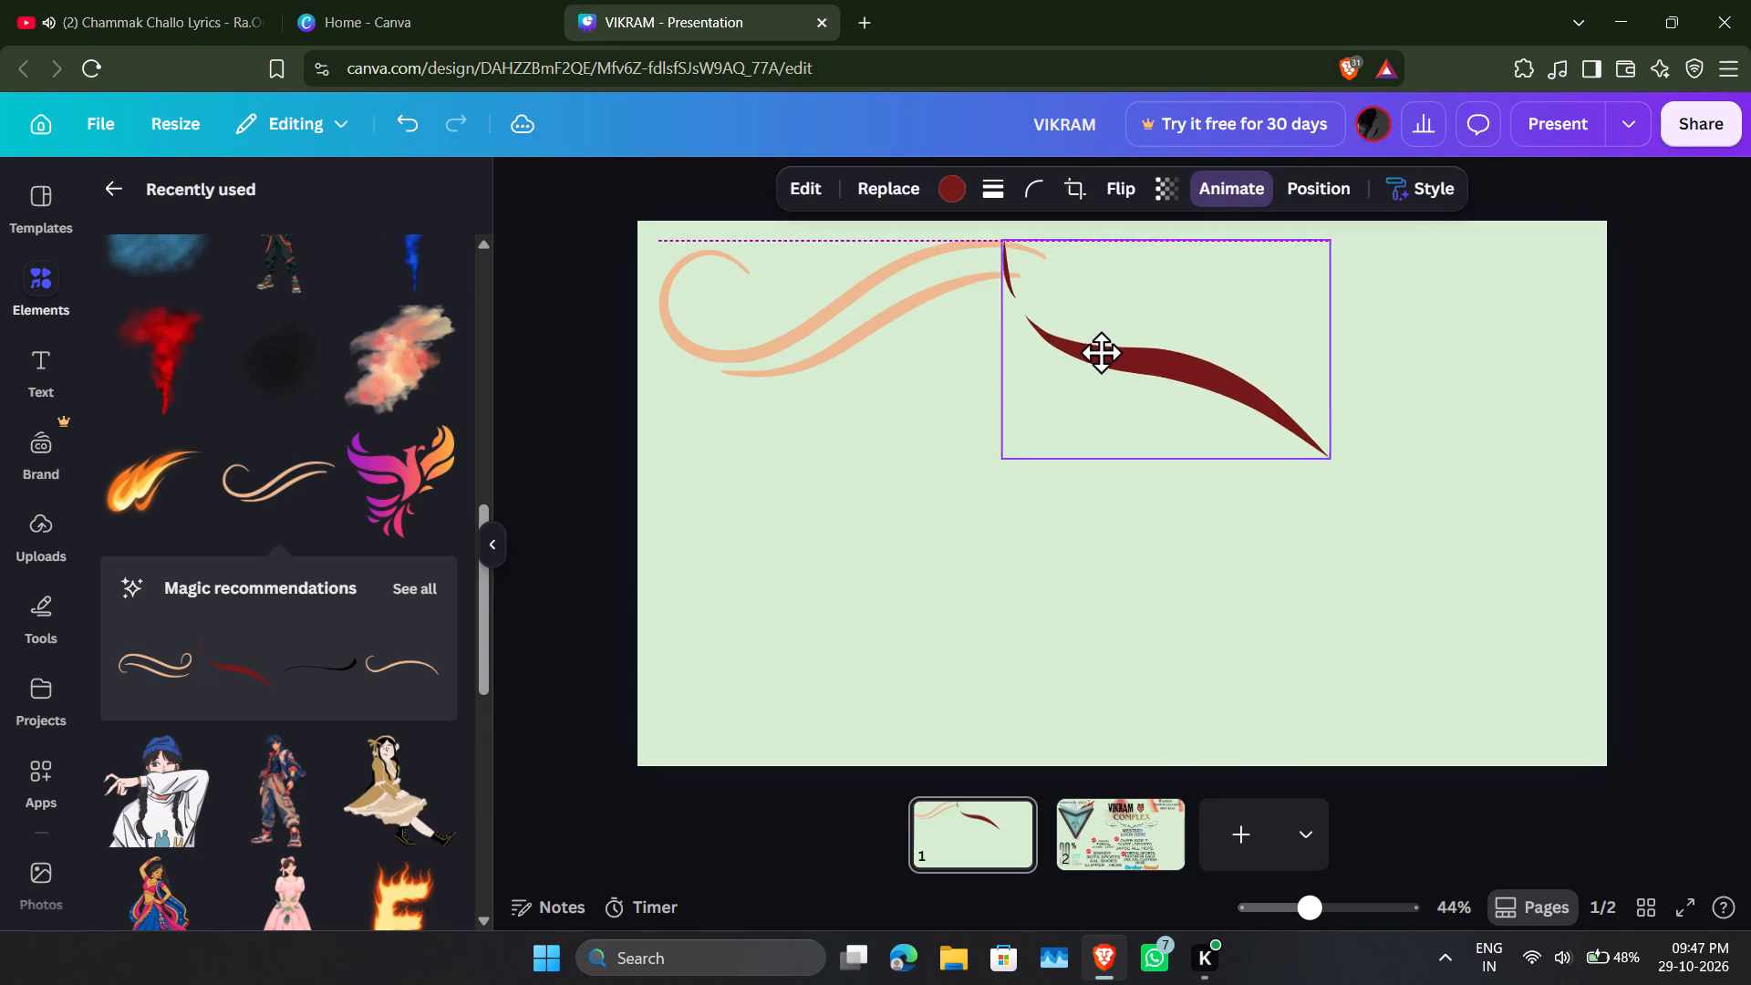
pyautogui.moveTo(1101, 352); pyautogui.dragTo(1128, 368)
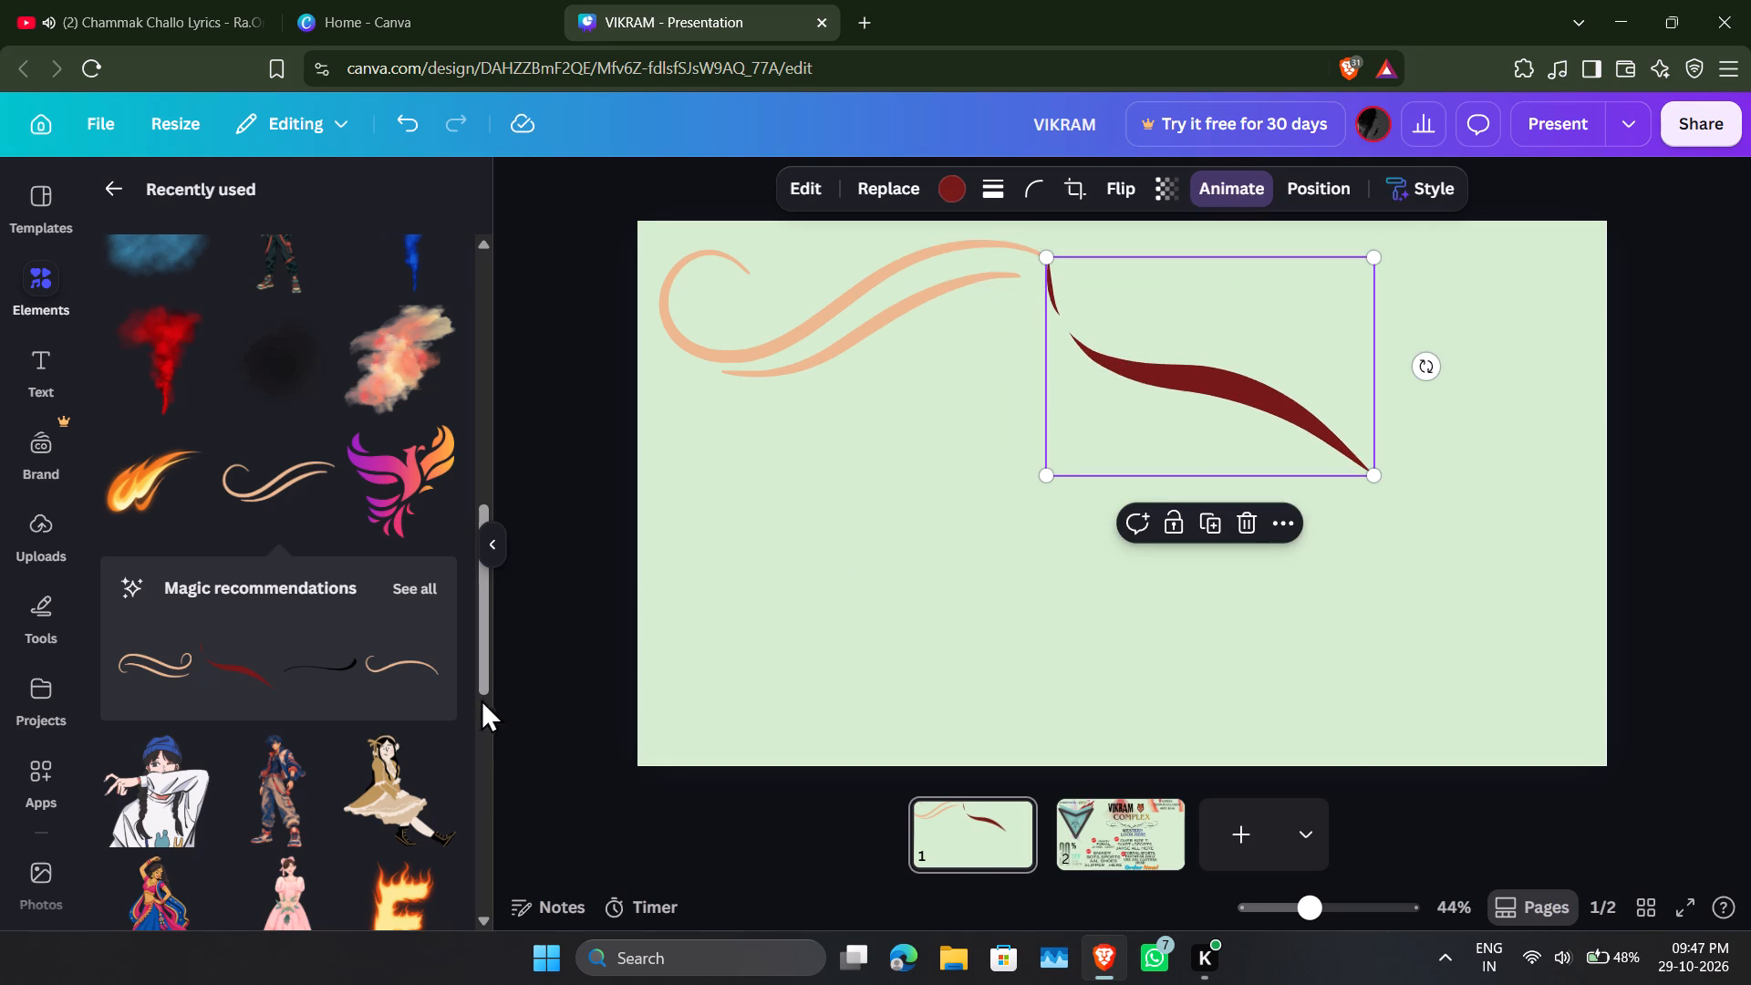
# Add the single peach swirl from the magic recommendations, rotate it upward, and place it from the dark red stroke's lower end past the page's right edge.
pyautogui.moveTo(401, 667); pyautogui.dragTo(1179, 409)
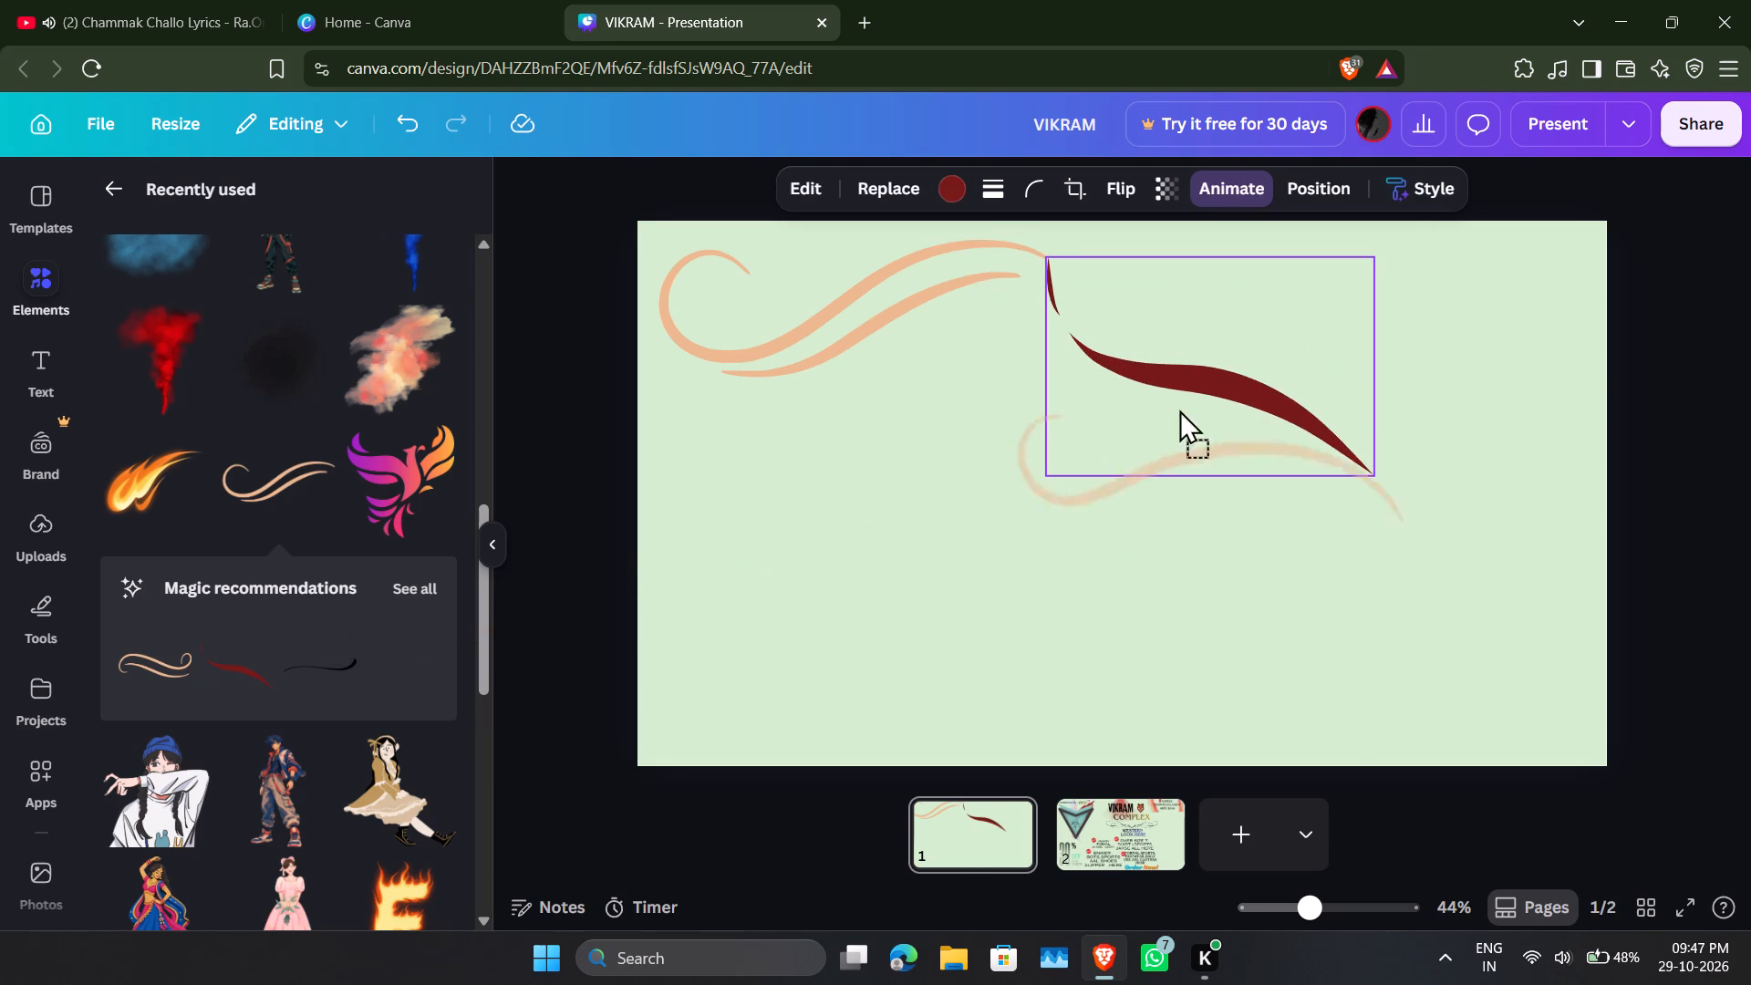
pyautogui.moveTo(1179, 409); pyautogui.dragTo(1133, 513)
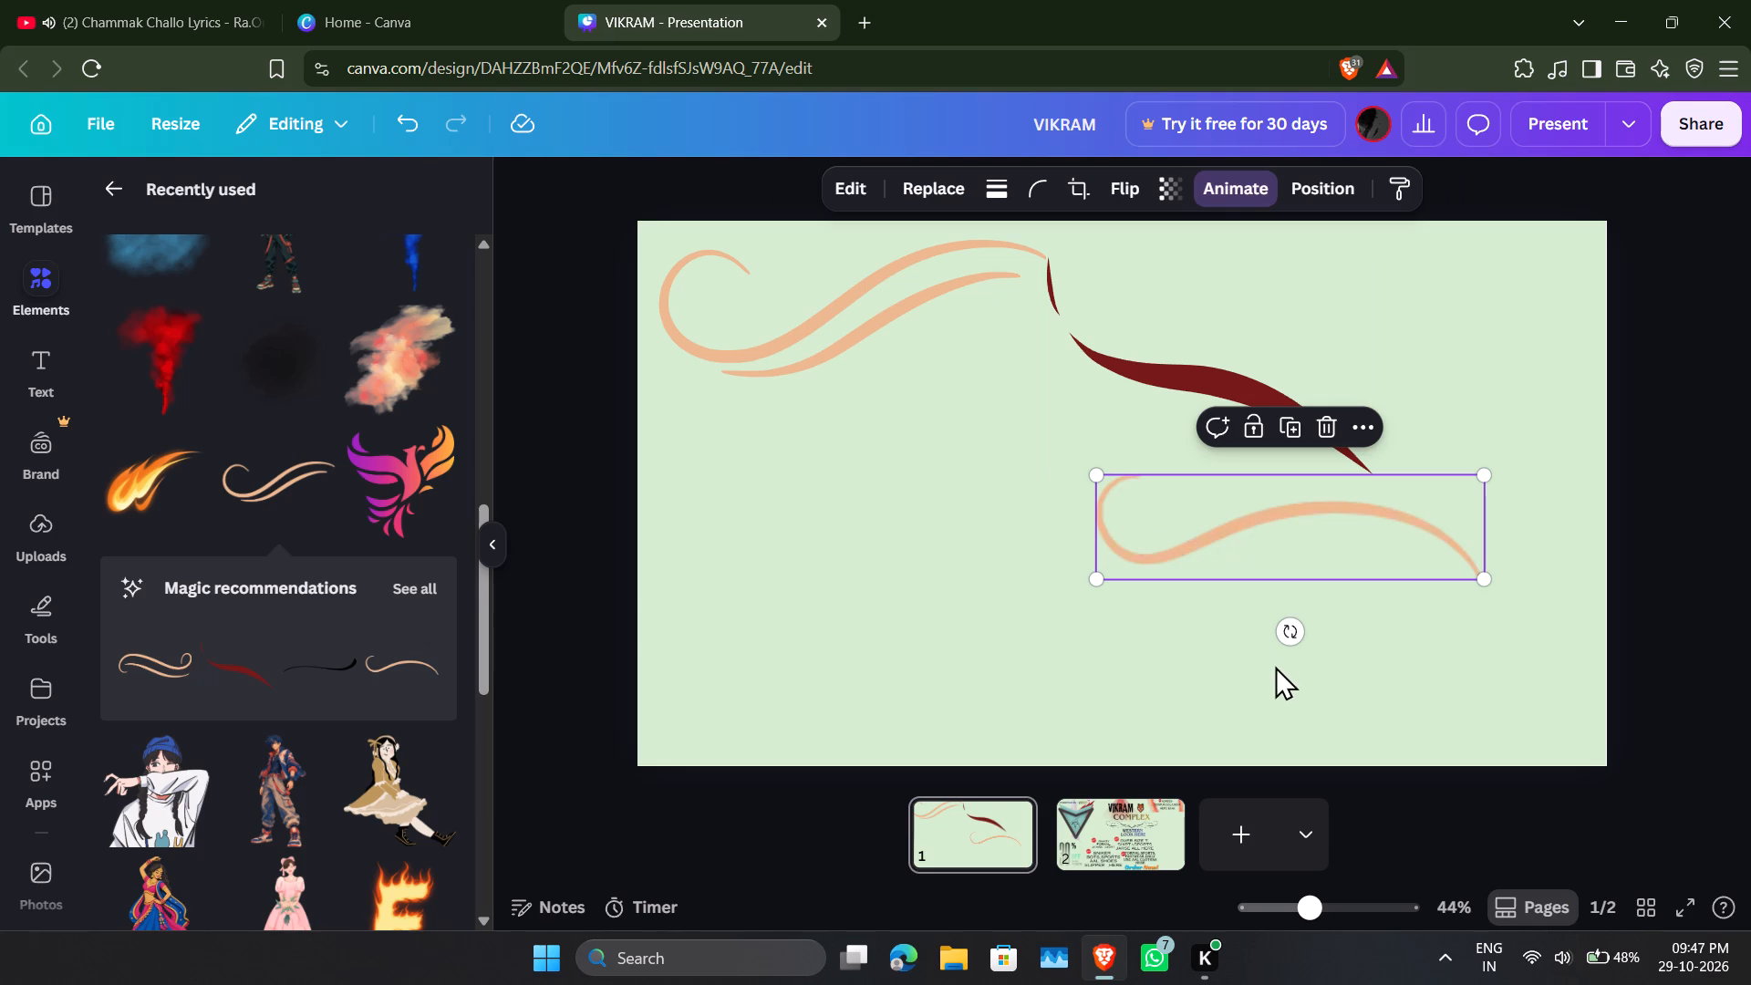
pyautogui.moveTo(1291, 638); pyautogui.dragTo(949, 319)
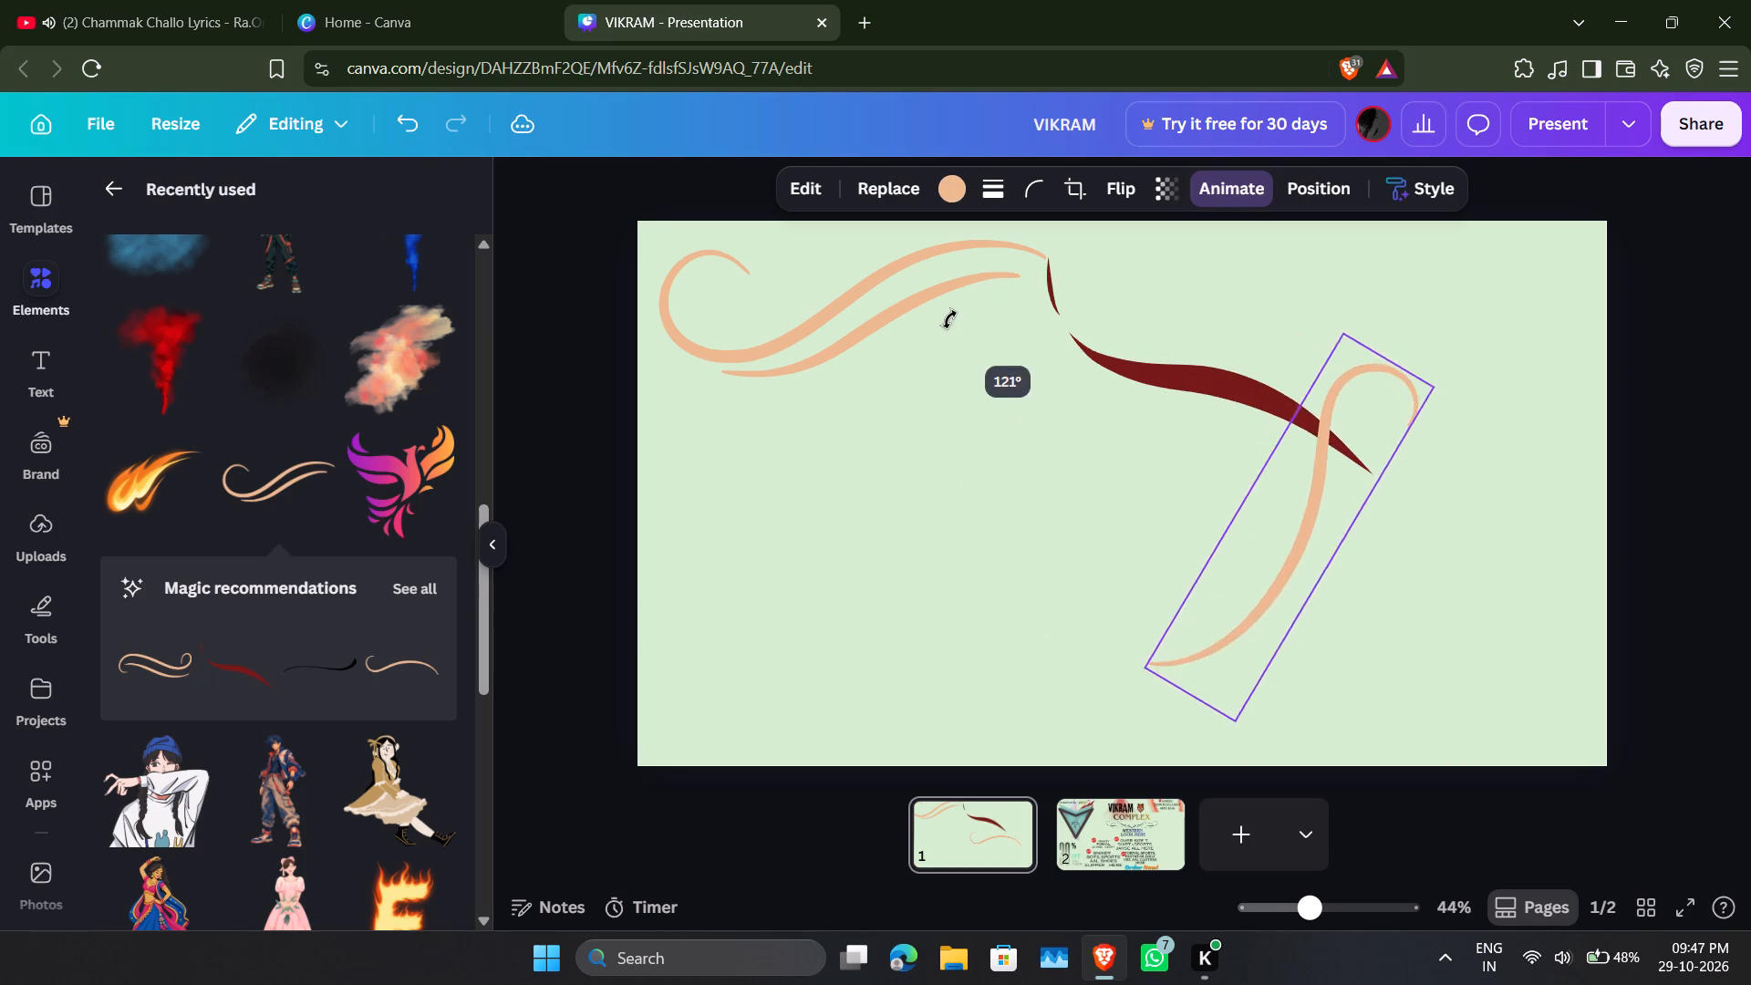
pyautogui.moveTo(949, 319); pyautogui.dragTo(1024, 135)
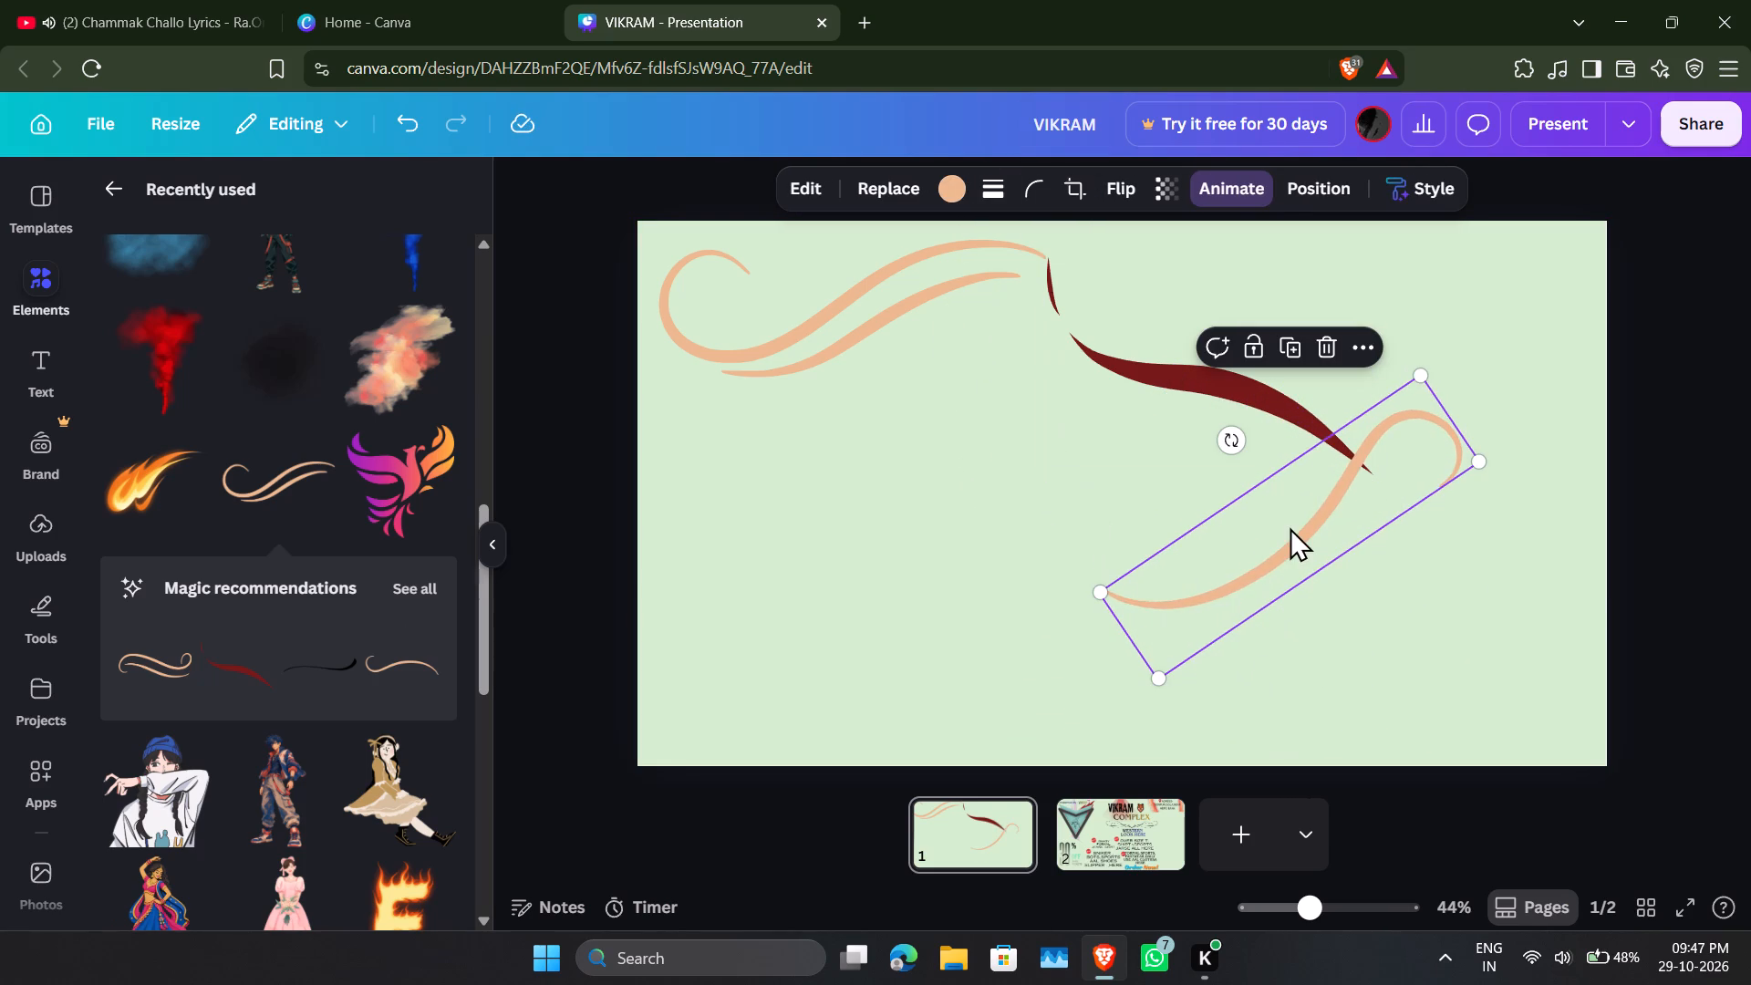
pyautogui.moveTo(1290, 527); pyautogui.dragTo(1455, 404)
pyautogui.click(907, 621)
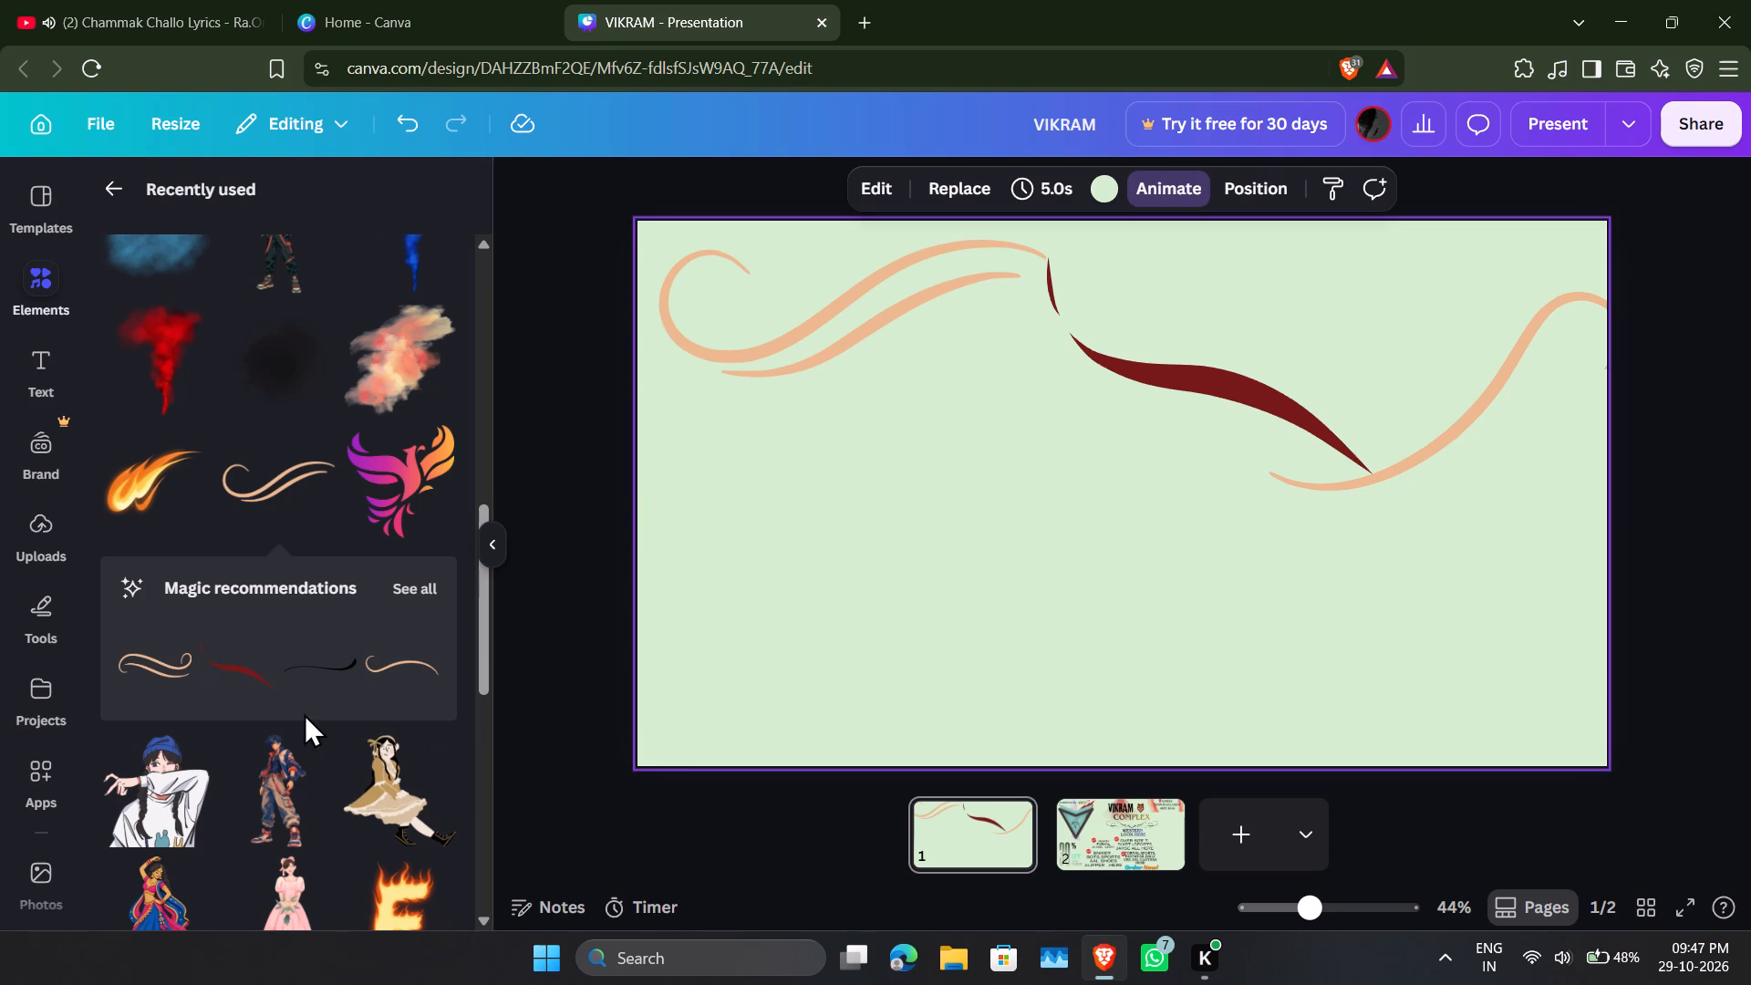
# Add the purple-to-orange phoenix, crop off its tail tips, scale it down, and place it over the dark red stroke's right half.
pyautogui.scroll(-2, 204, 459)
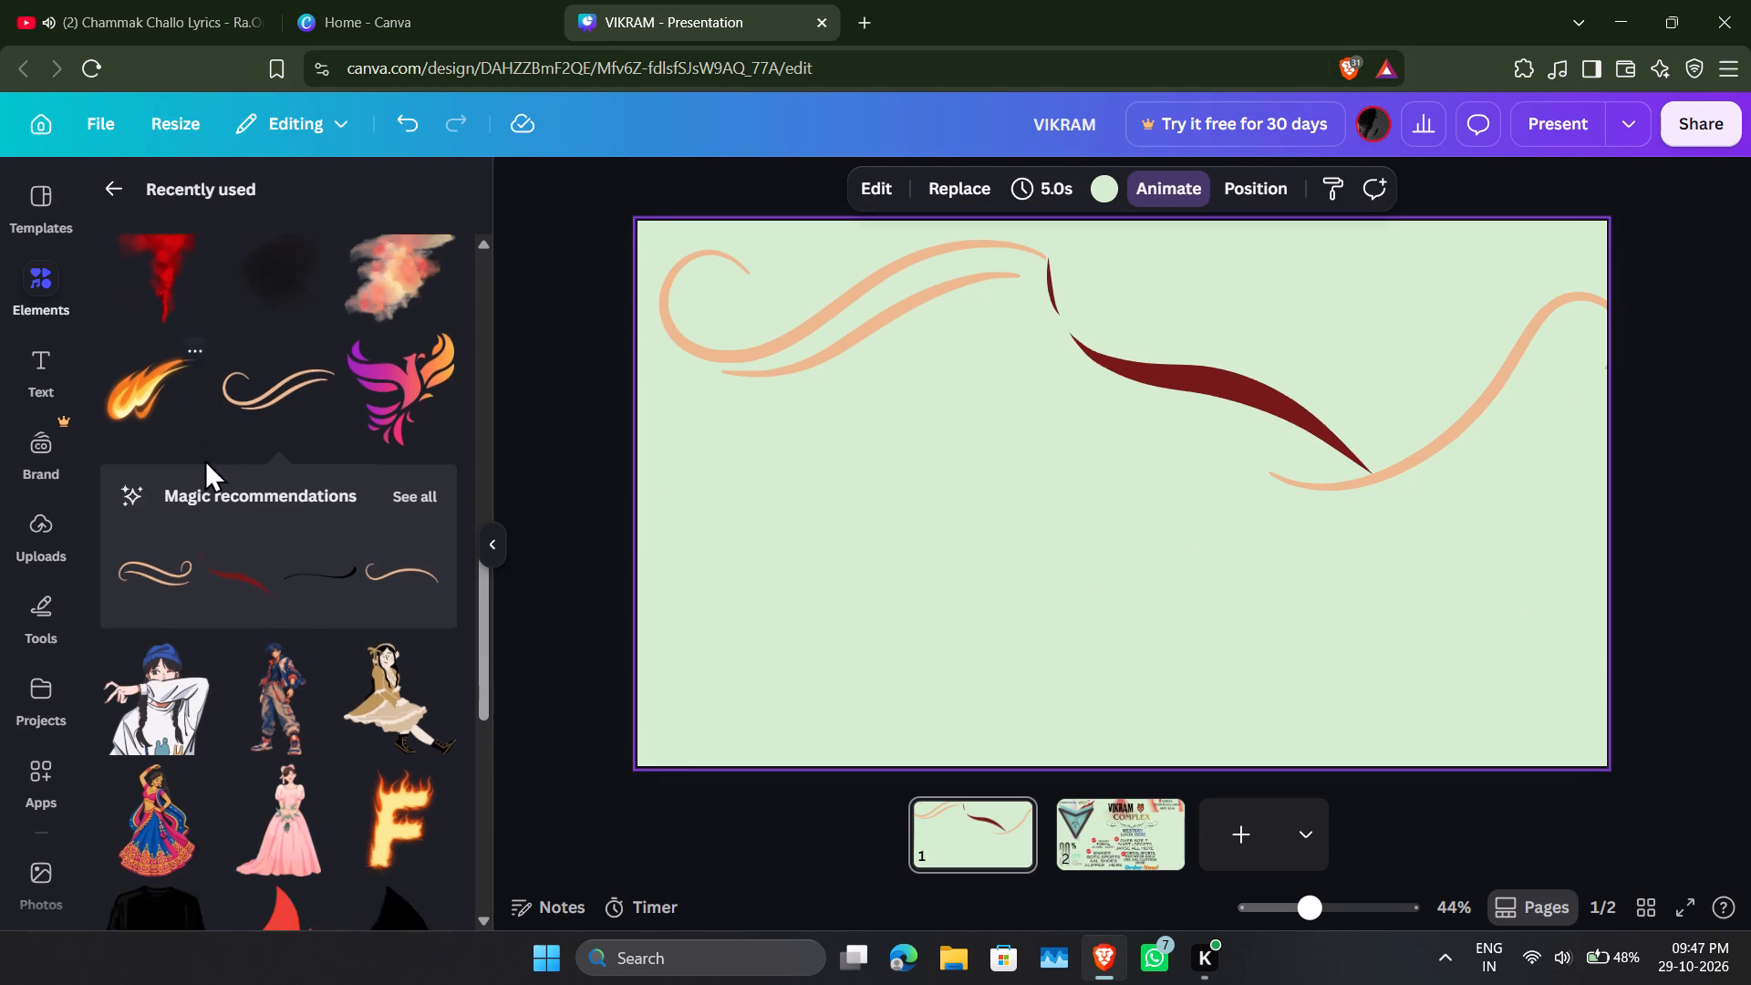
pyautogui.scroll(1, 204, 459)
pyautogui.moveTo(396, 360); pyautogui.dragTo(837, 446)
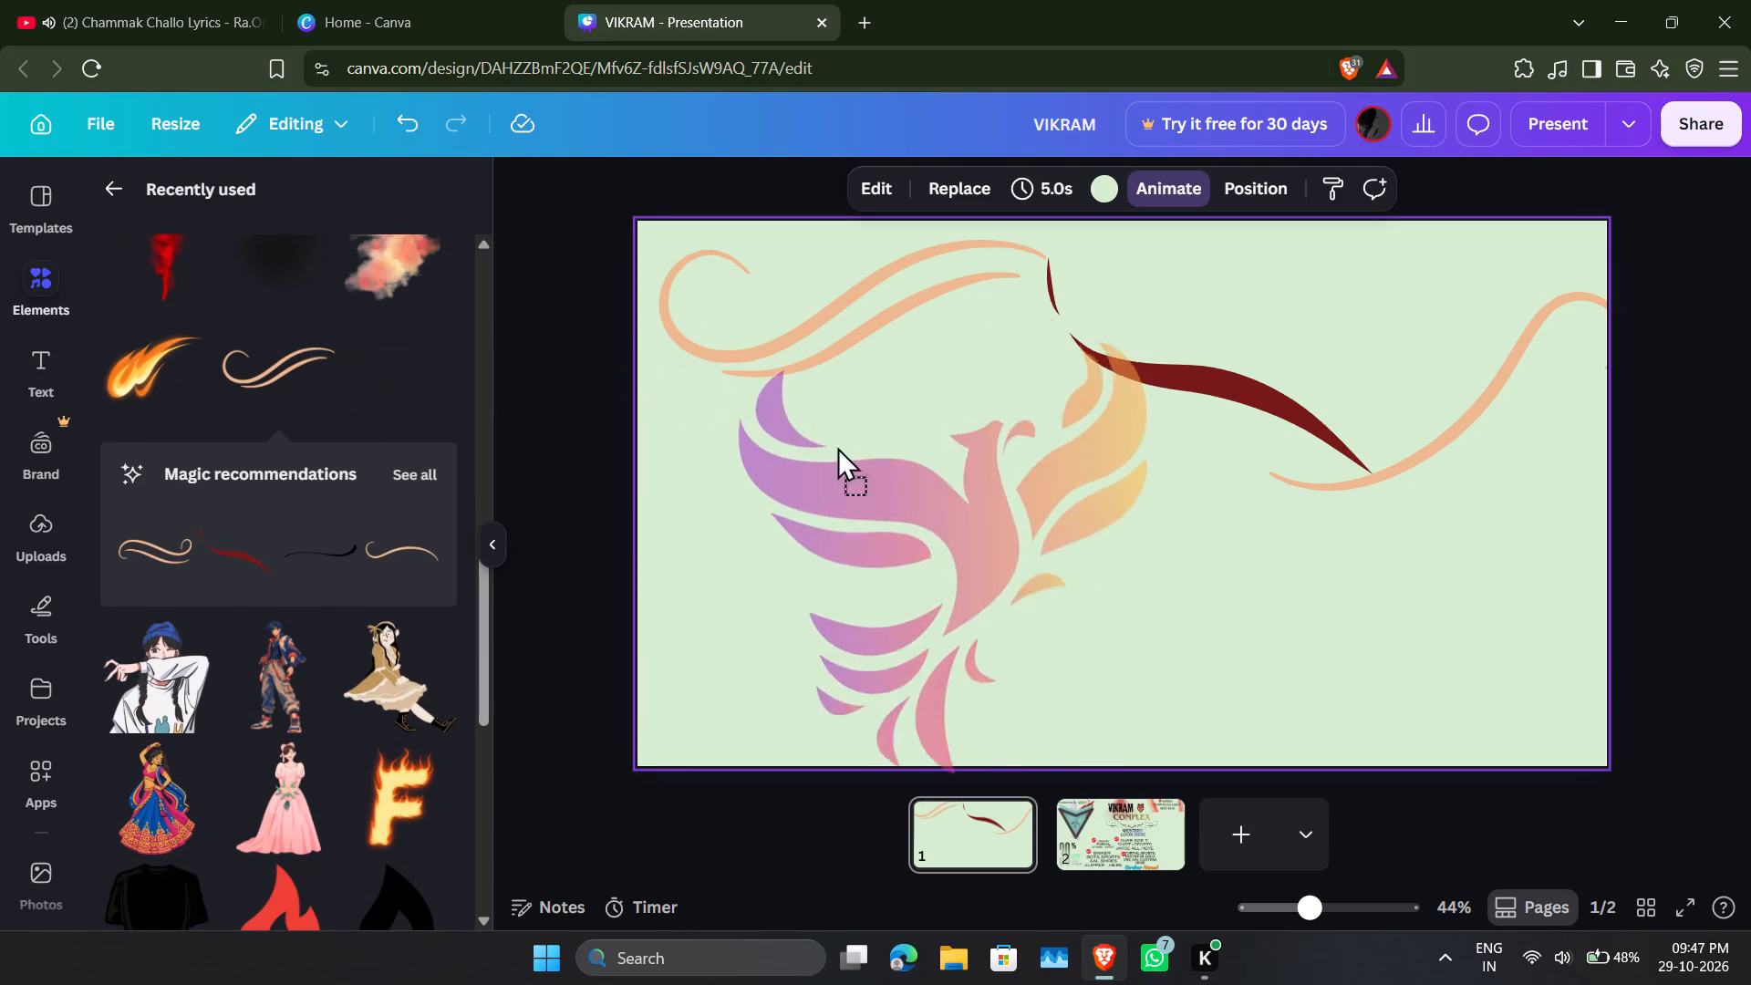
pyautogui.moveTo(837, 446); pyautogui.dragTo(836, 410)
pyautogui.moveTo(957, 585); pyautogui.dragTo(917, 461)
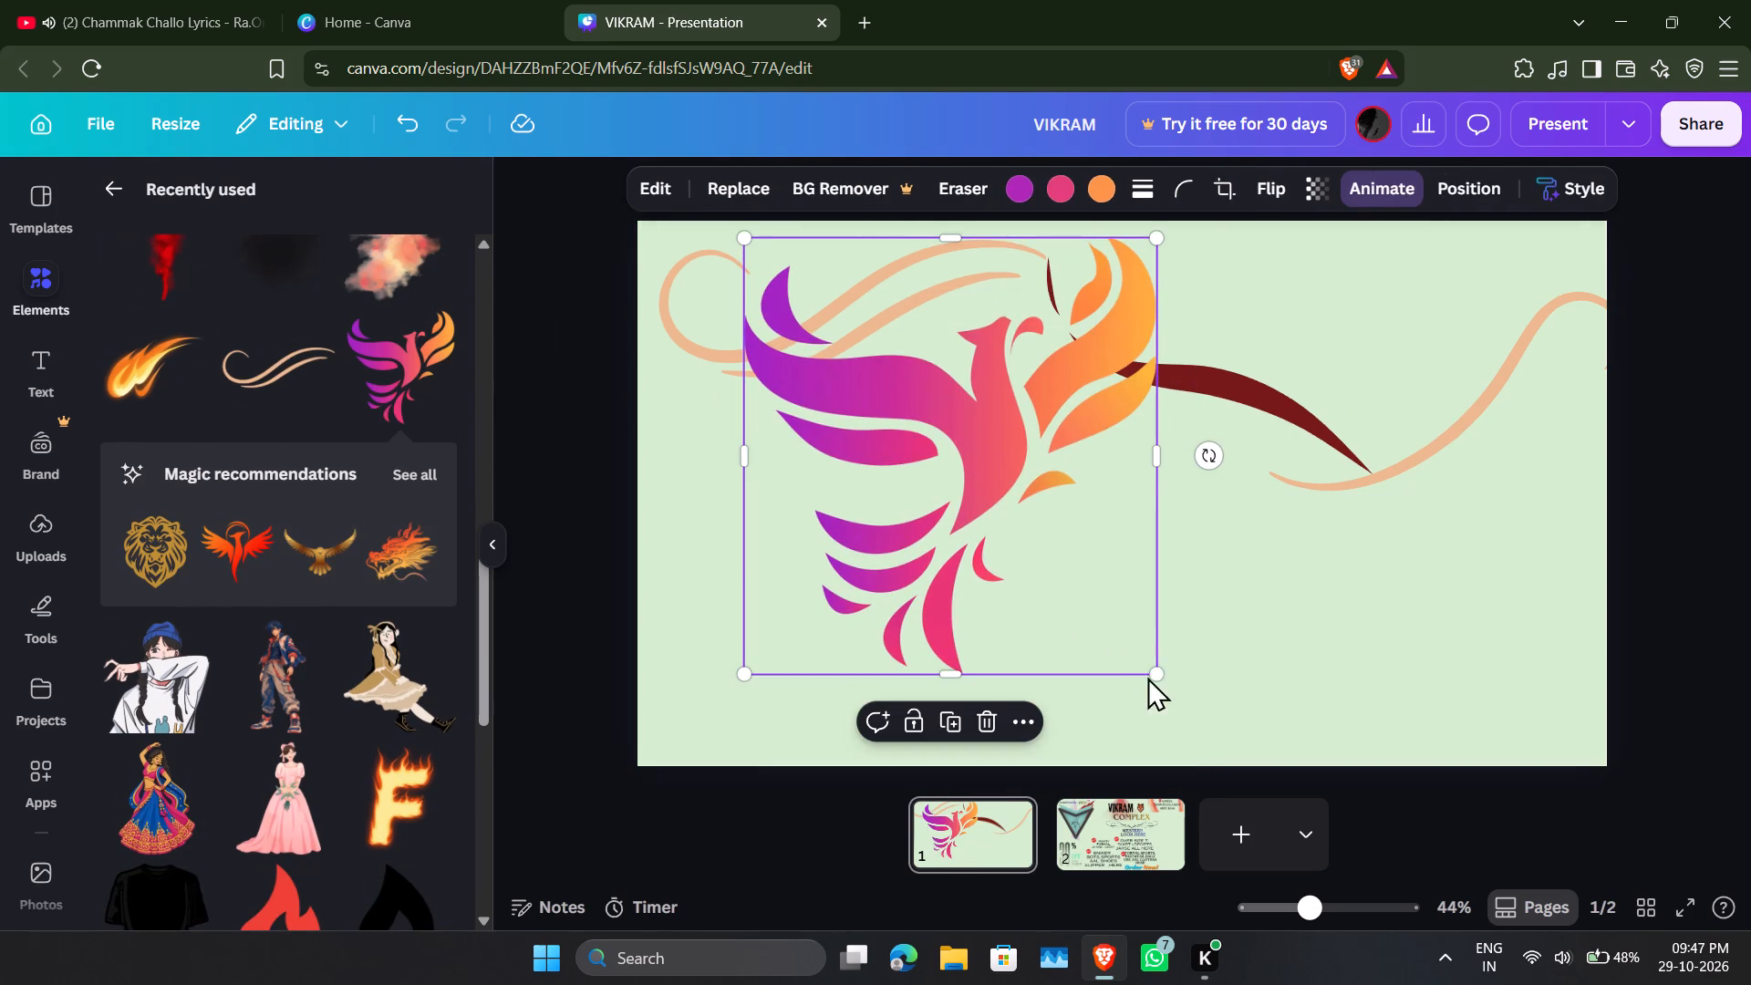
pyautogui.moveTo(1146, 667); pyautogui.dragTo(1011, 724)
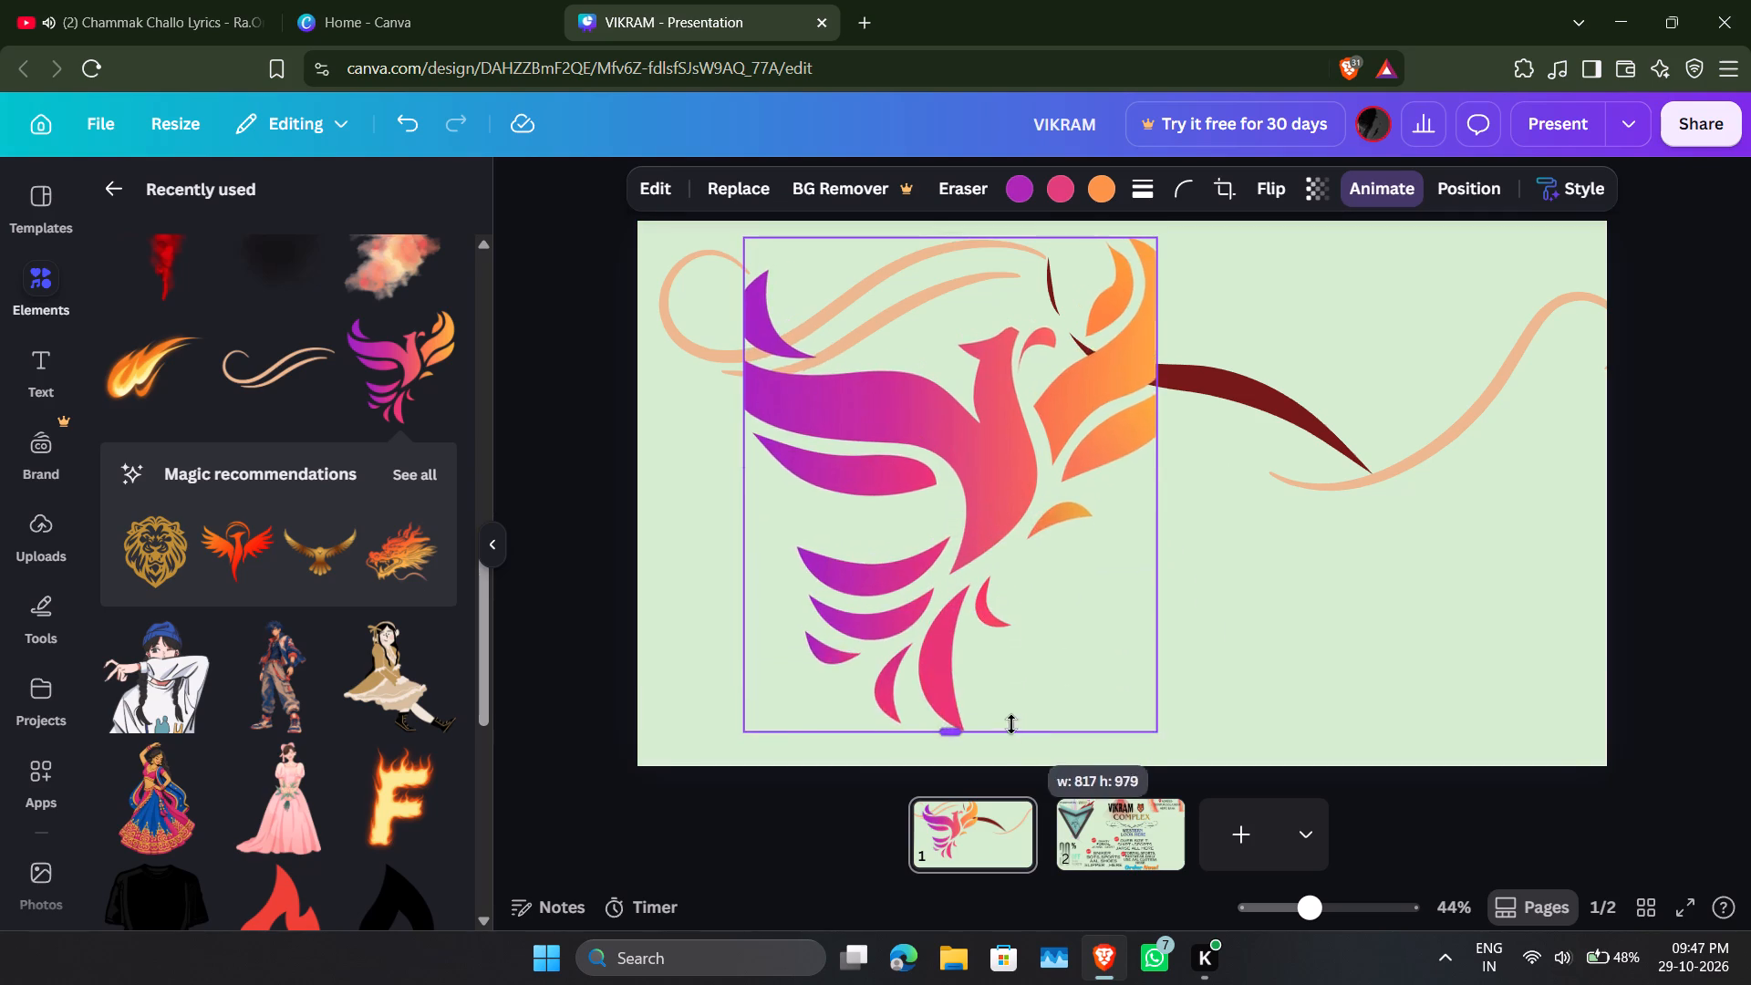
pyautogui.moveTo(1011, 724); pyautogui.dragTo(1046, 617)
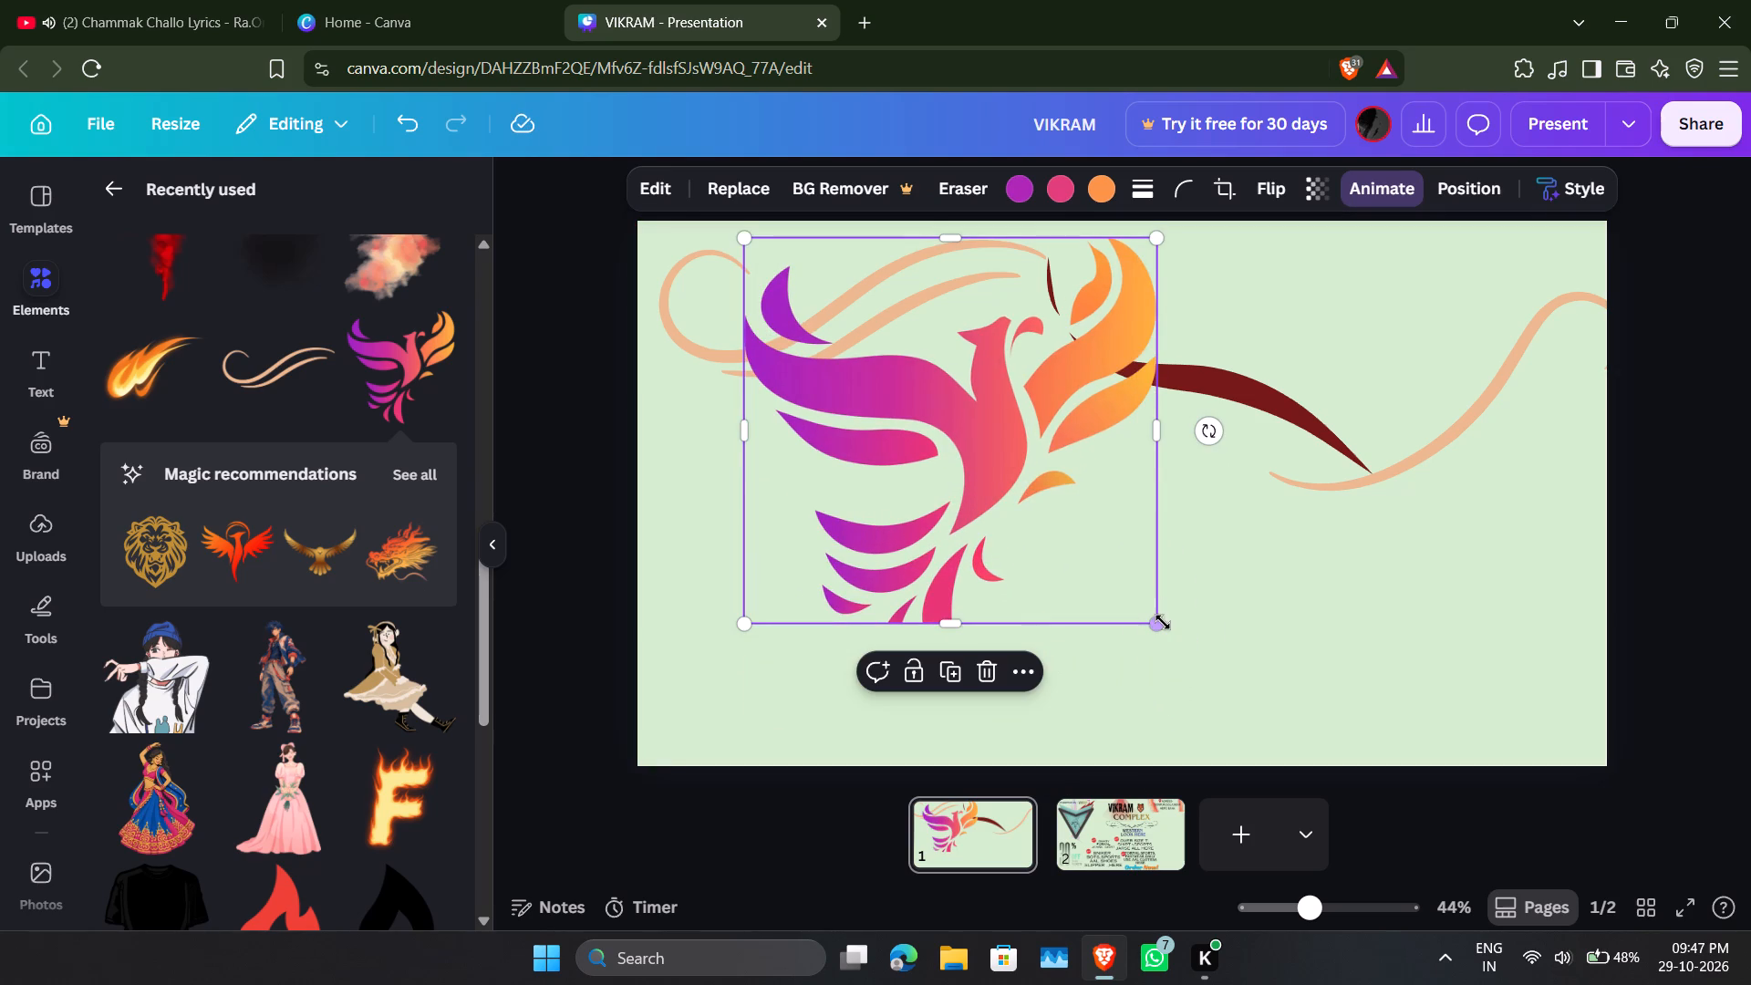
pyautogui.moveTo(1163, 622); pyautogui.dragTo(1063, 537)
pyautogui.moveTo(920, 404); pyautogui.dragTo(1357, 353)
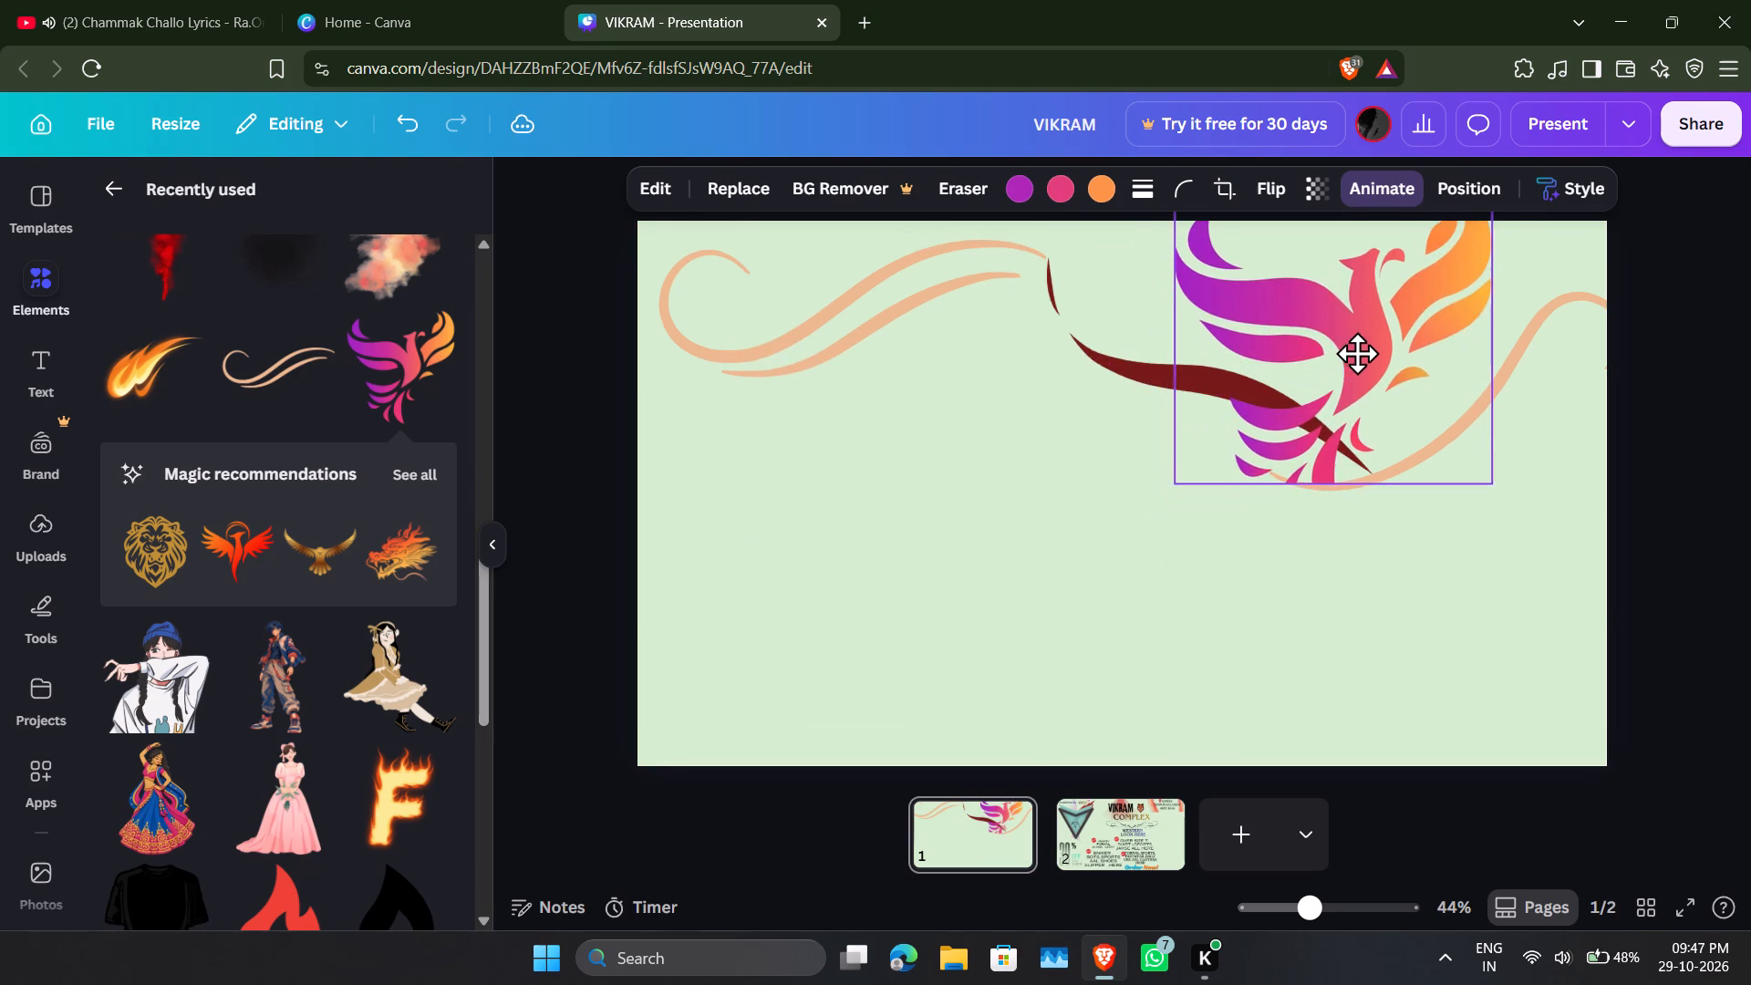
pyautogui.moveTo(1357, 353); pyautogui.dragTo(1366, 396)
# Send the phoenix two layers backward, behind the peach swirl and the dark red stroke.
pyautogui.click(1419, 585)
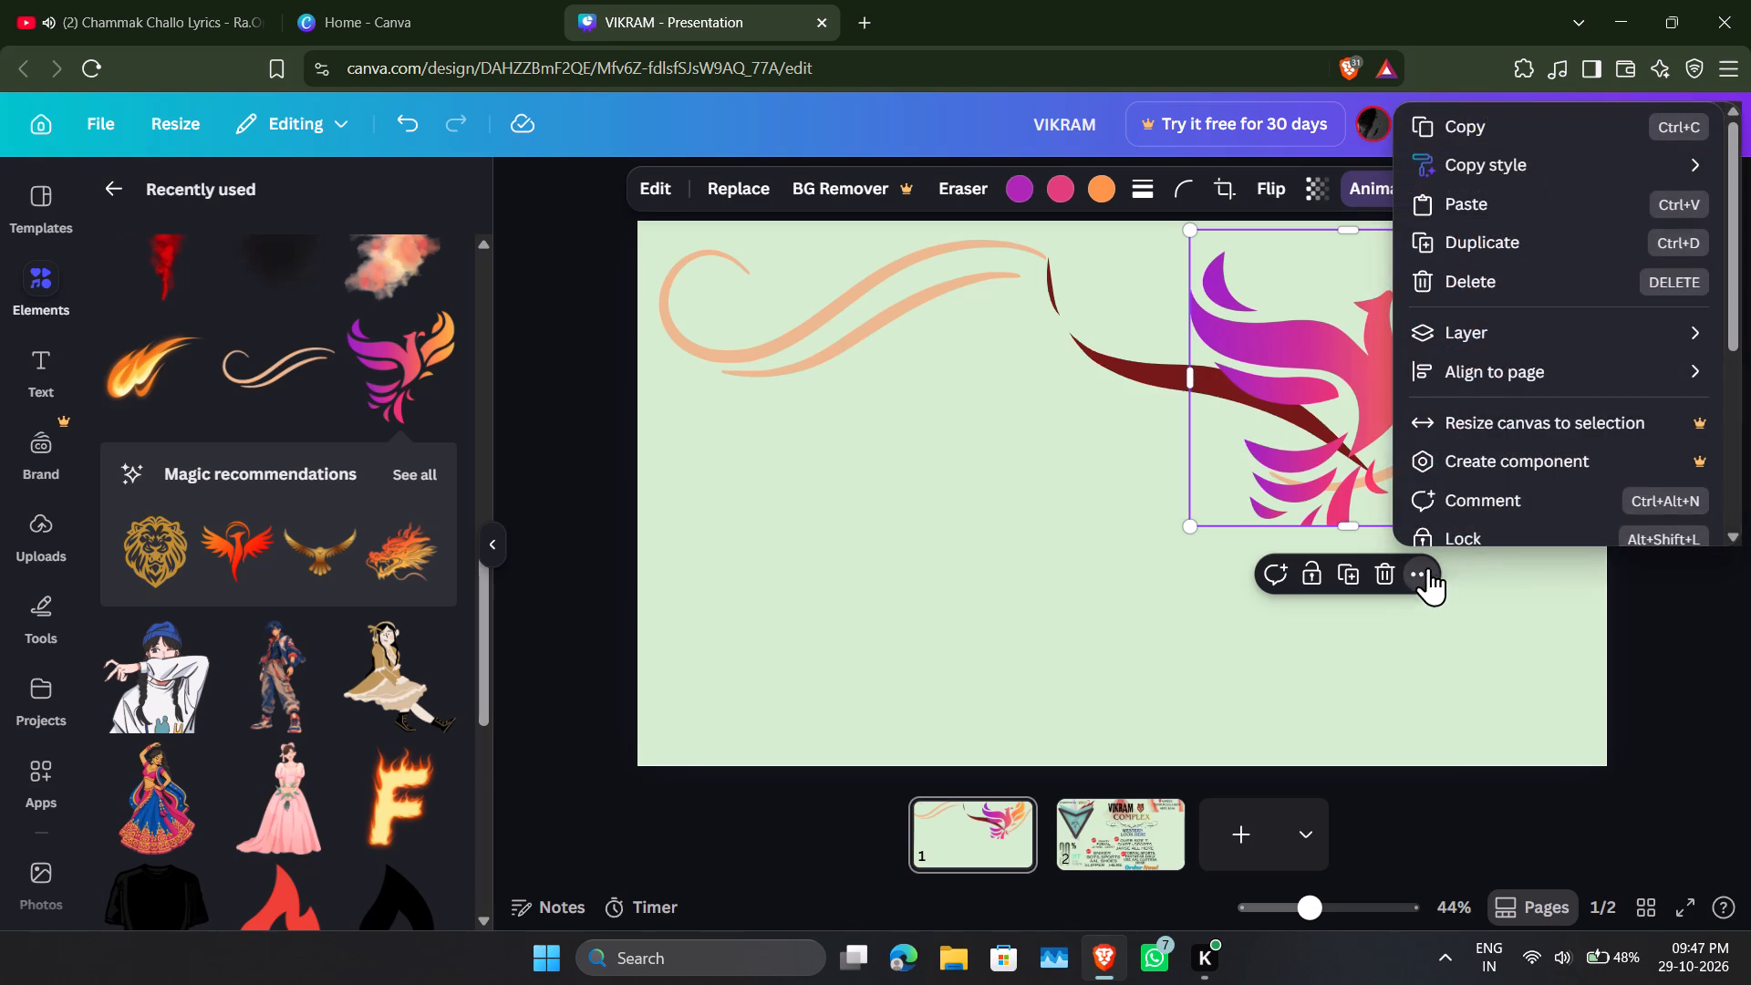
pyautogui.click(1492, 349)
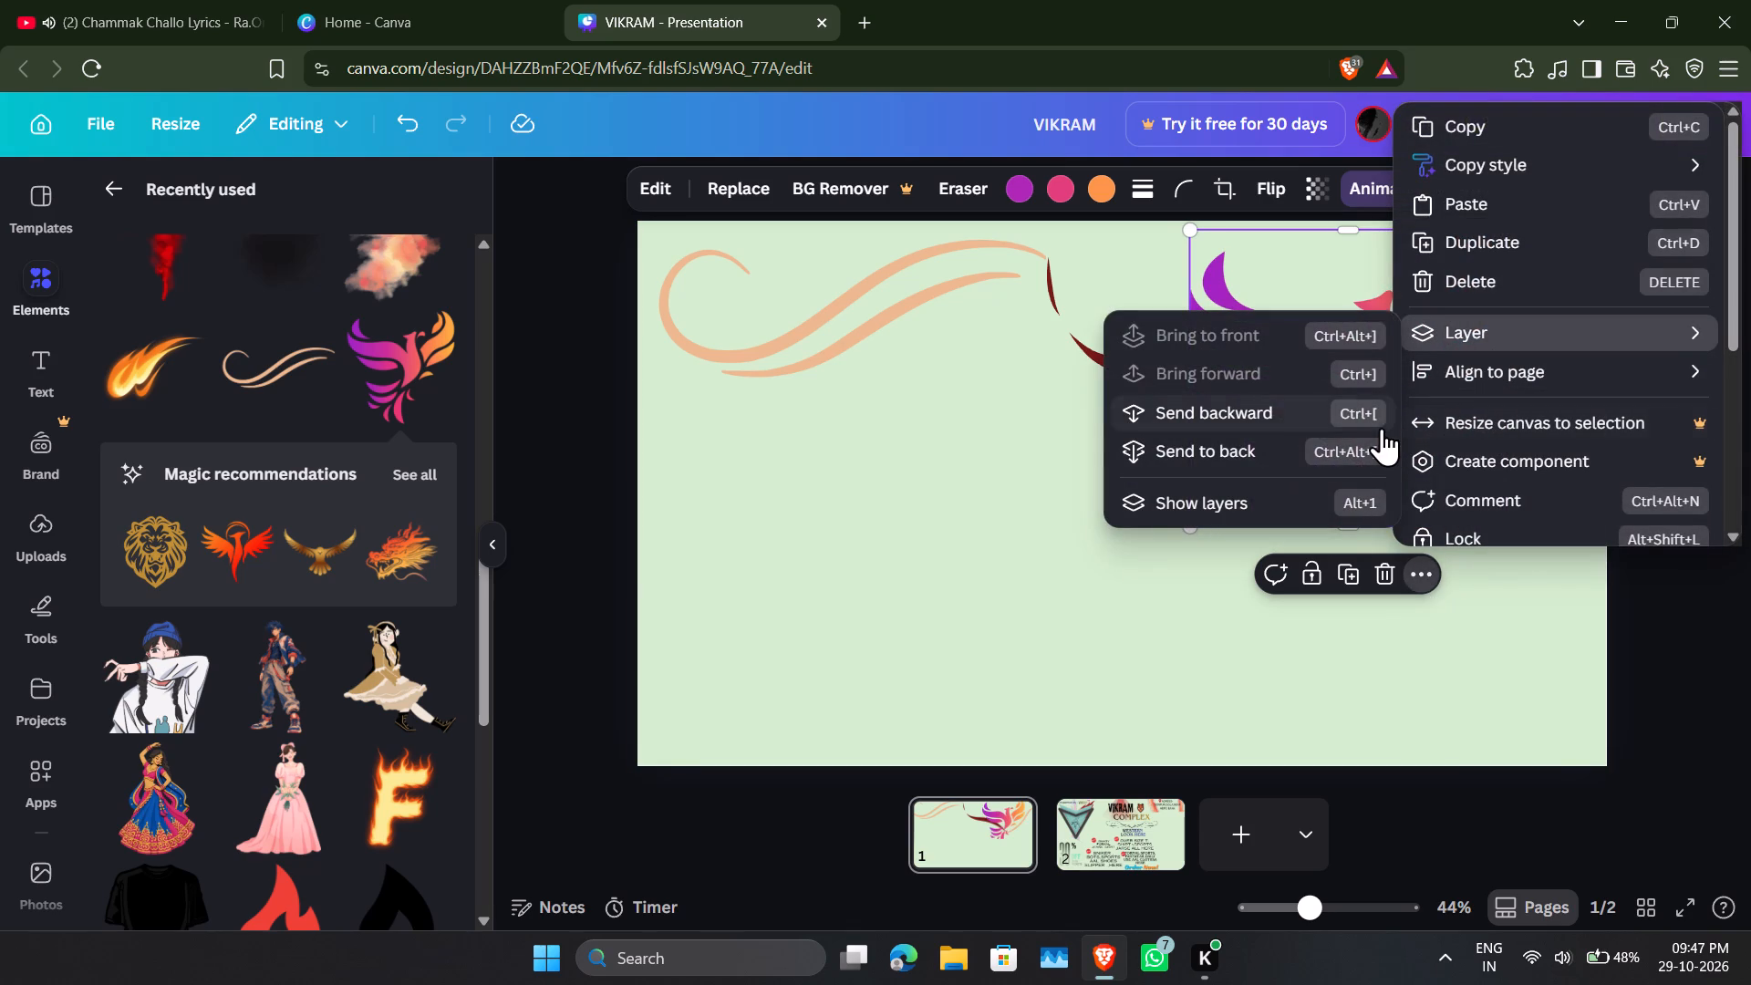
pyautogui.click(1369, 419)
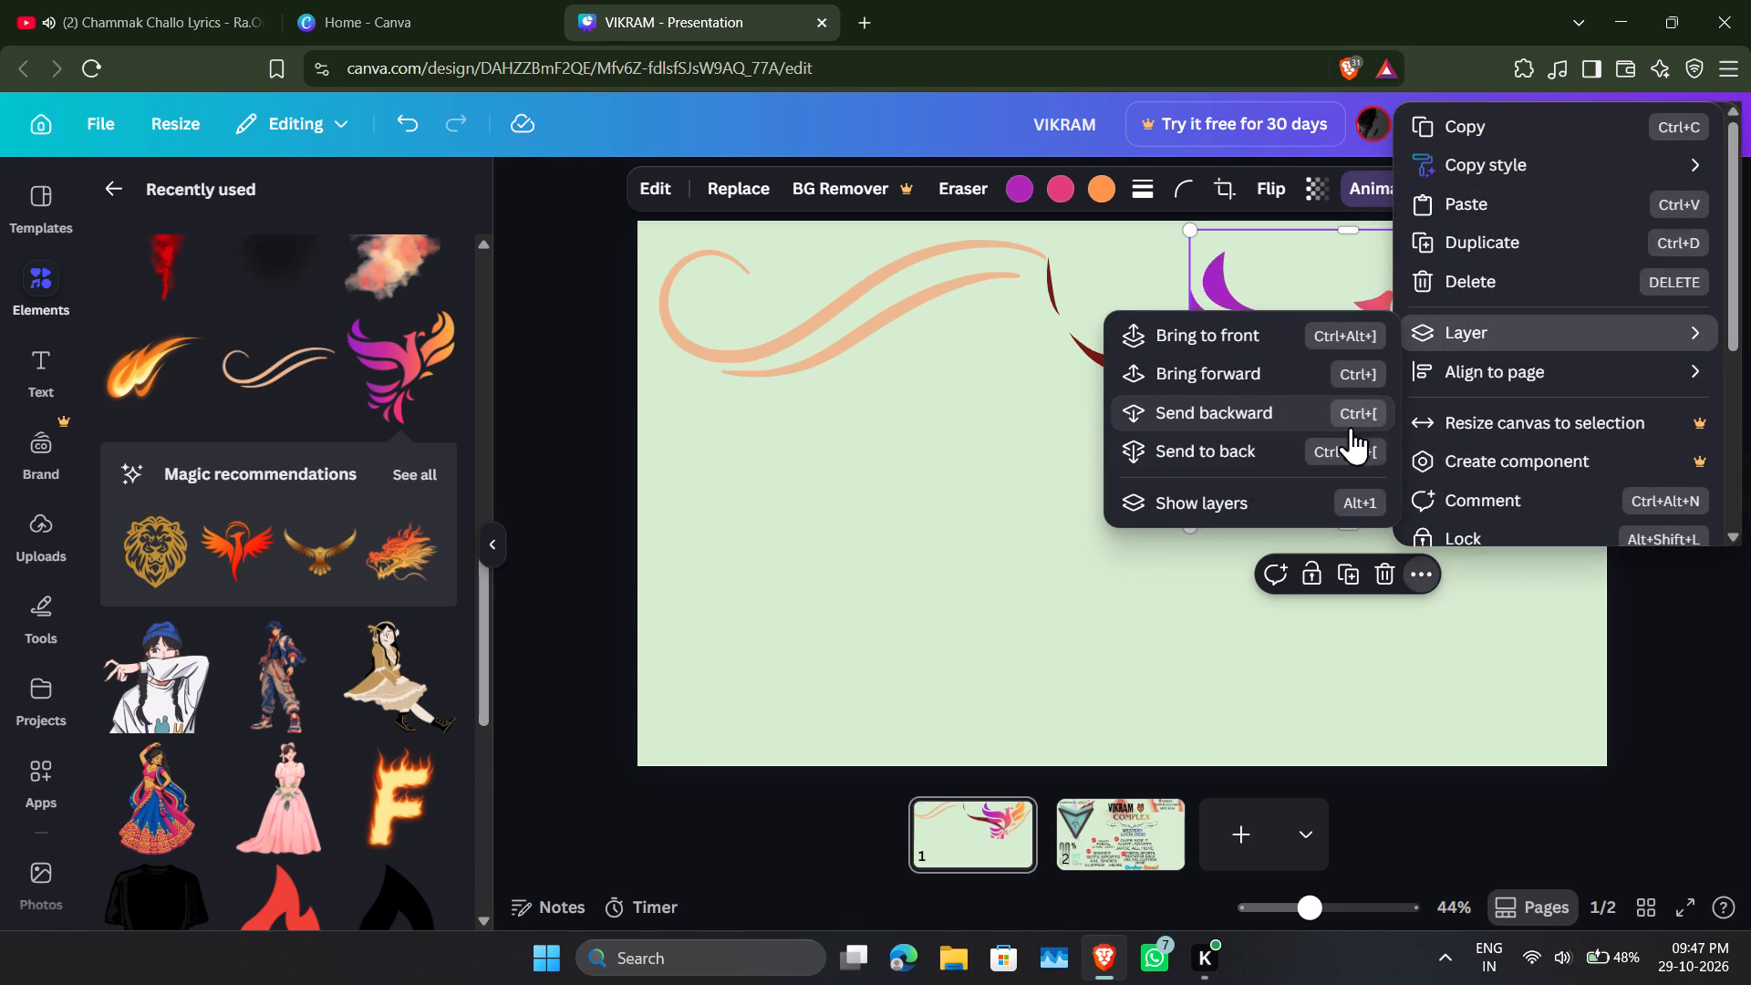
pyautogui.click(1356, 411)
pyautogui.click(896, 576)
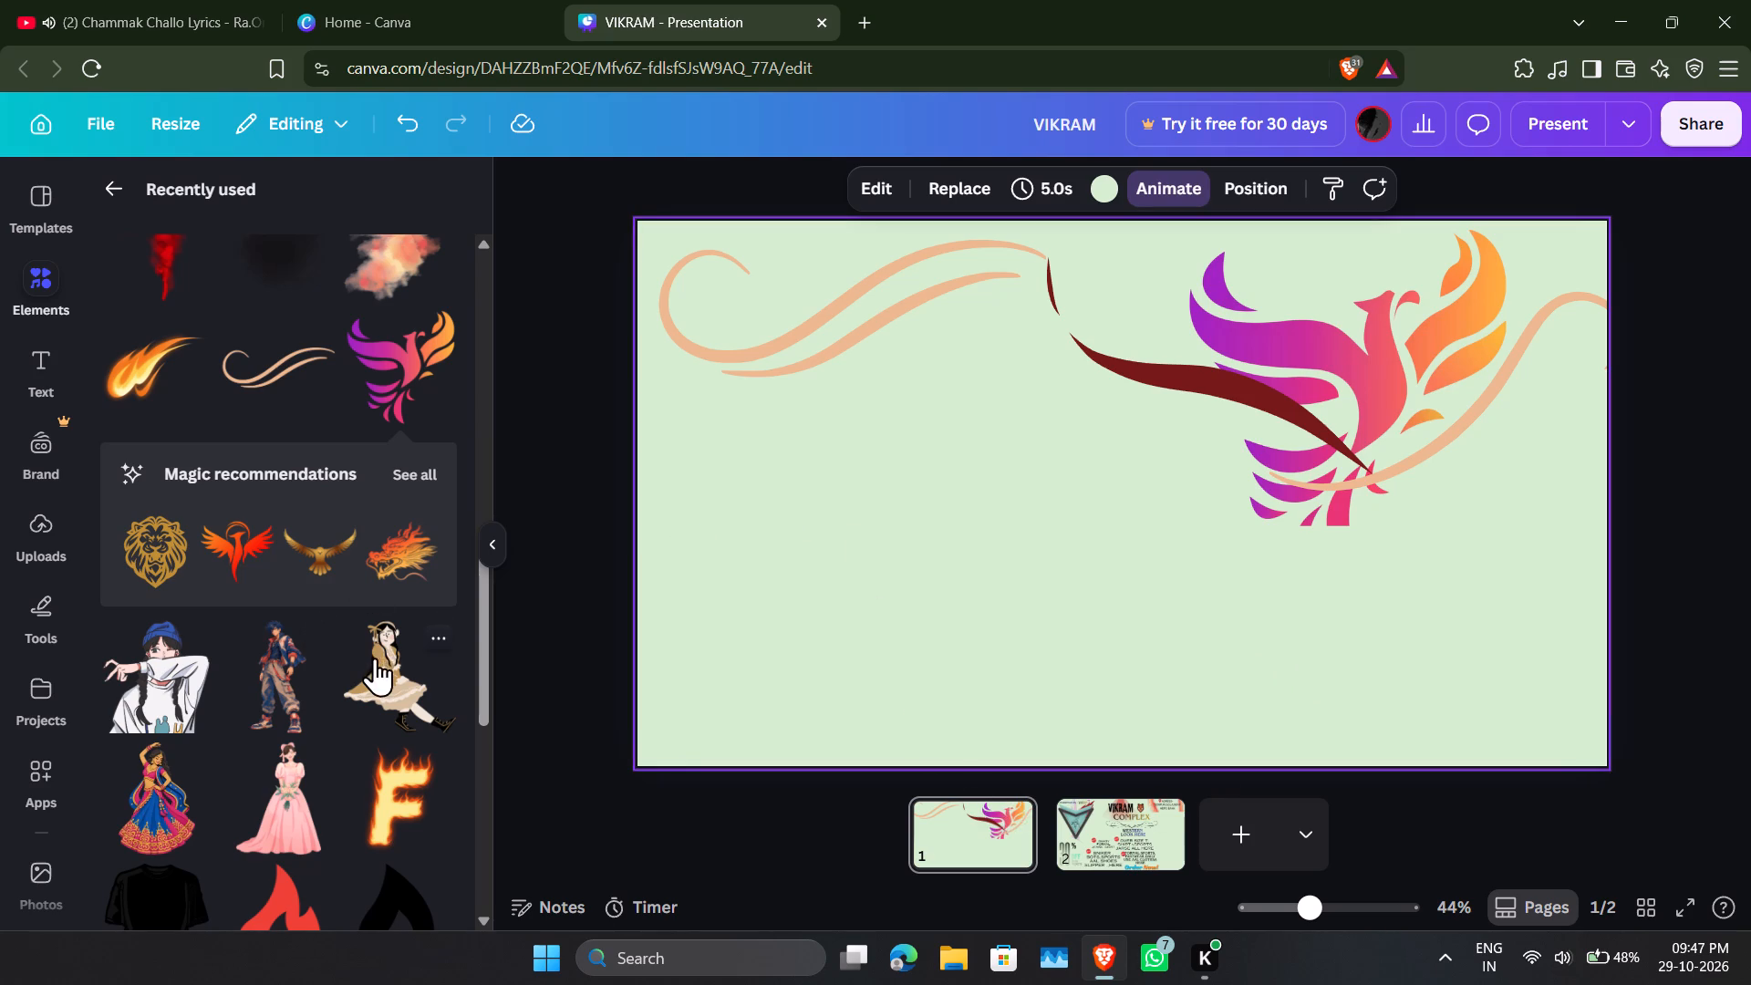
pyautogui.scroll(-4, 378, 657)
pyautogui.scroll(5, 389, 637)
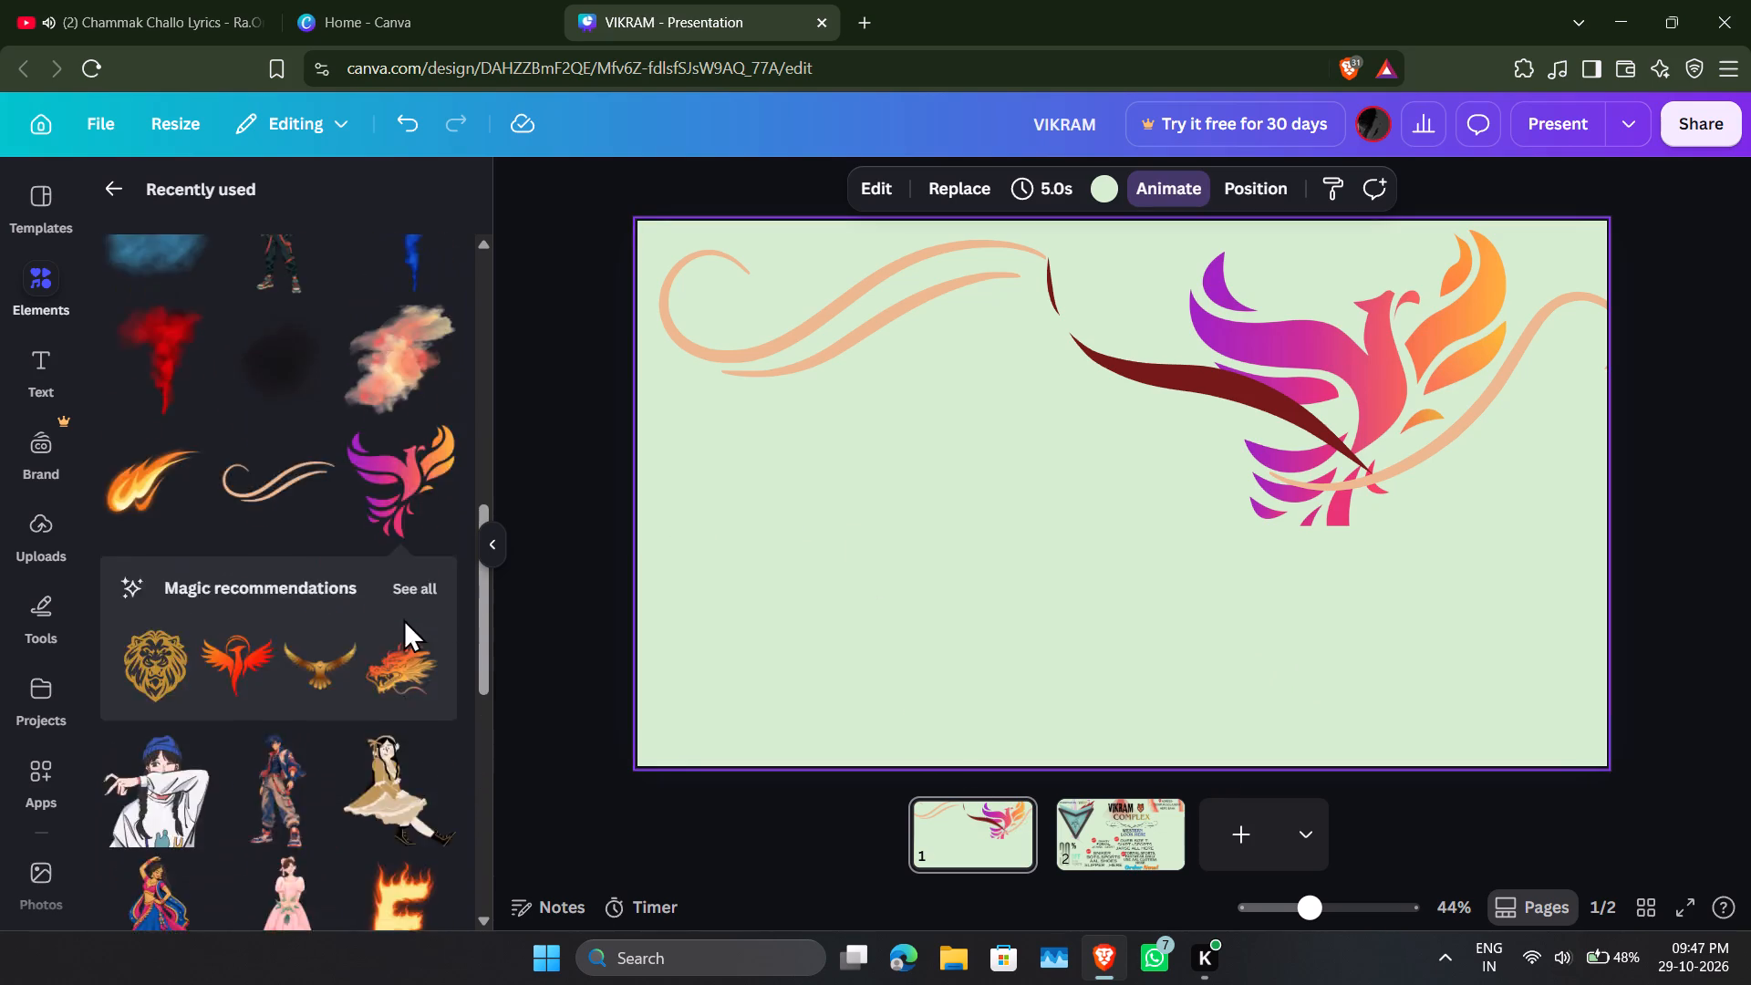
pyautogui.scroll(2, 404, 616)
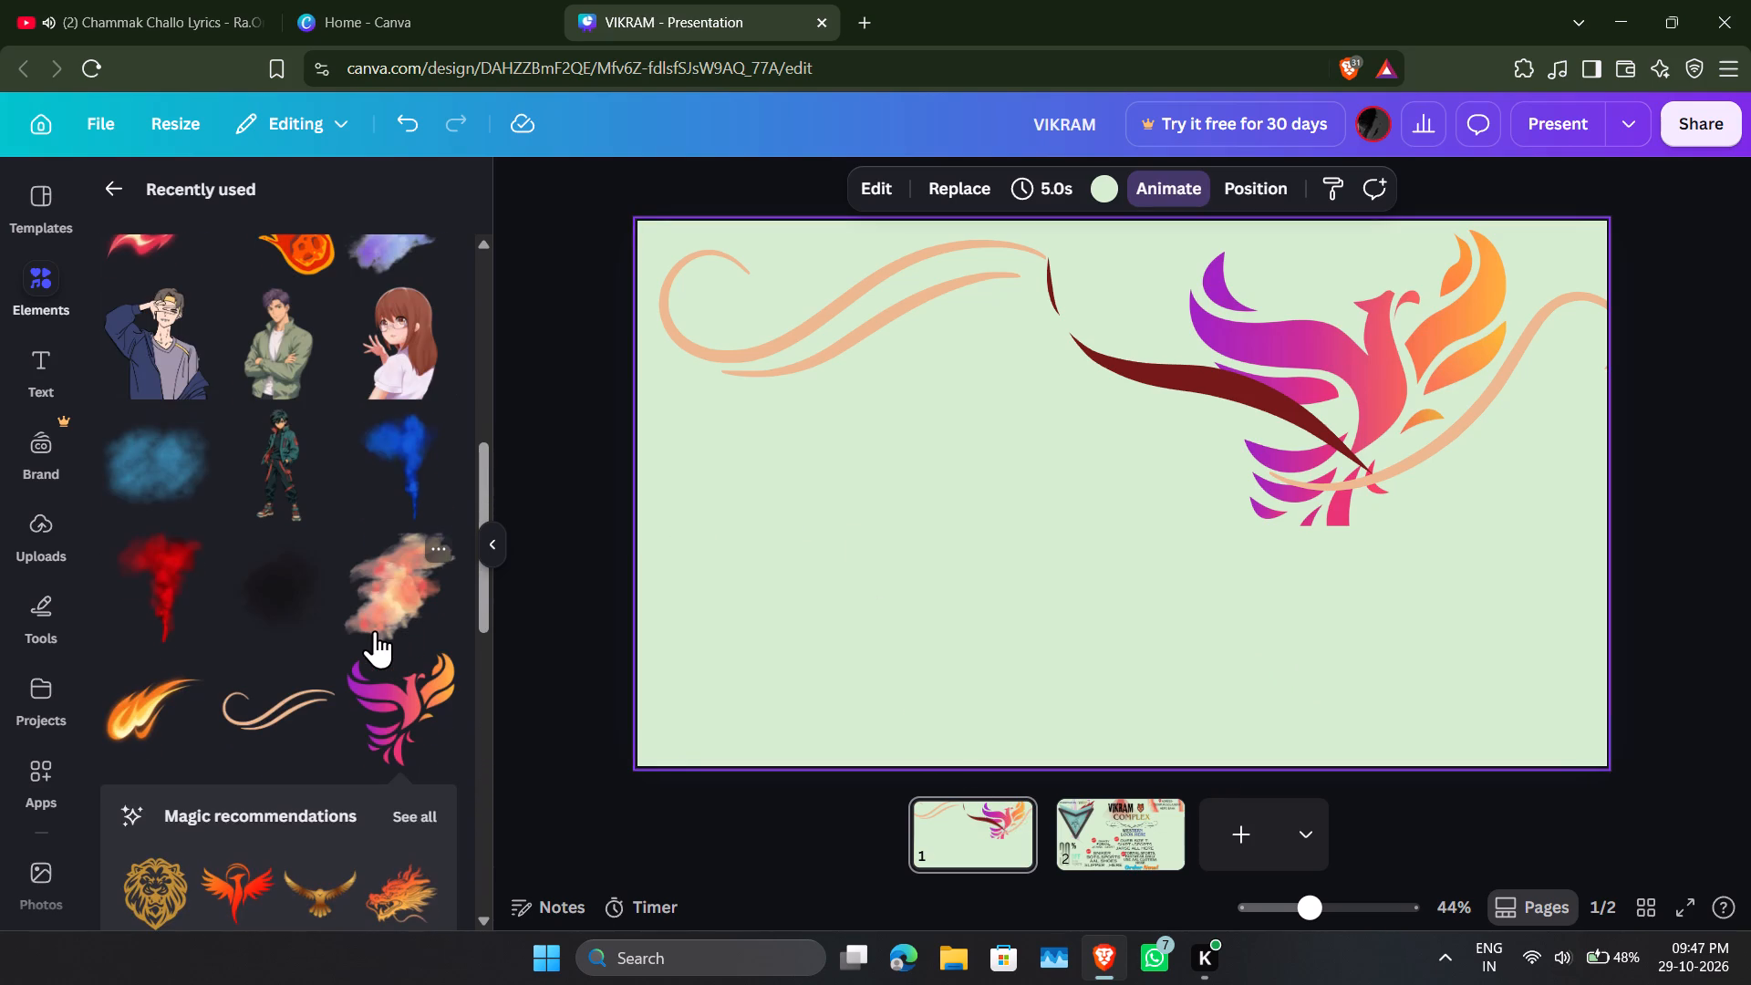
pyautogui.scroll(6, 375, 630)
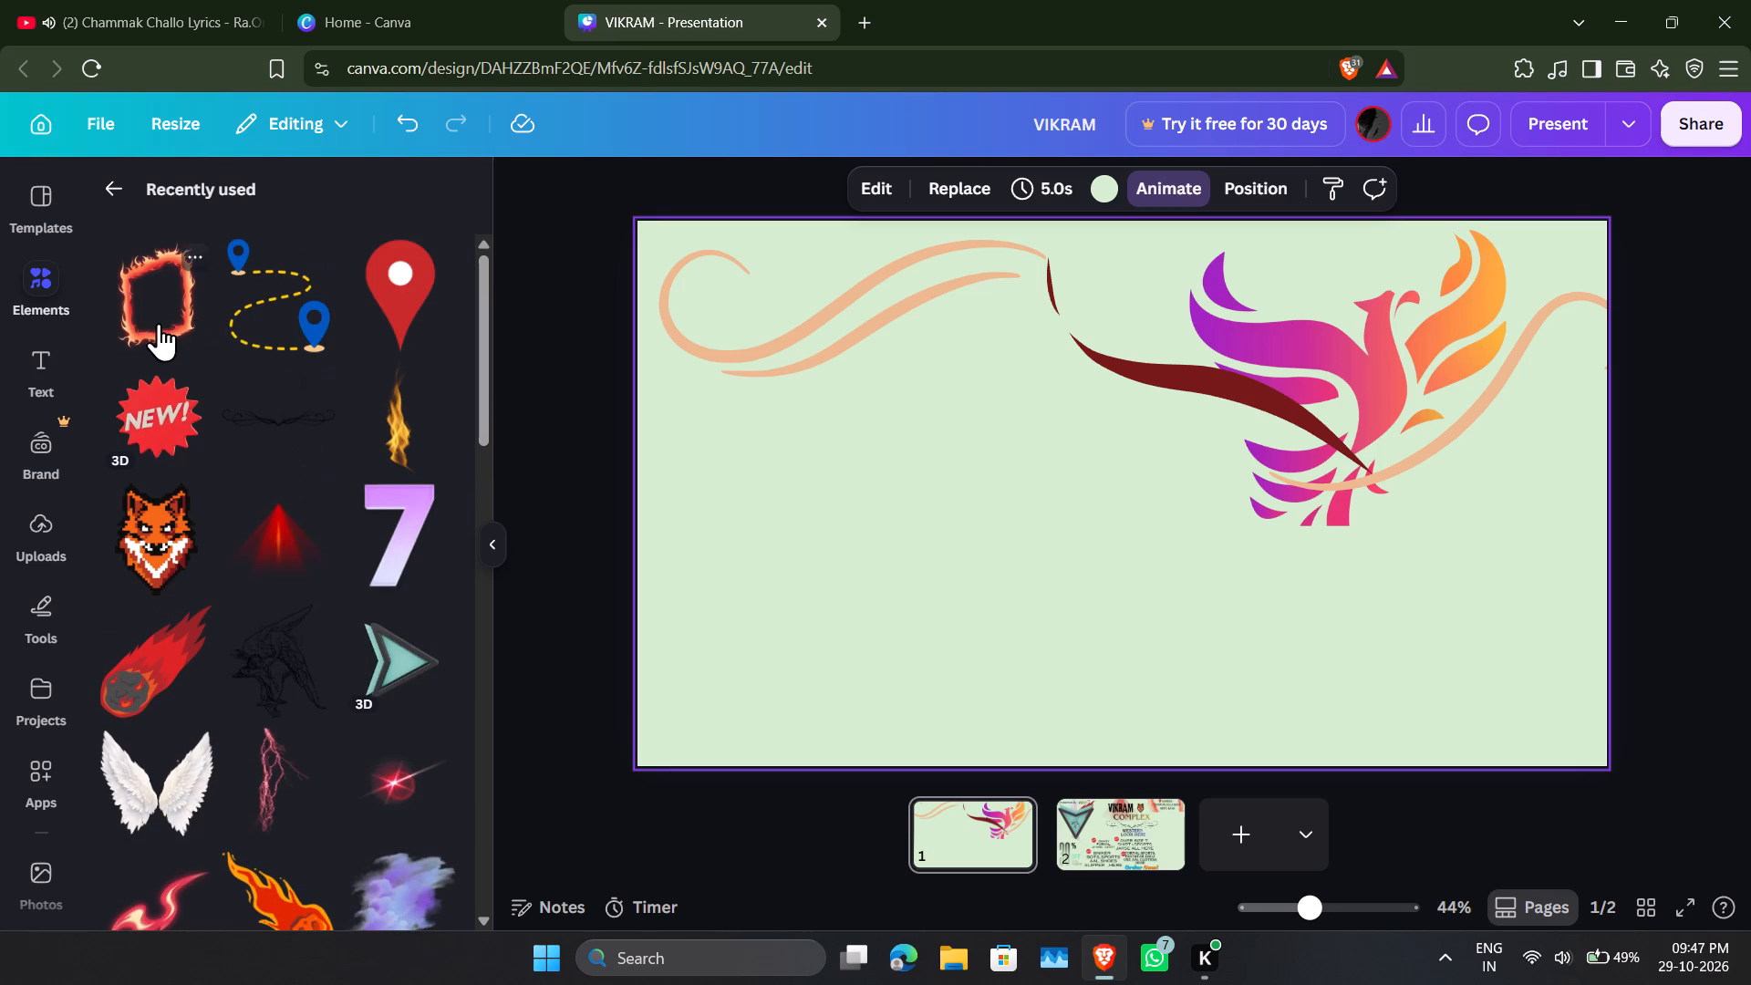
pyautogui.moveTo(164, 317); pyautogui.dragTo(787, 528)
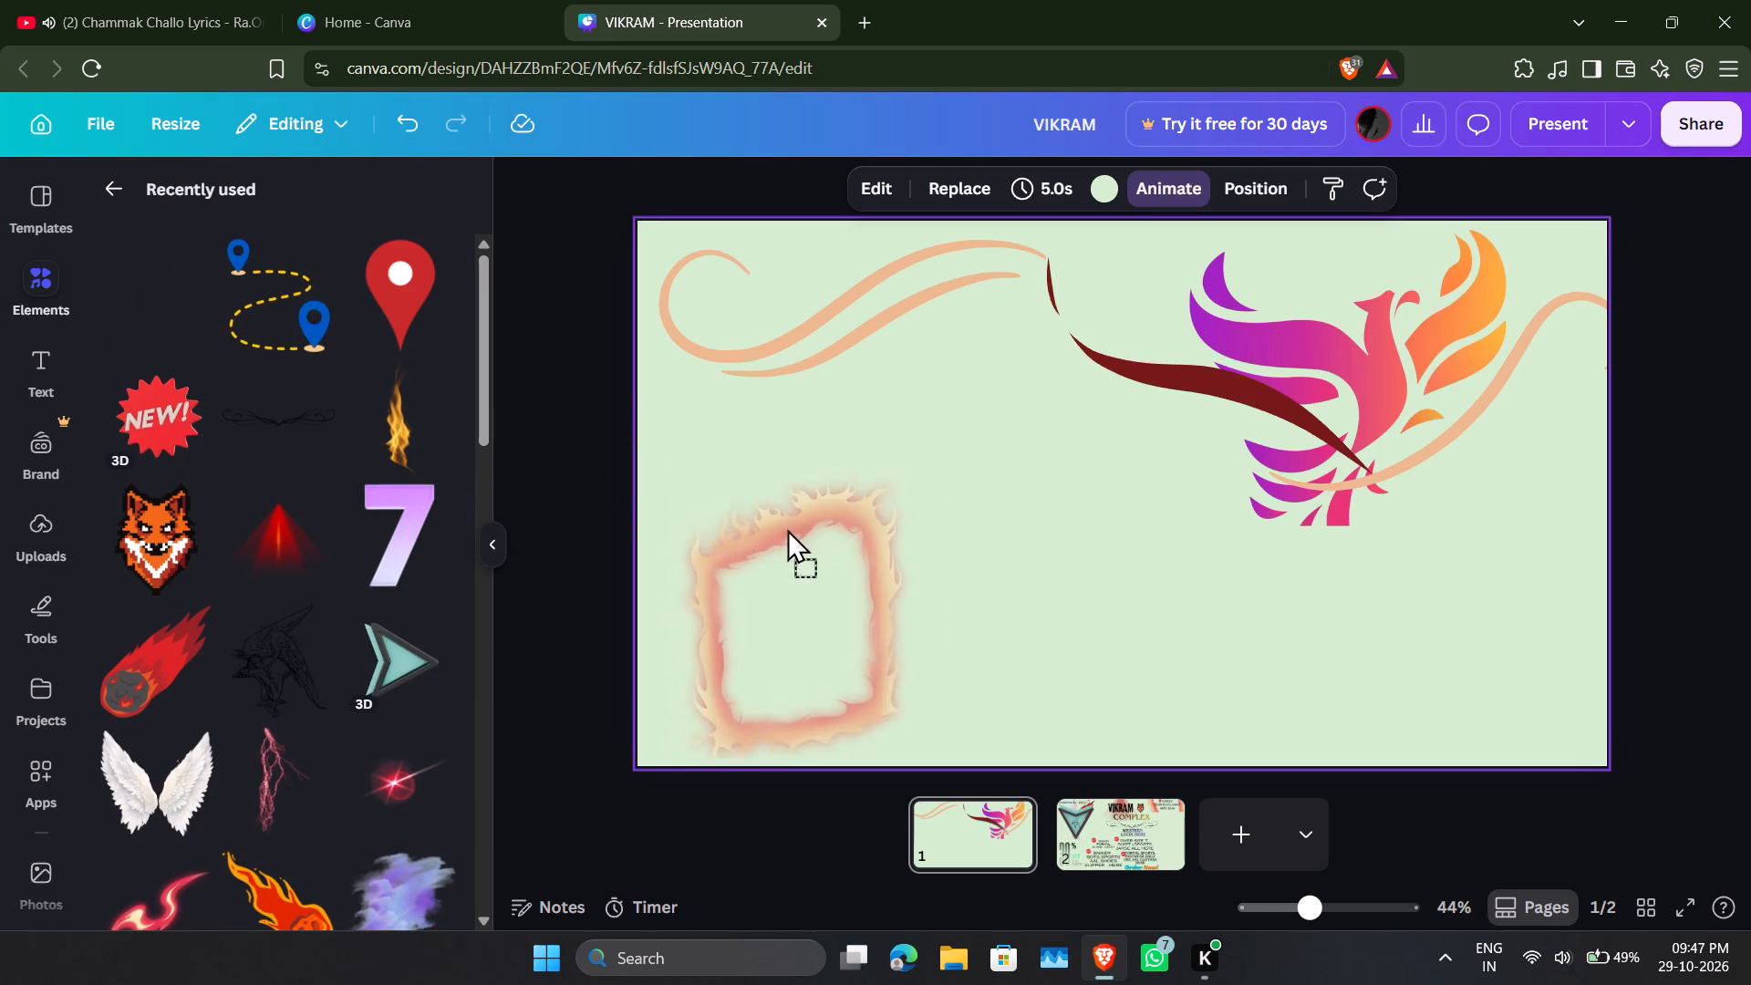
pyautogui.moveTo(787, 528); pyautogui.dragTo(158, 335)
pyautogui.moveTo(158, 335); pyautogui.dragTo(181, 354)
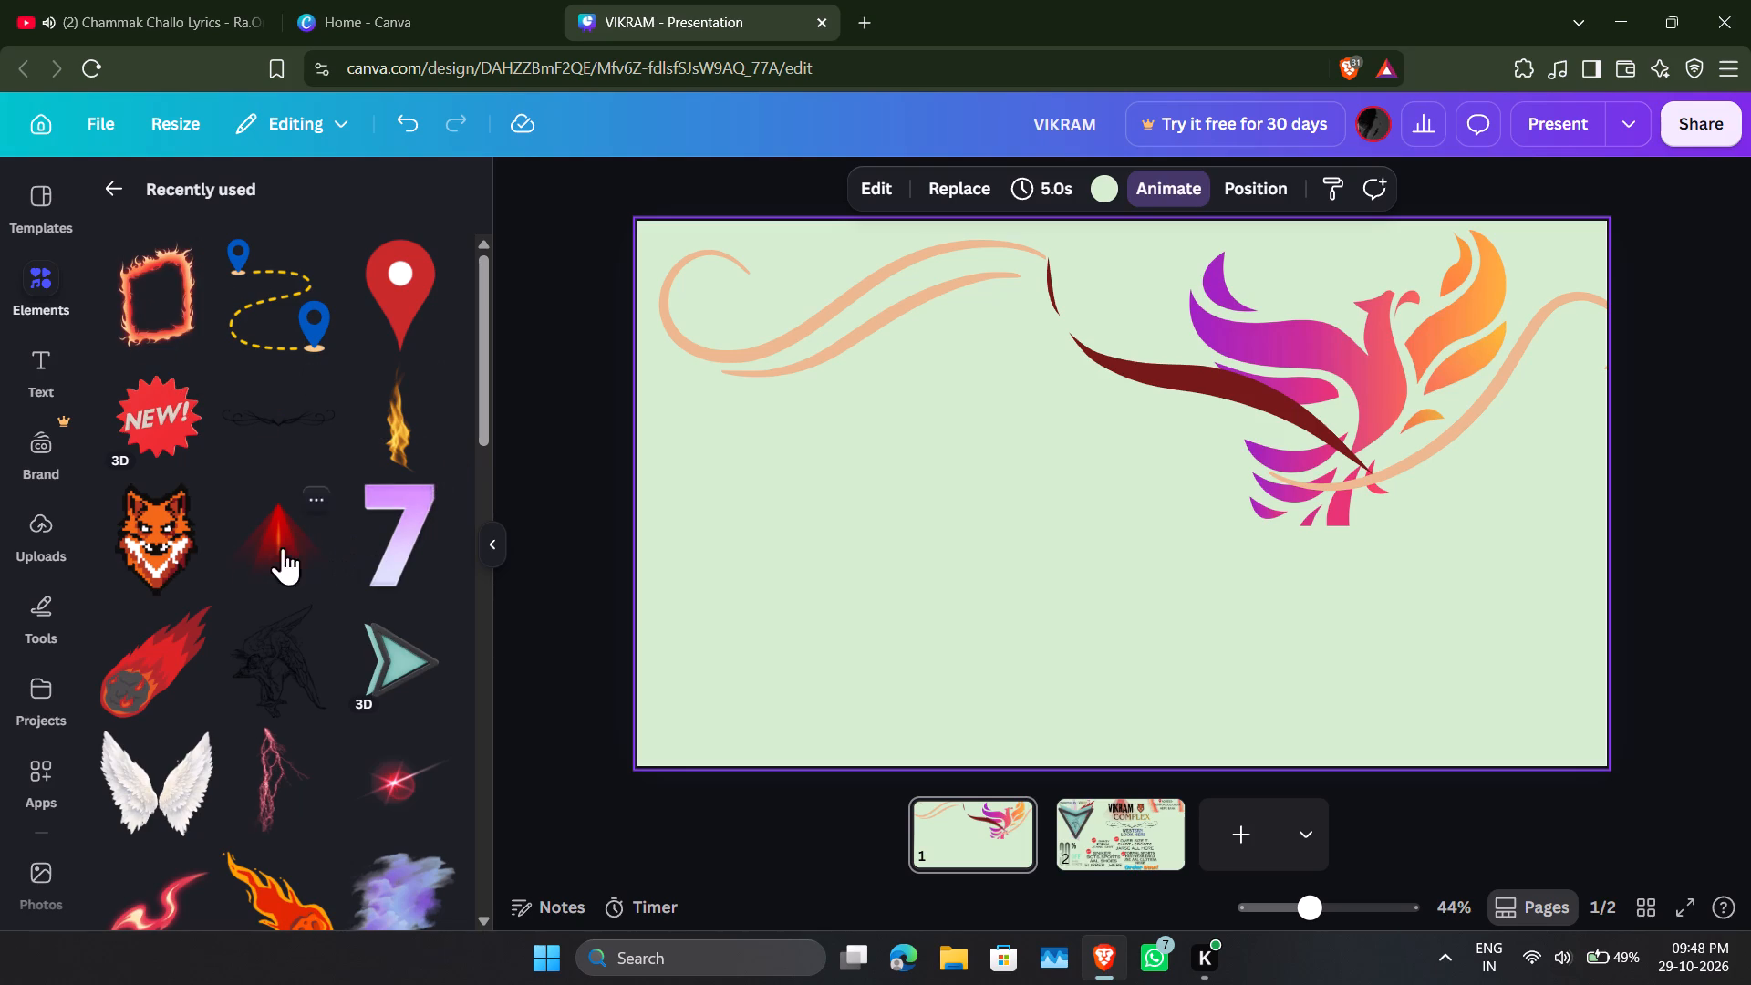
# Place the fox head from the recently used elements inside the double swirl's left loop and make it slightly transparent.
pyautogui.moveTo(127, 544); pyautogui.dragTo(724, 340)
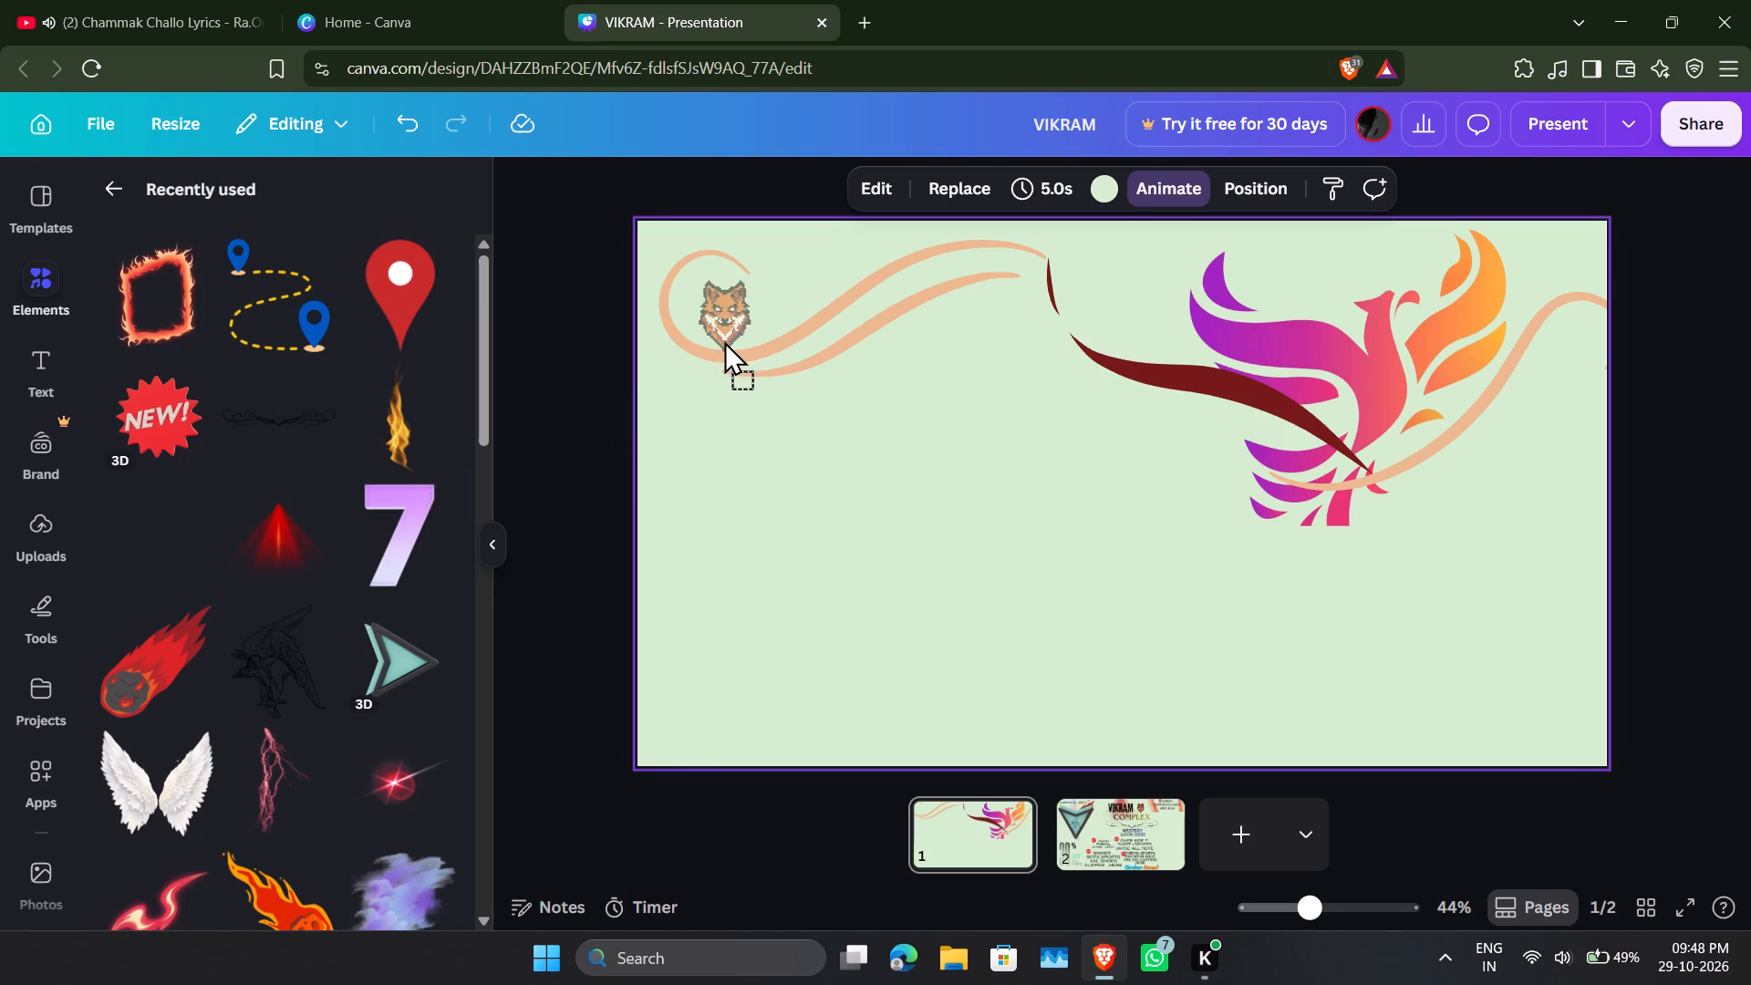
pyautogui.moveTo(724, 340); pyautogui.dragTo(714, 337)
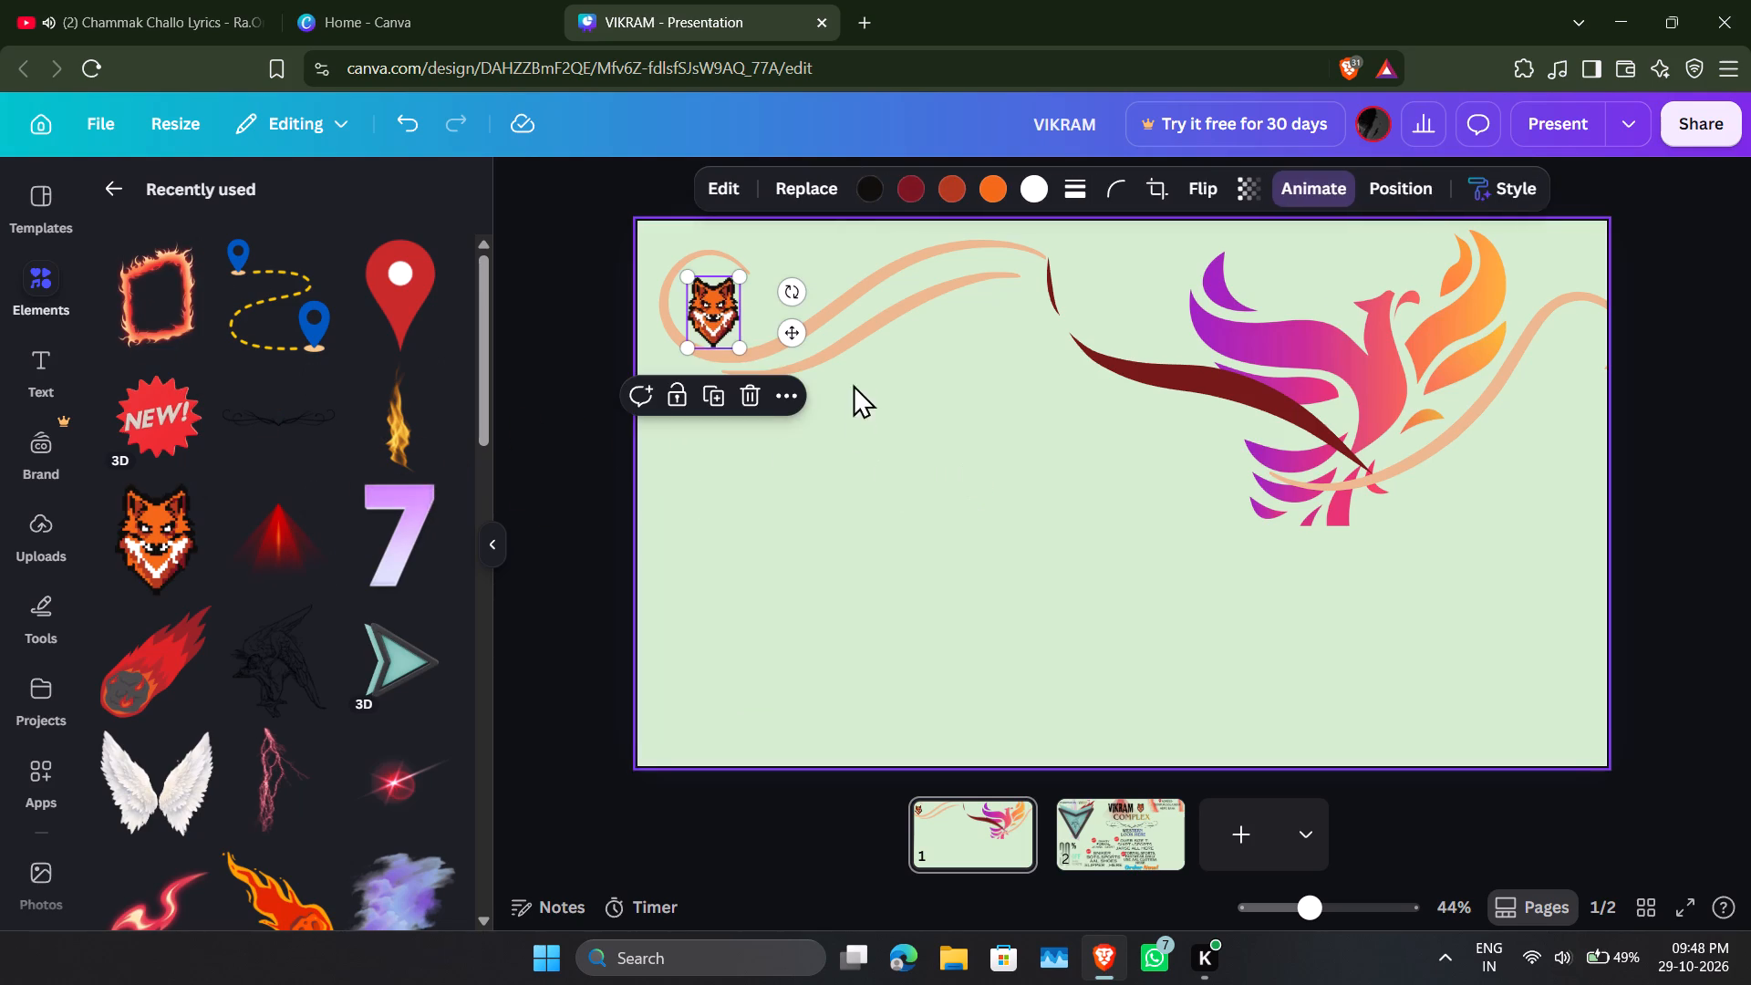
pyautogui.click(1244, 187)
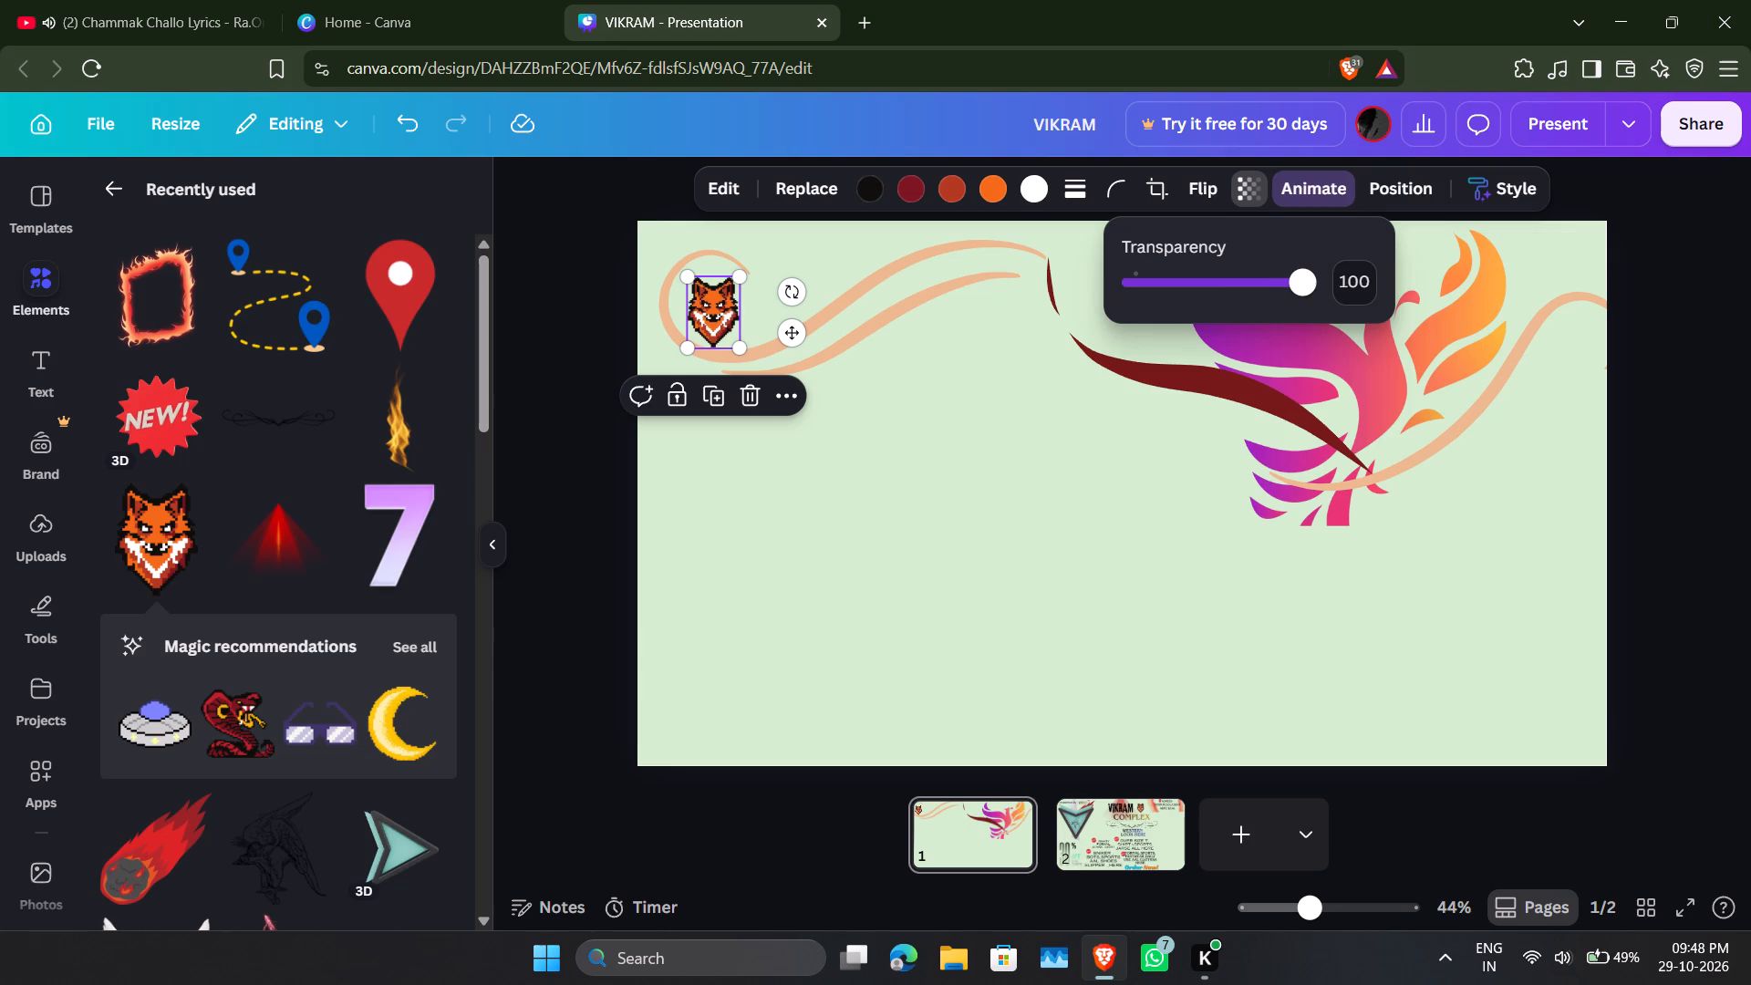
pyautogui.moveTo(1298, 282); pyautogui.dragTo(1261, 291)
pyautogui.click(1118, 591)
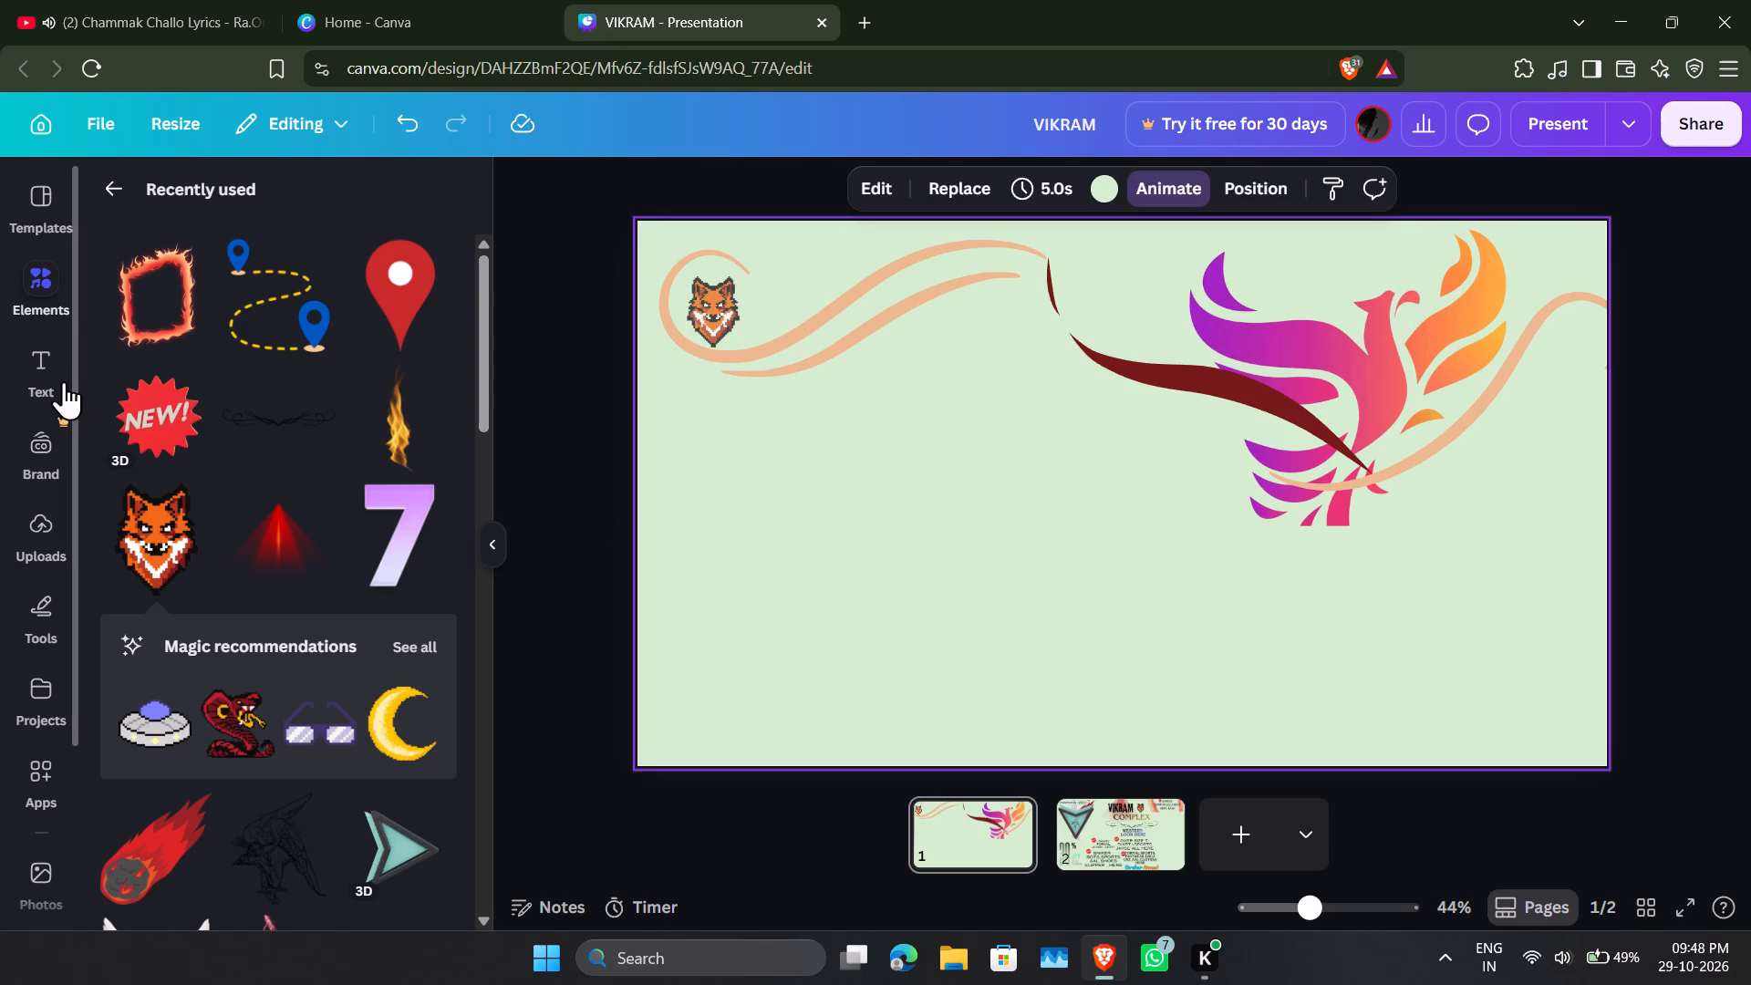
# Add a default heading to the first page and clear all of its placeholder text.
pyautogui.click(33, 360)
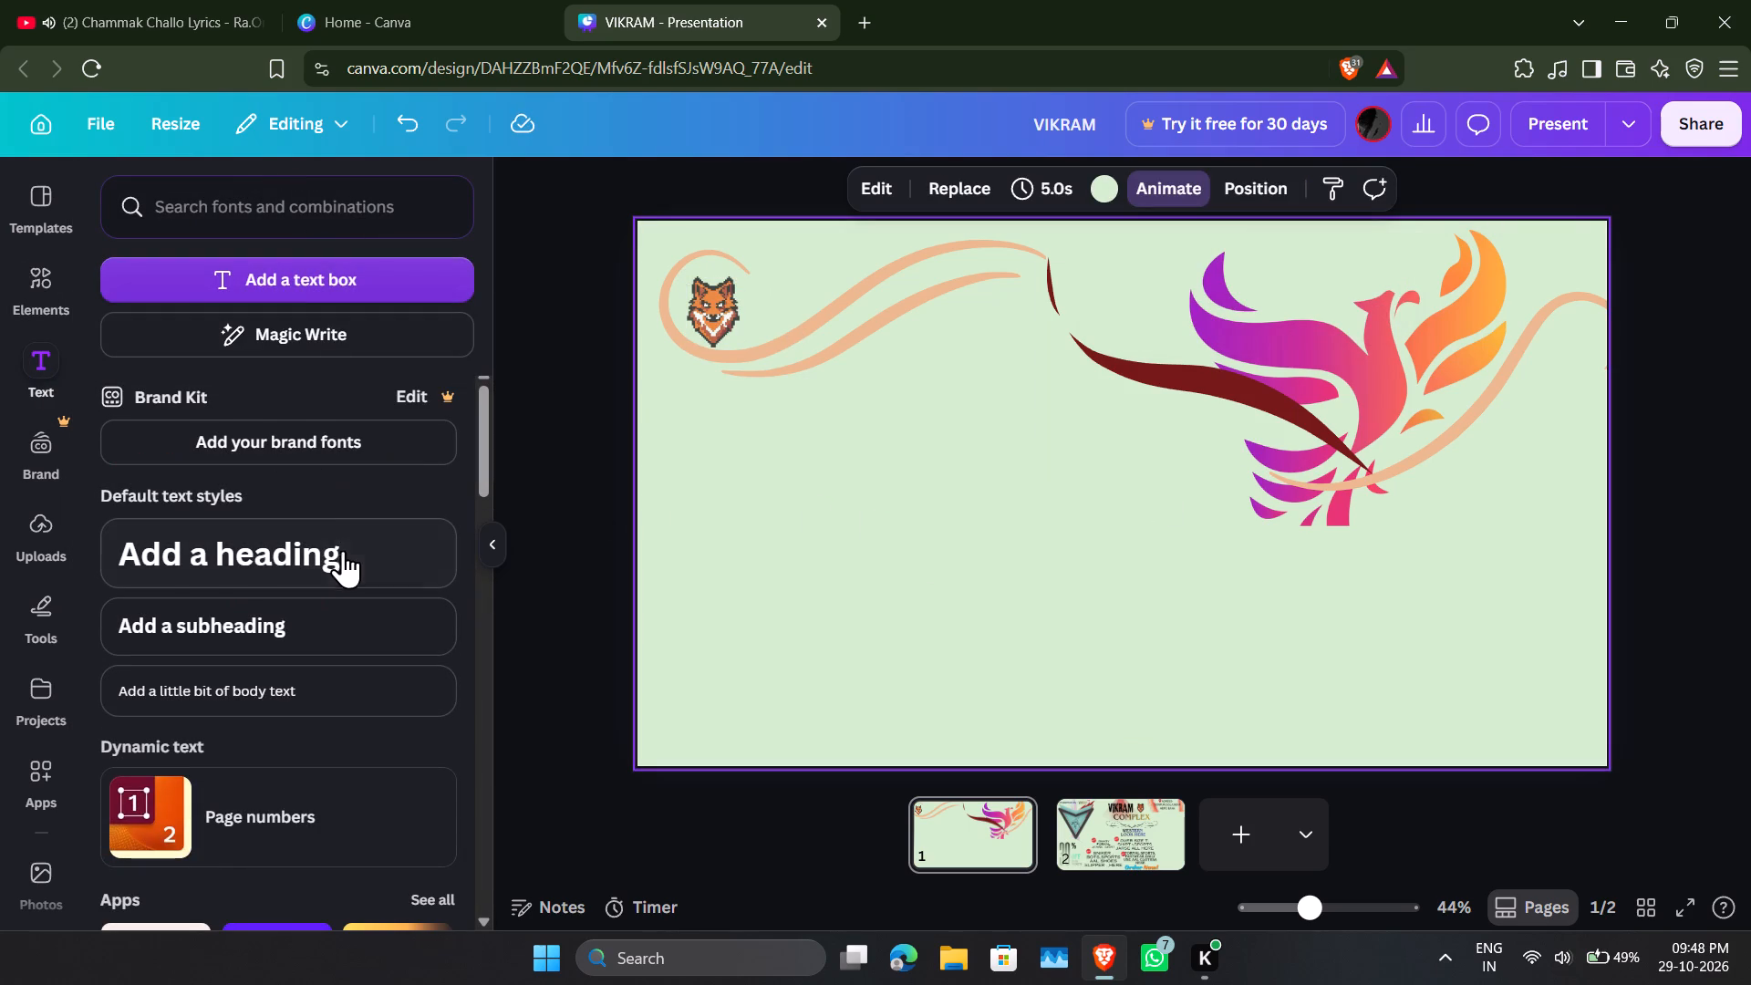
pyautogui.click(344, 553)
pyautogui.click(1240, 498)
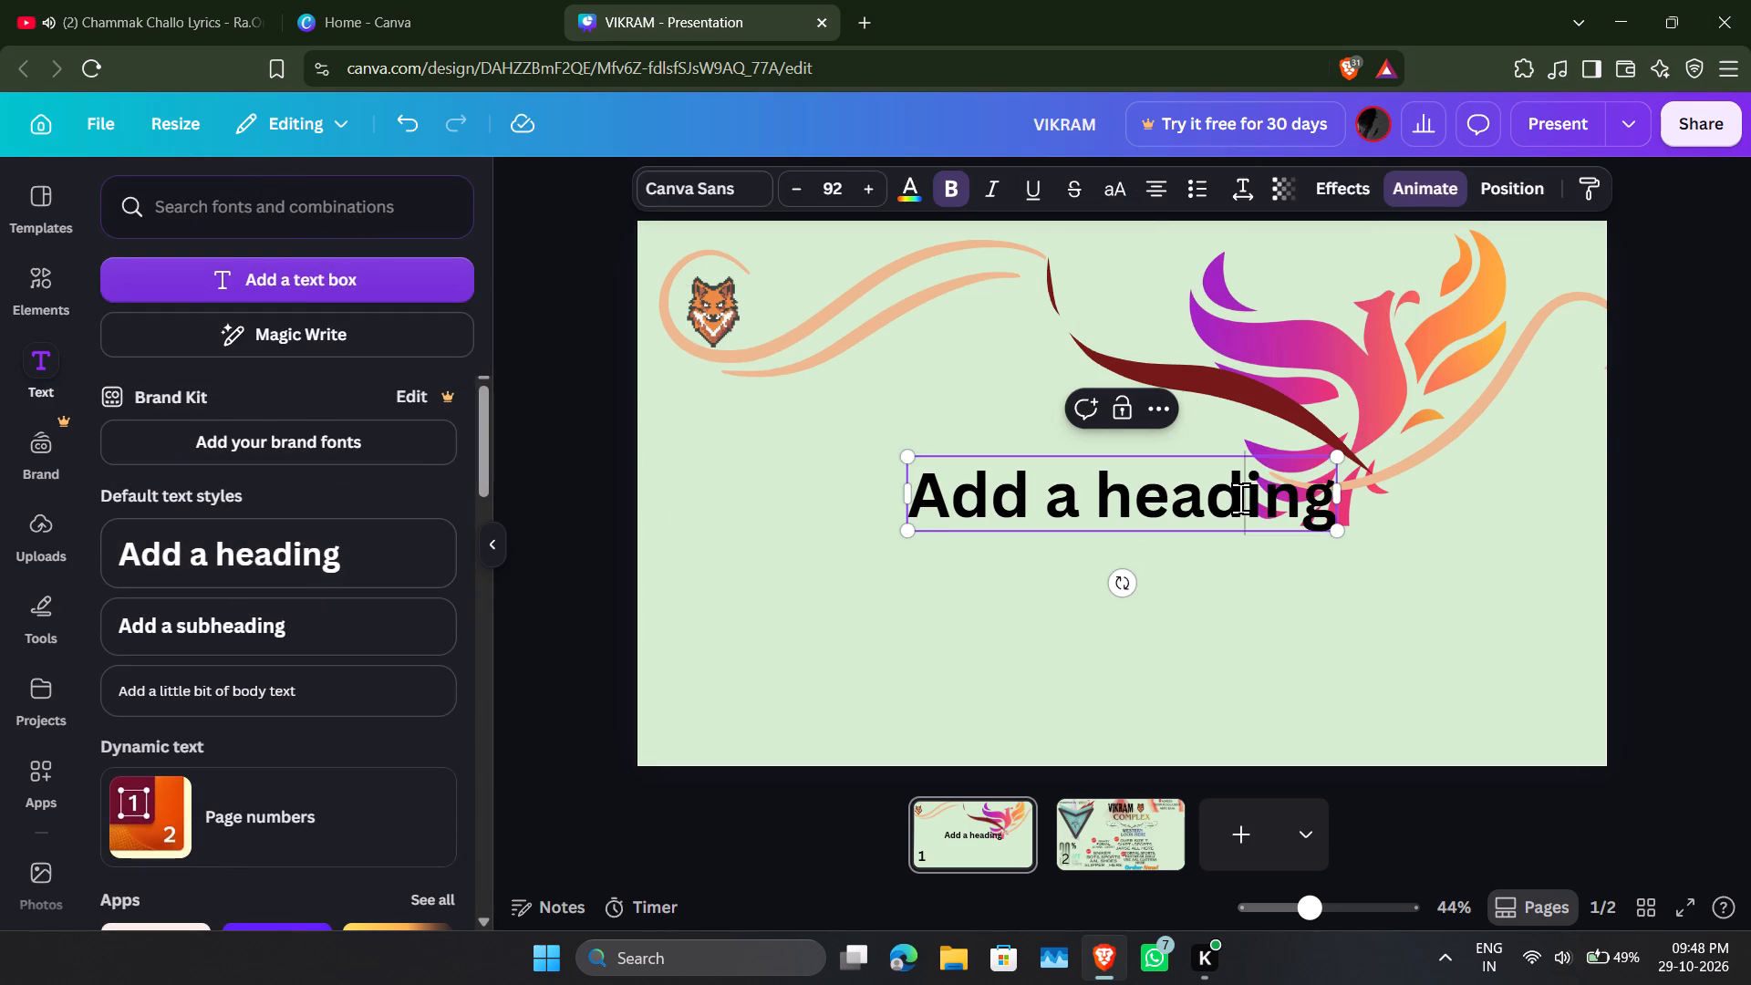
pyautogui.click(1317, 494)
pyautogui.moveTo(1317, 494); pyautogui.dragTo(1342, 496)
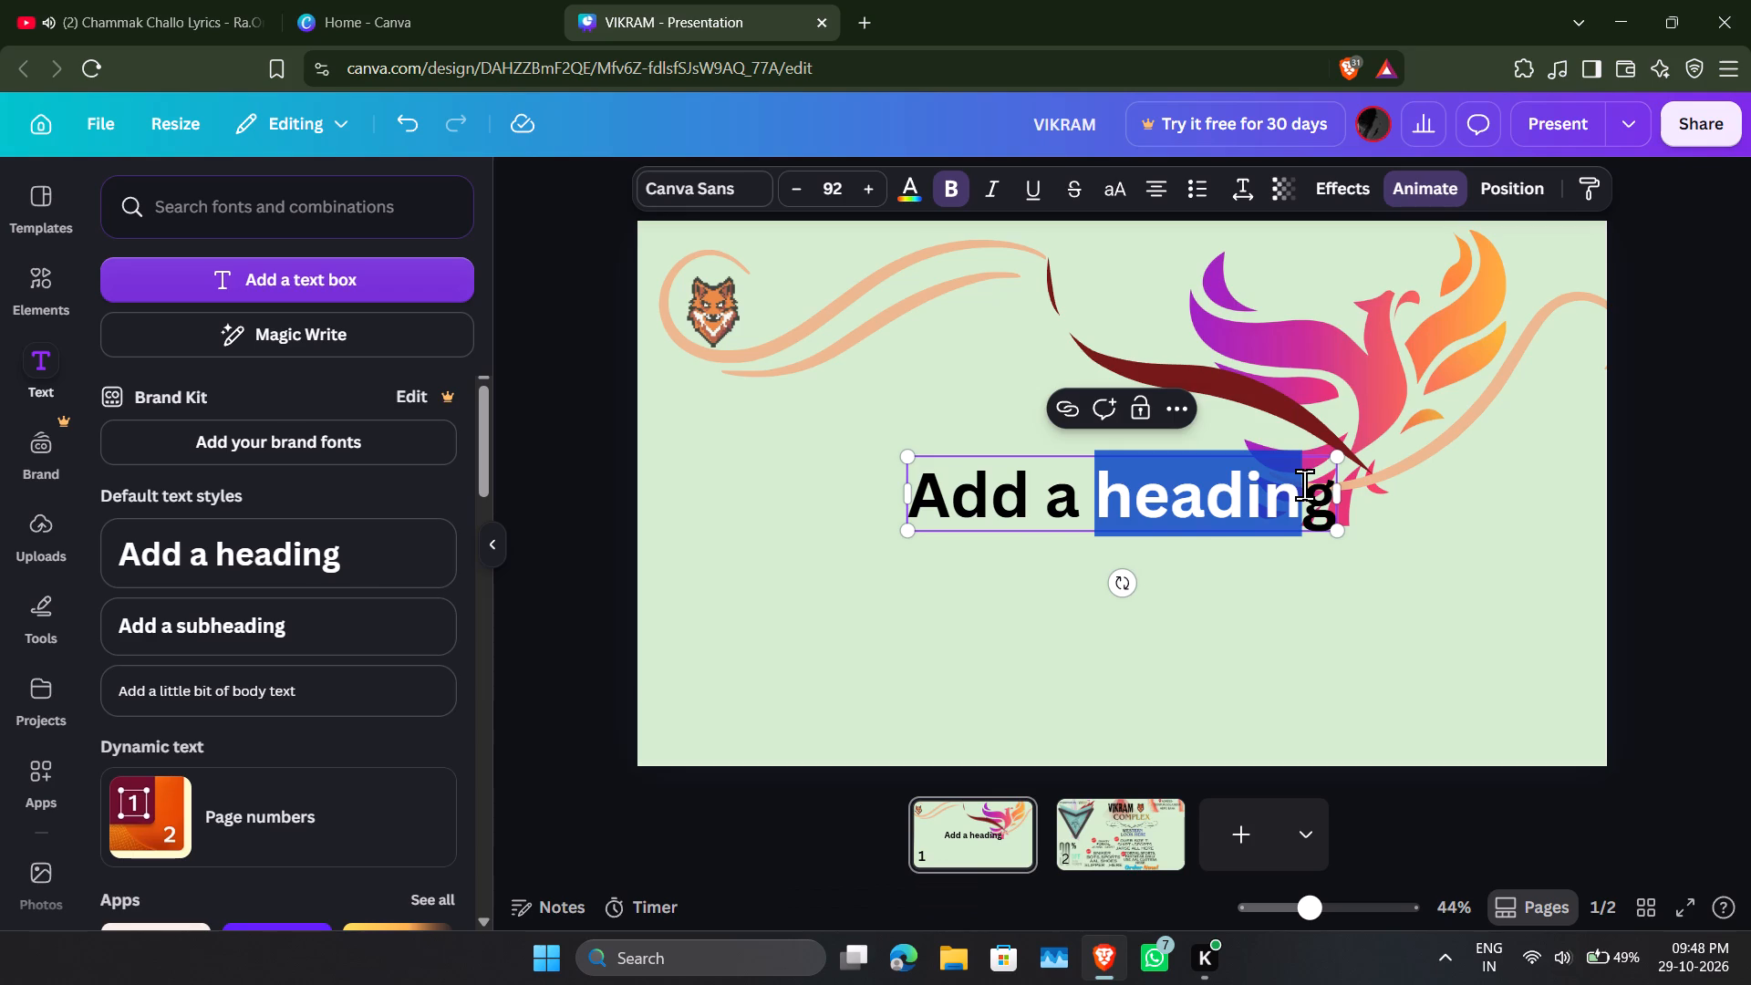
pyautogui.press('BackSpace')
pyautogui.press('BackSpace')
pyautogui.press('BackSpace')
pyautogui.press('BackSpace')
pyautogui.press('BackSpace')
pyautogui.press('BackSpace')
pyautogui.press('BackSpace')
pyautogui.press('BackSpace')
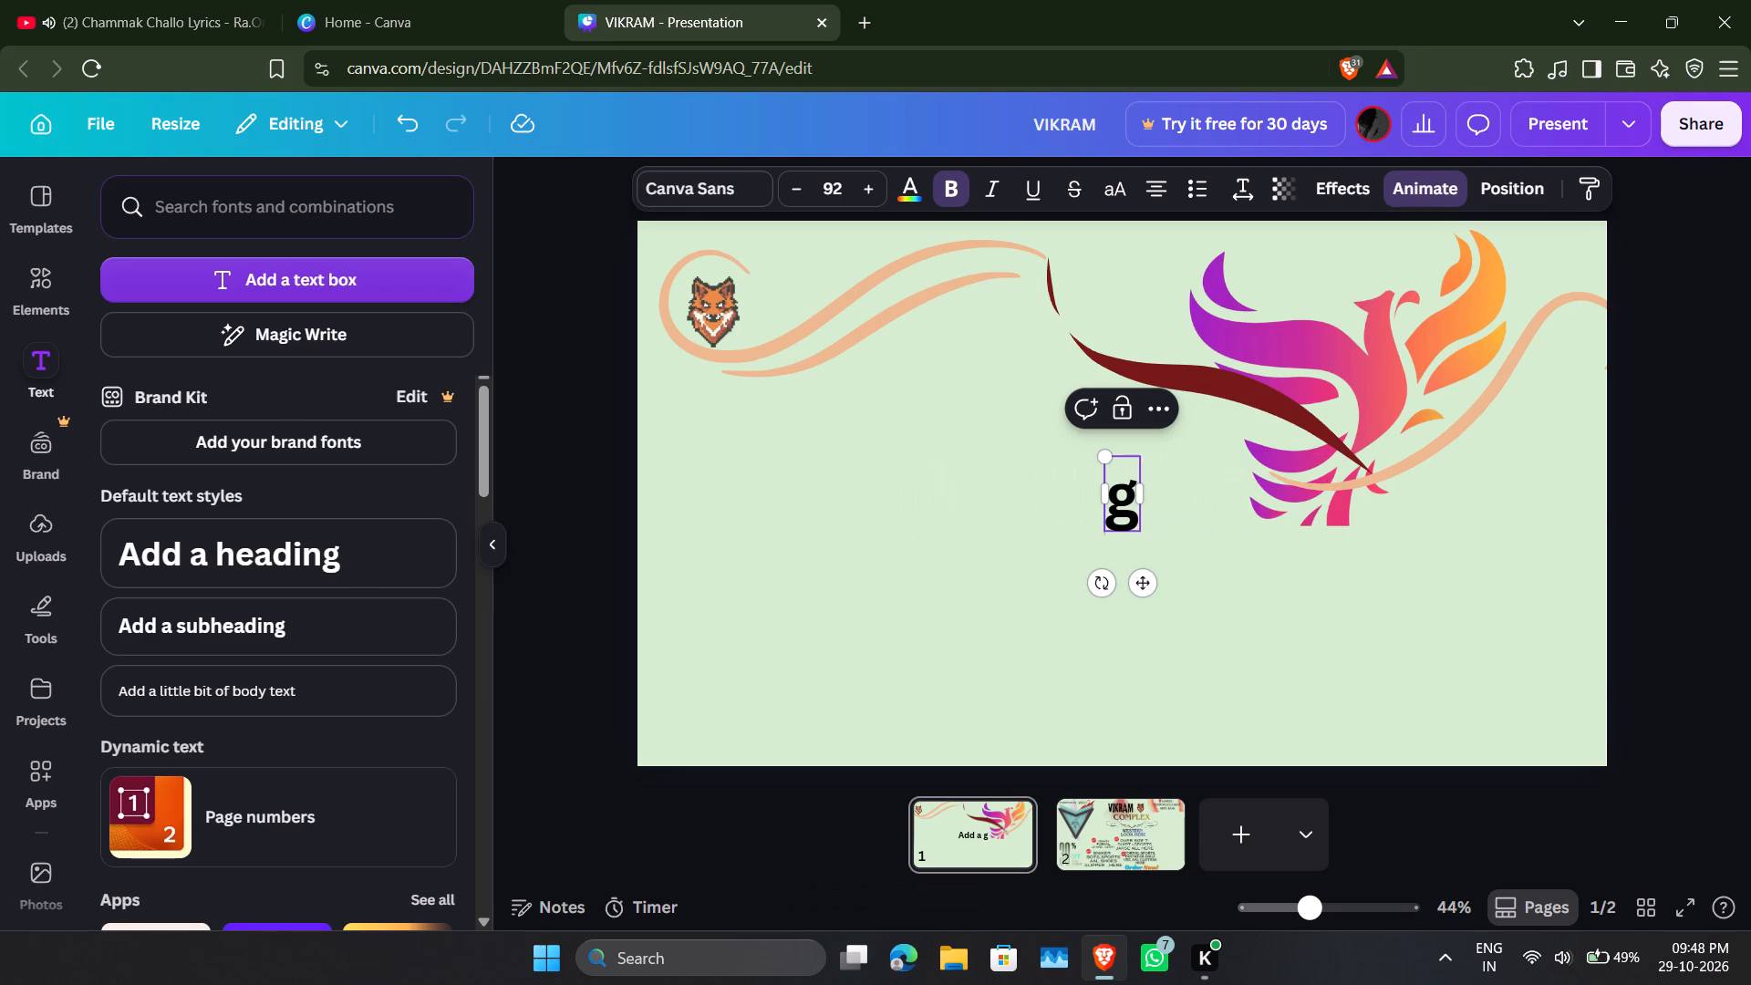
pyautogui.click(1124, 501)
pyautogui.press('BackSpace')
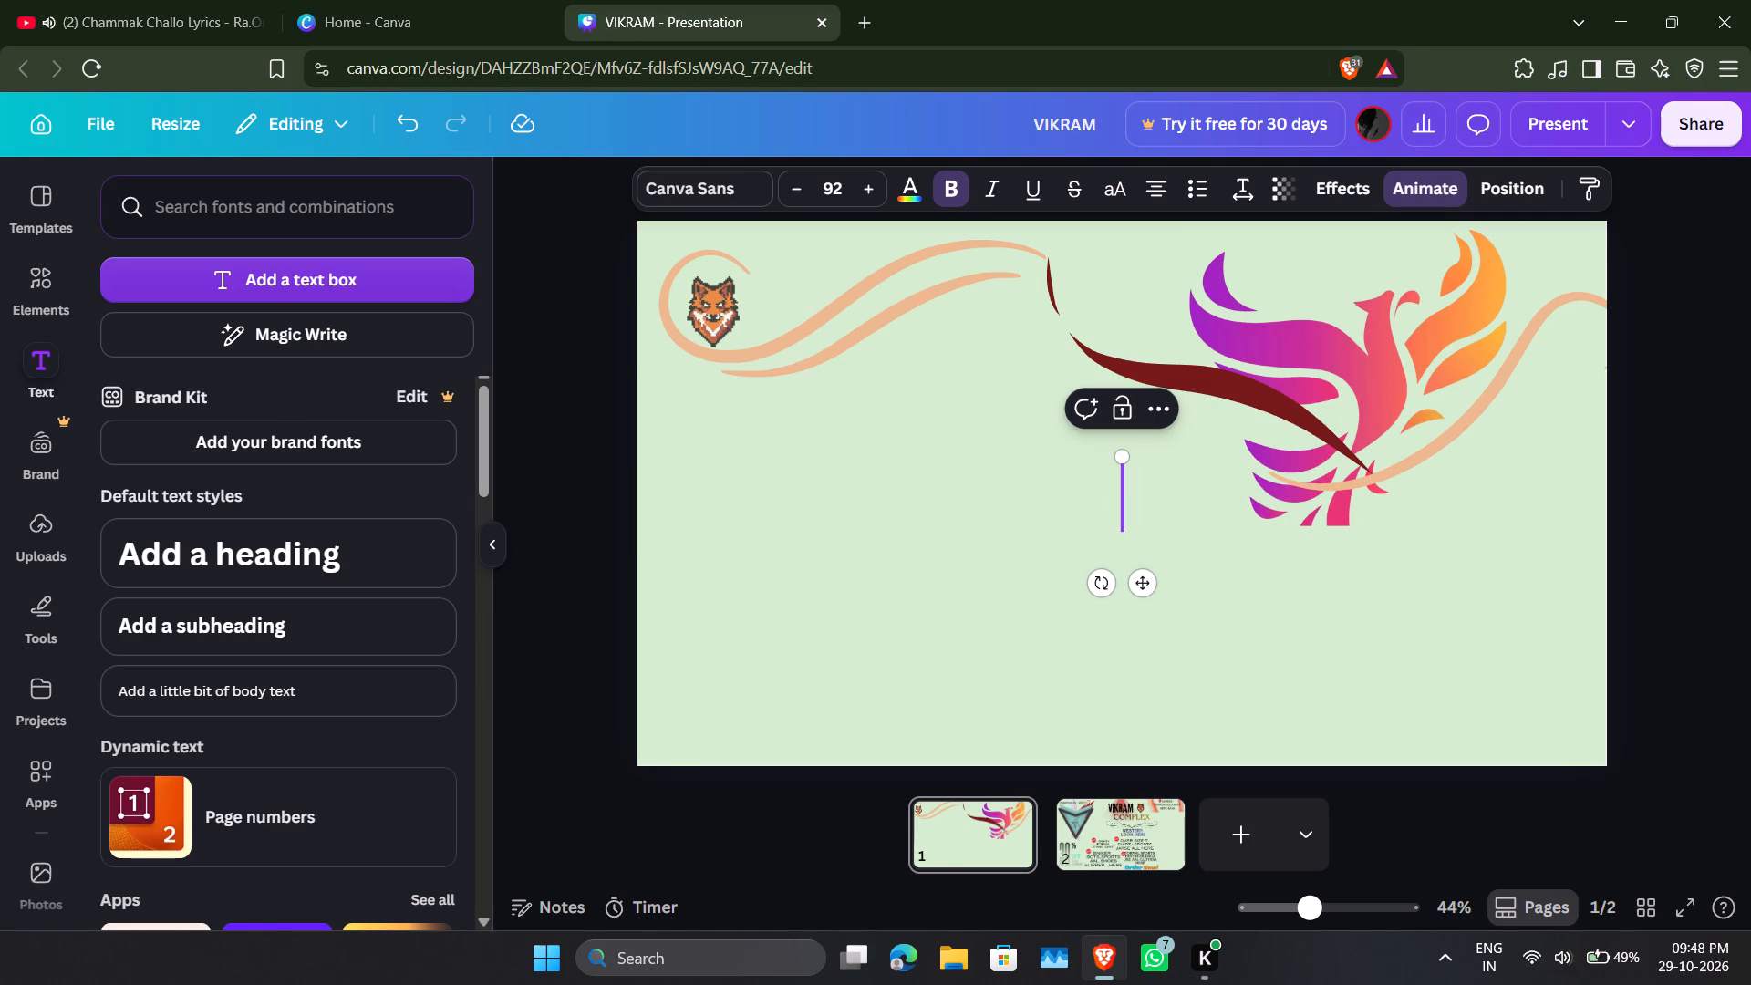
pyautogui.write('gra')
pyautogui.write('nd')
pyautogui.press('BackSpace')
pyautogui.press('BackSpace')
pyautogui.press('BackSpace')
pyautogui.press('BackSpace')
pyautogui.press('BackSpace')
# Enter GRAND OPENING as the heading text and move it below the peach double swirl, beside the phoenix's tail.
pyautogui.write('GRAND')
pyautogui.press('space')
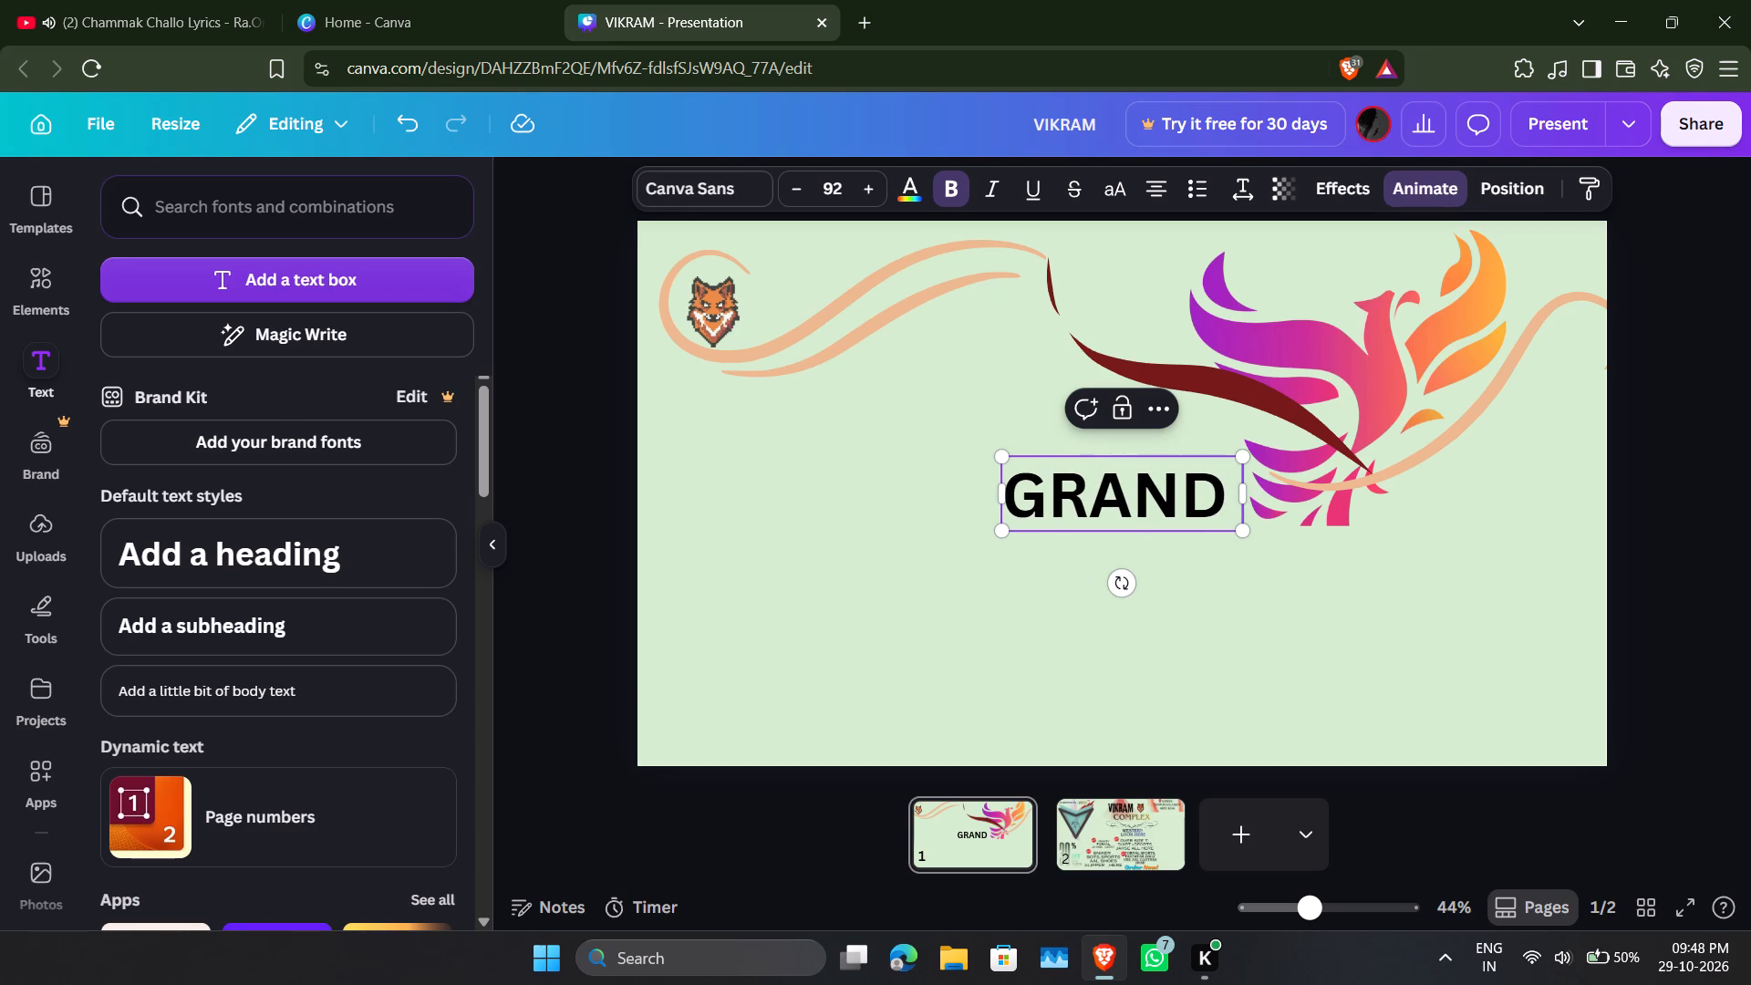
pyautogui.write('OPENING')
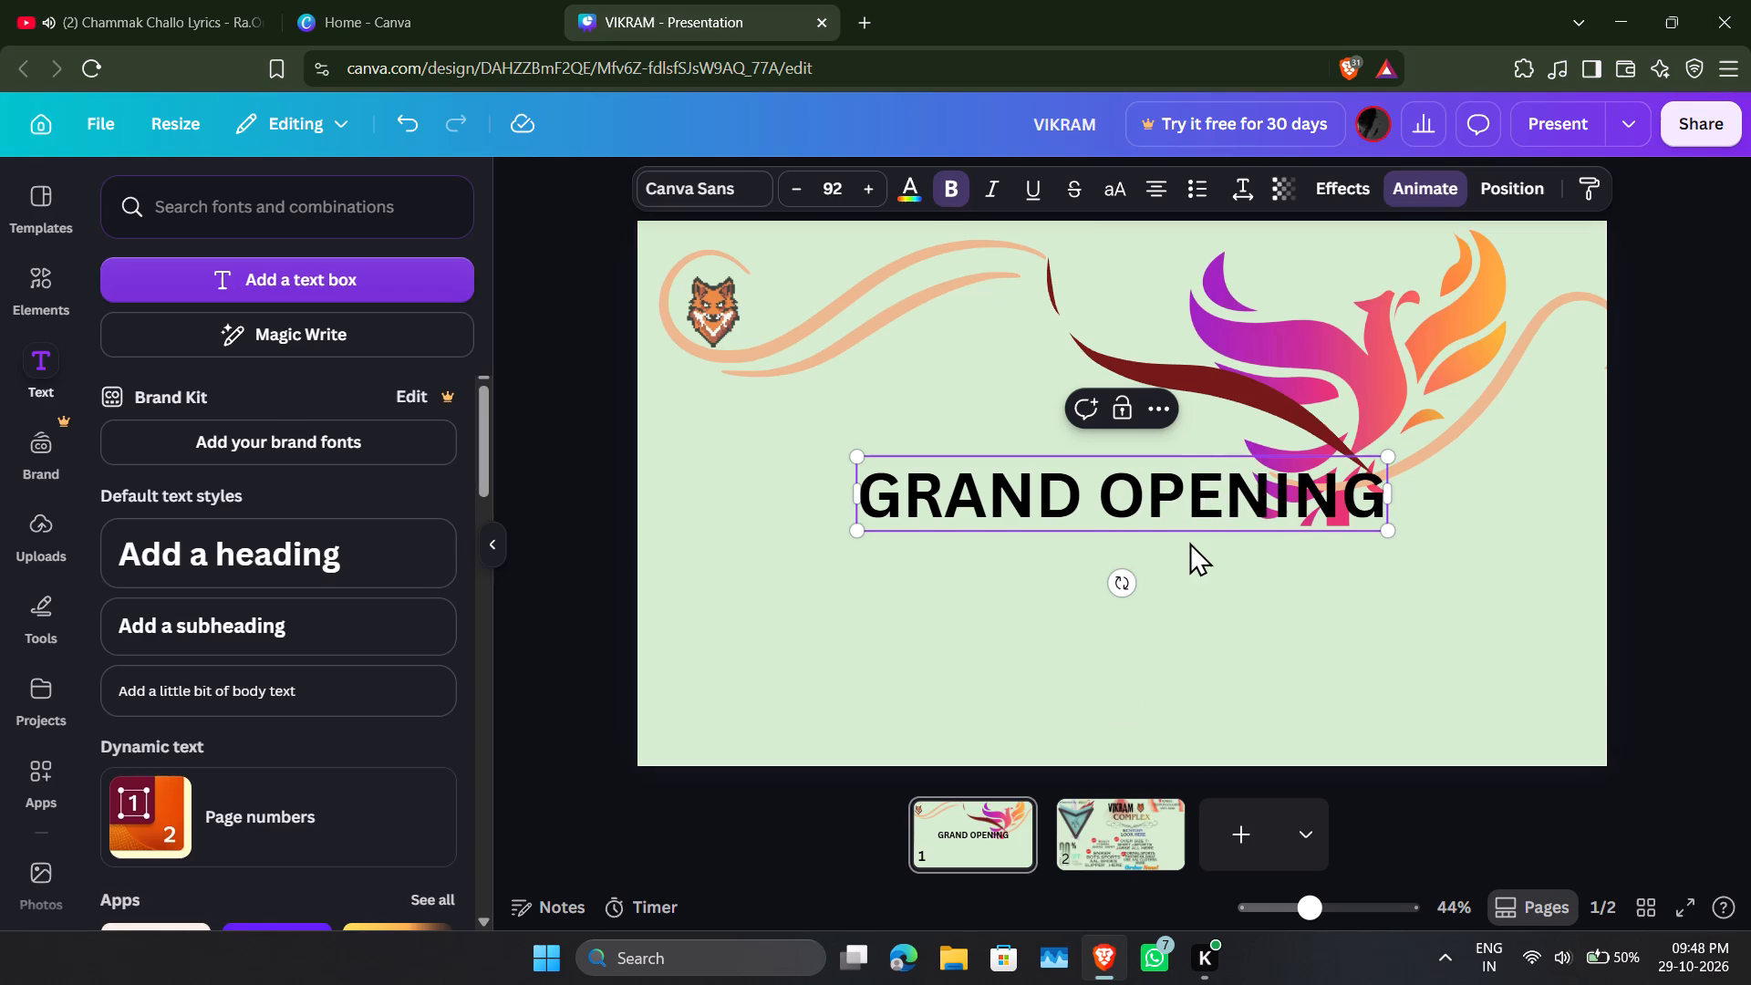
pyautogui.moveTo(1184, 530); pyautogui.dragTo(1098, 590)
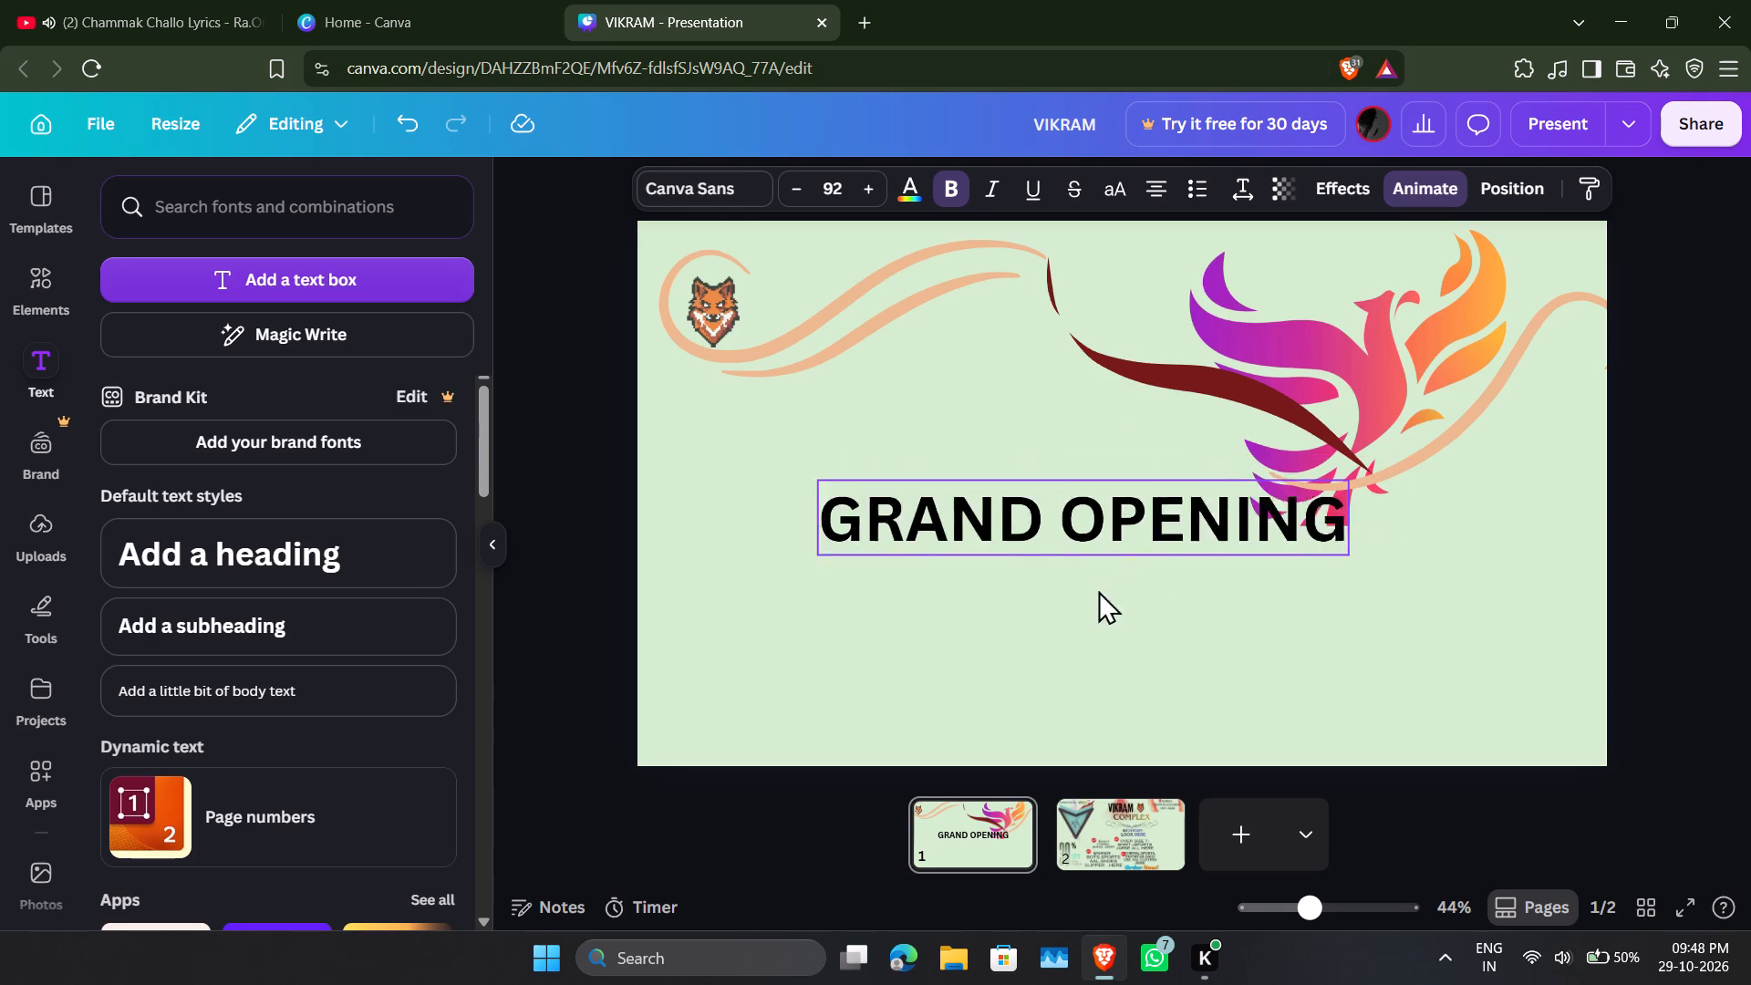
pyautogui.moveTo(1098, 590); pyautogui.dragTo(1008, 515)
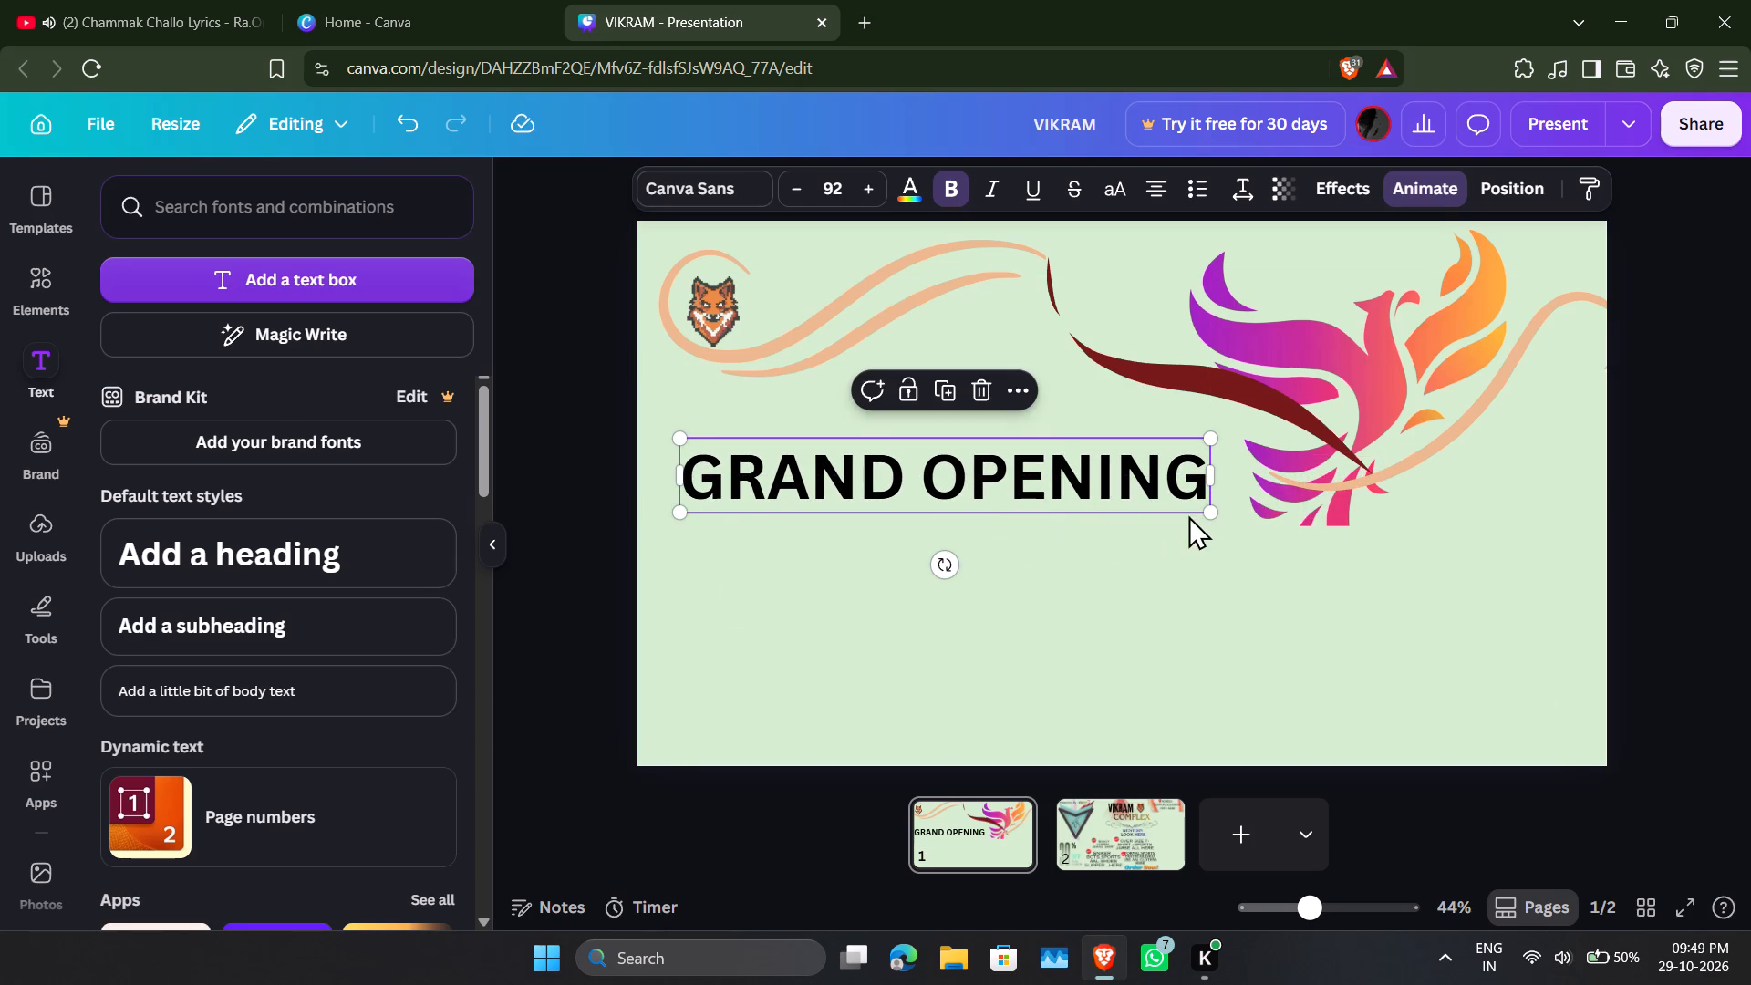
# Enlarge the GRAND OPENING heading to size 99.2 and align it with the left edge of the peach double swirl above.
pyautogui.moveTo(1215, 515); pyautogui.dragTo(1245, 597)
pyautogui.moveTo(1116, 493); pyautogui.dragTo(1072, 451)
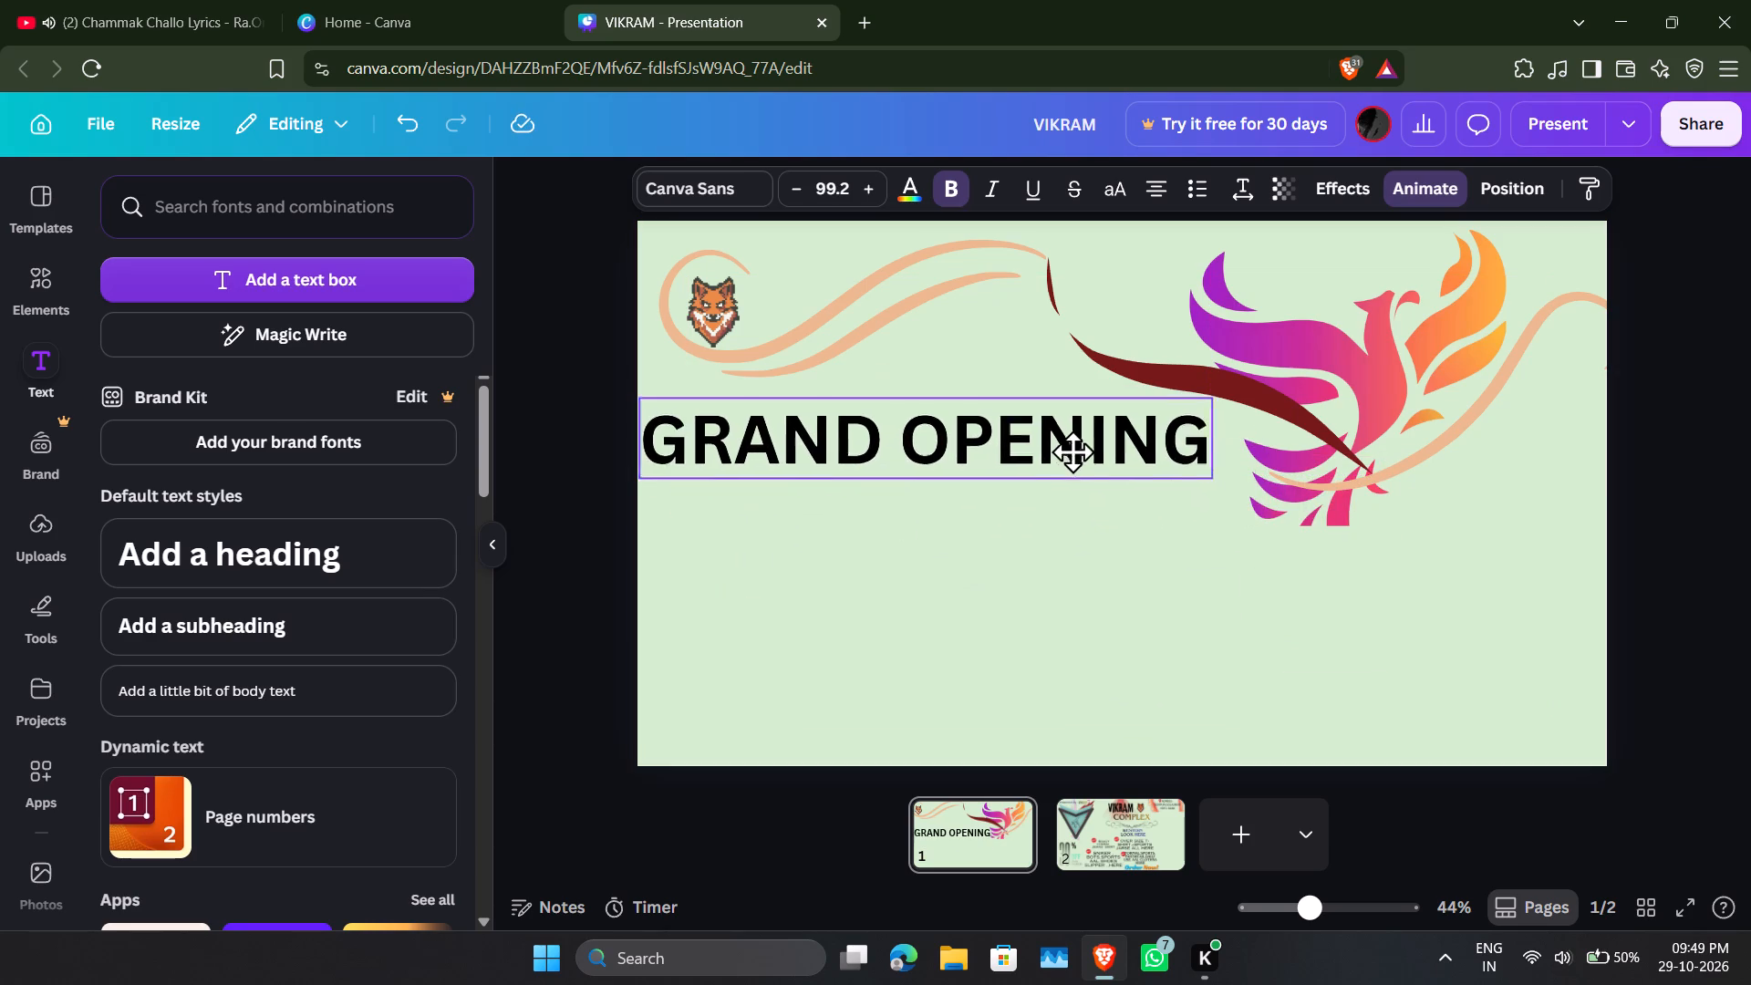
pyautogui.moveTo(1072, 451); pyautogui.dragTo(1095, 592)
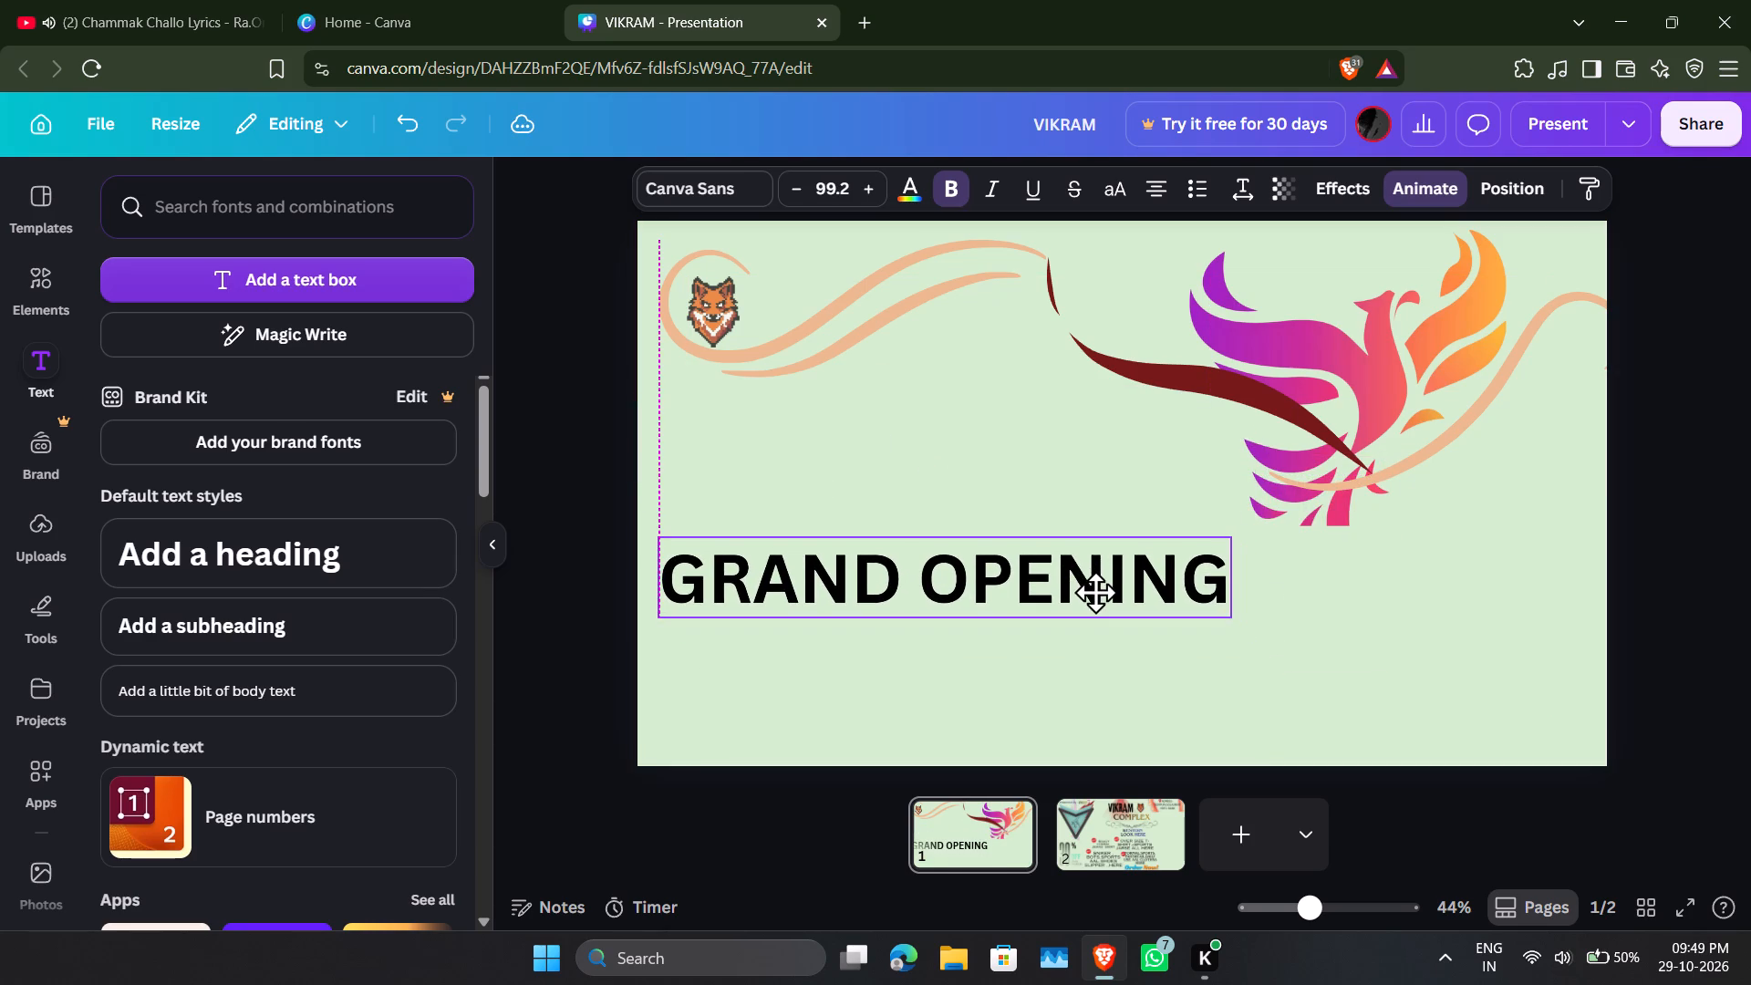
pyautogui.moveTo(1095, 592); pyautogui.dragTo(1108, 587)
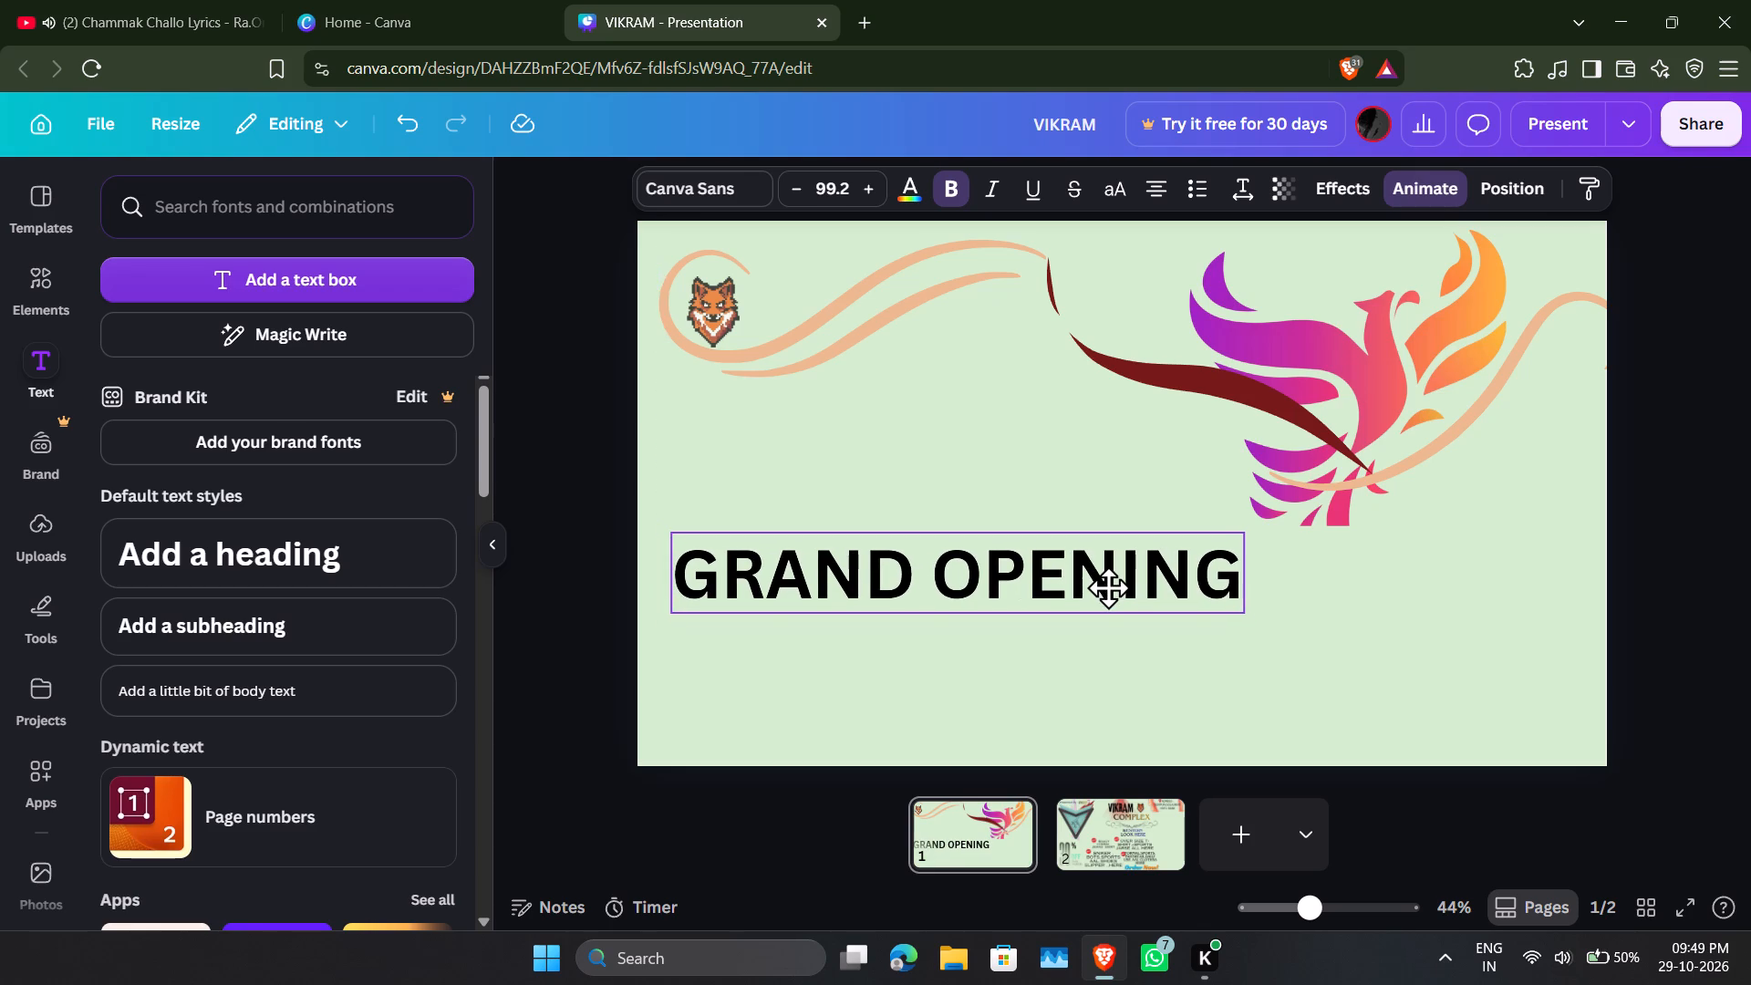
pyautogui.moveTo(1108, 587); pyautogui.dragTo(1092, 487)
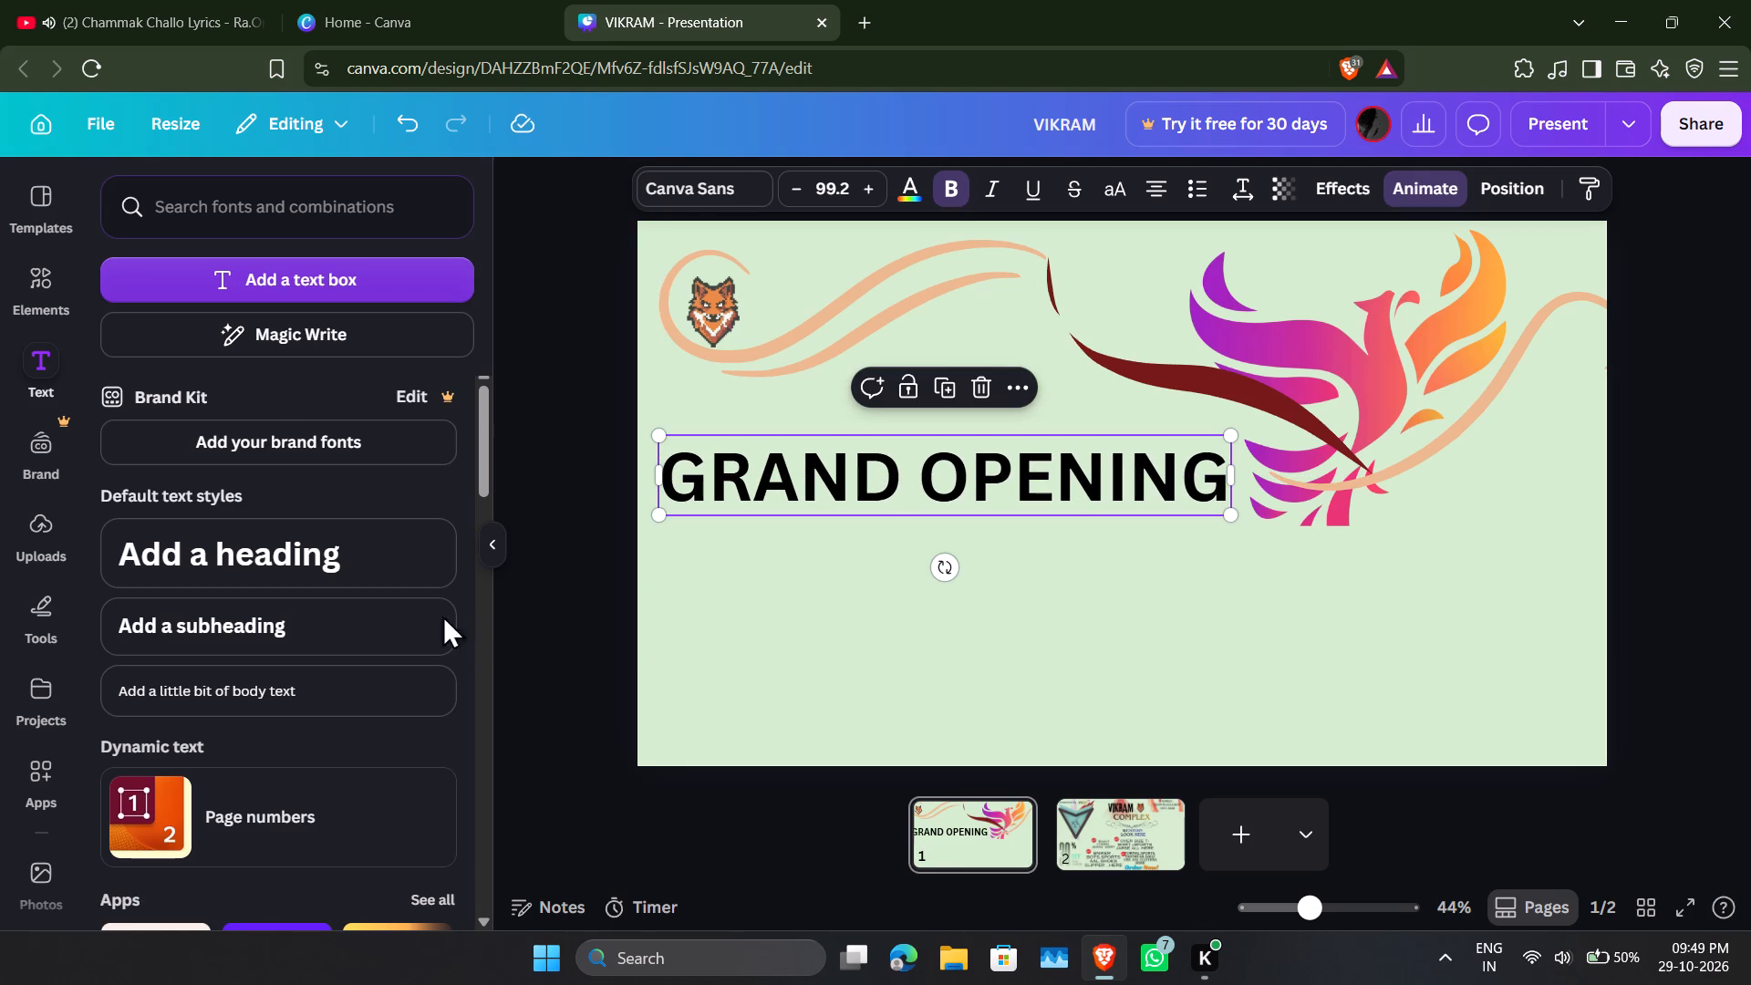
# Change the GRAND OPENING heading's font to Copperplate Gothic and shift it slightly left and up, closer to the double swirl.
pyautogui.scroll(-5, 399, 680)
pyautogui.scroll(4, 398, 650)
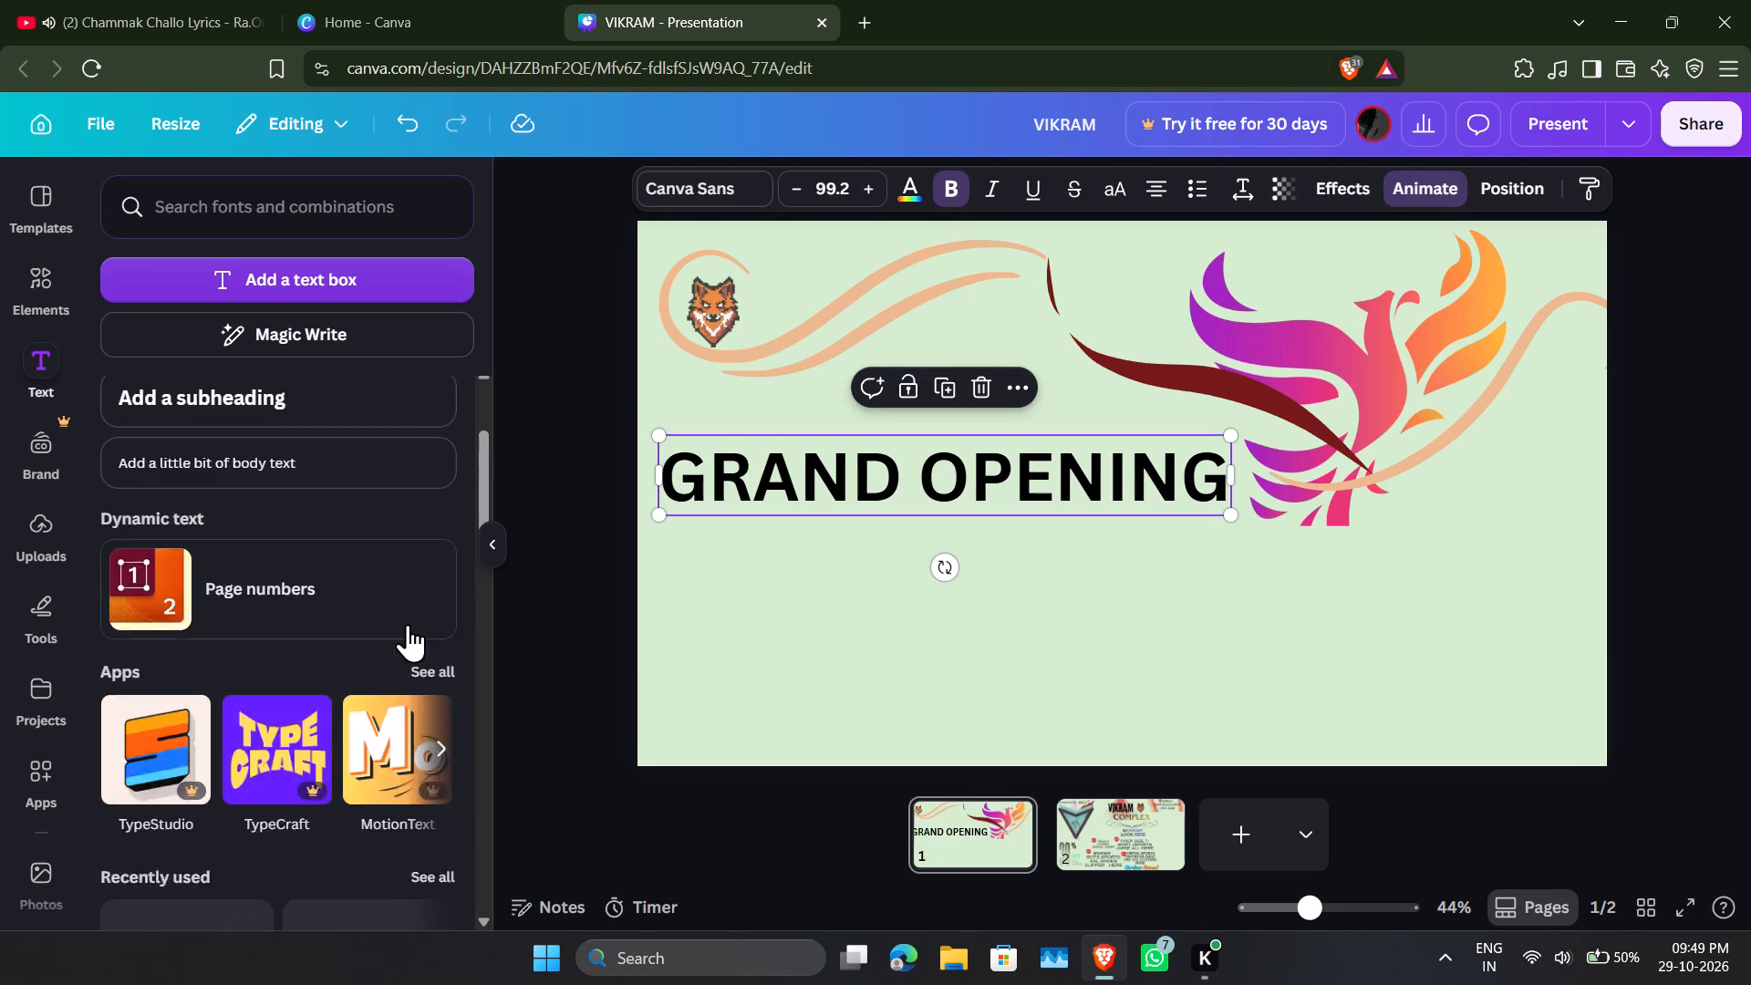
pyautogui.scroll(5, 408, 624)
pyautogui.click(703, 194)
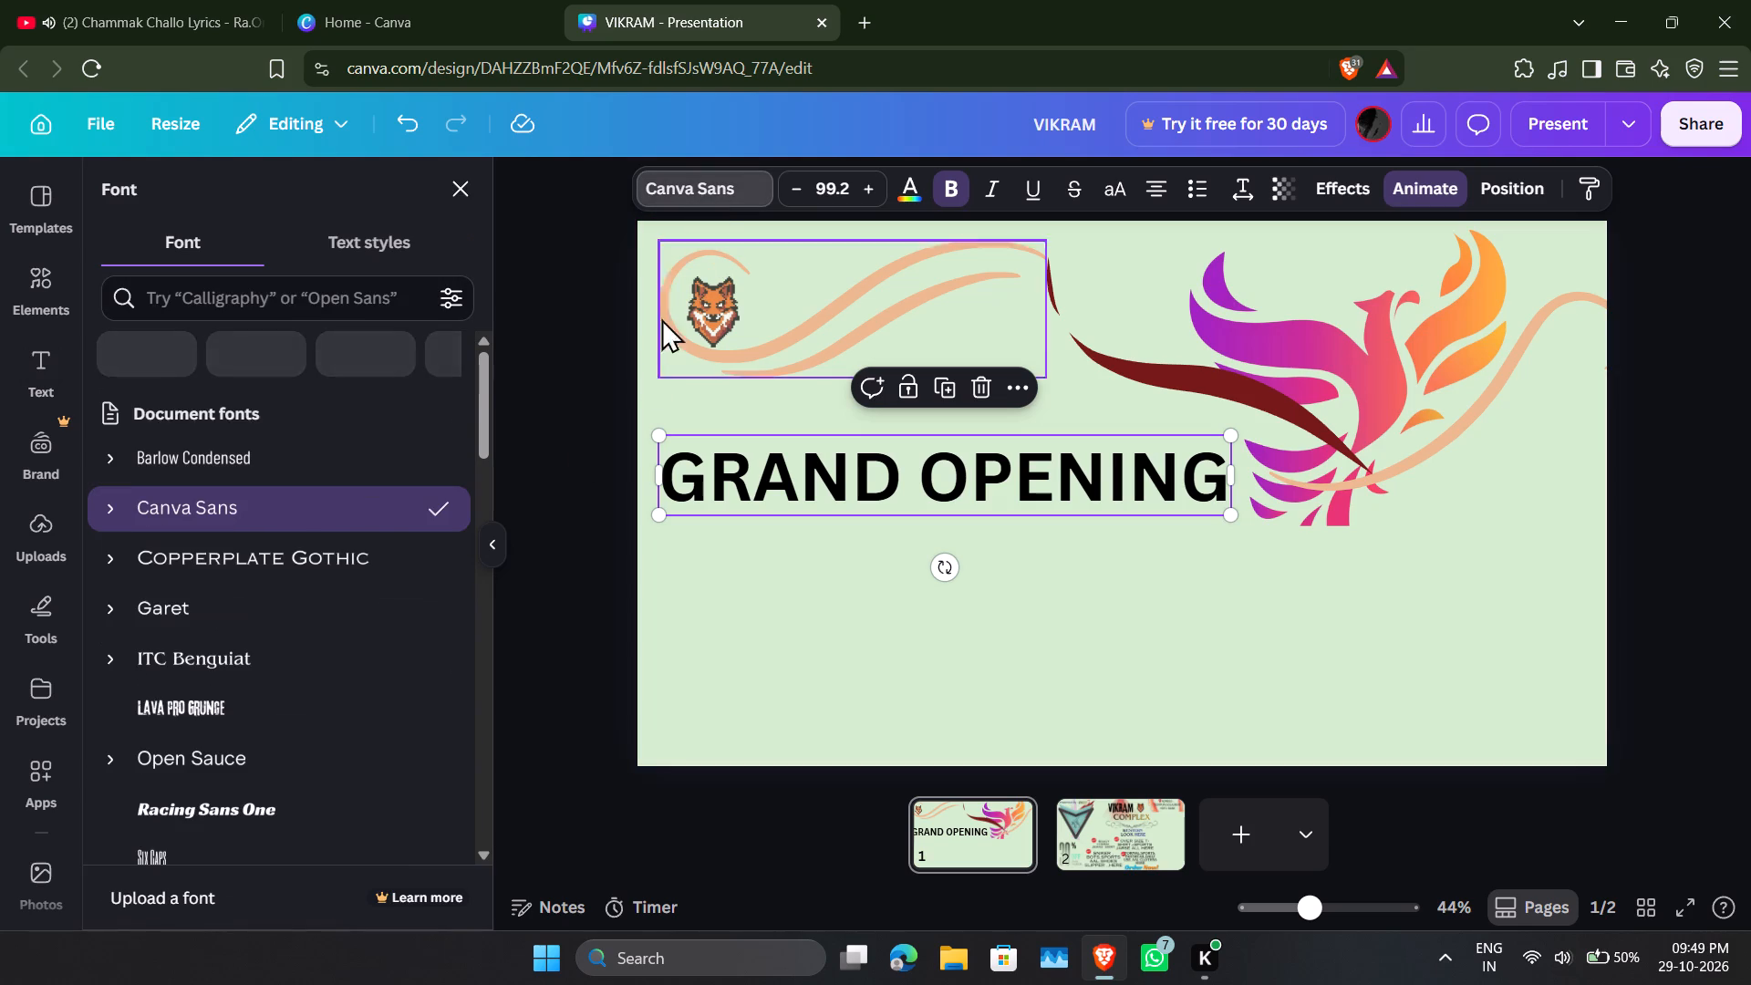
pyautogui.click(404, 545)
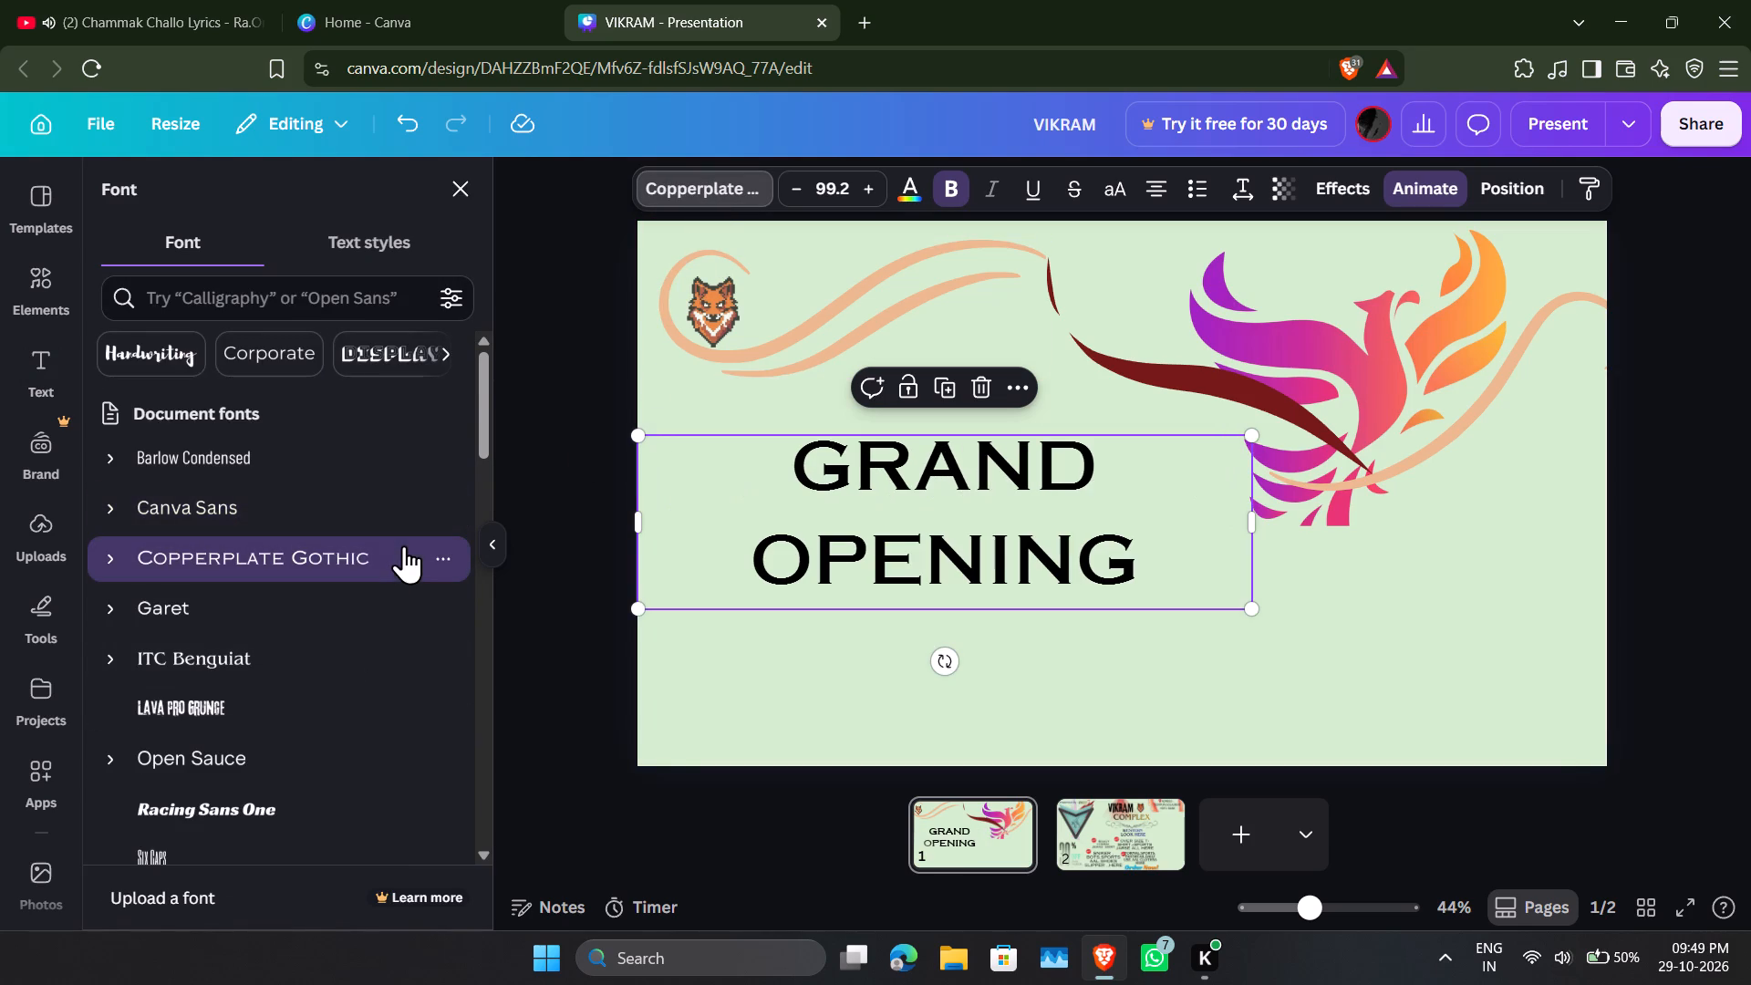
pyautogui.moveTo(1079, 528); pyautogui.dragTo(1017, 504)
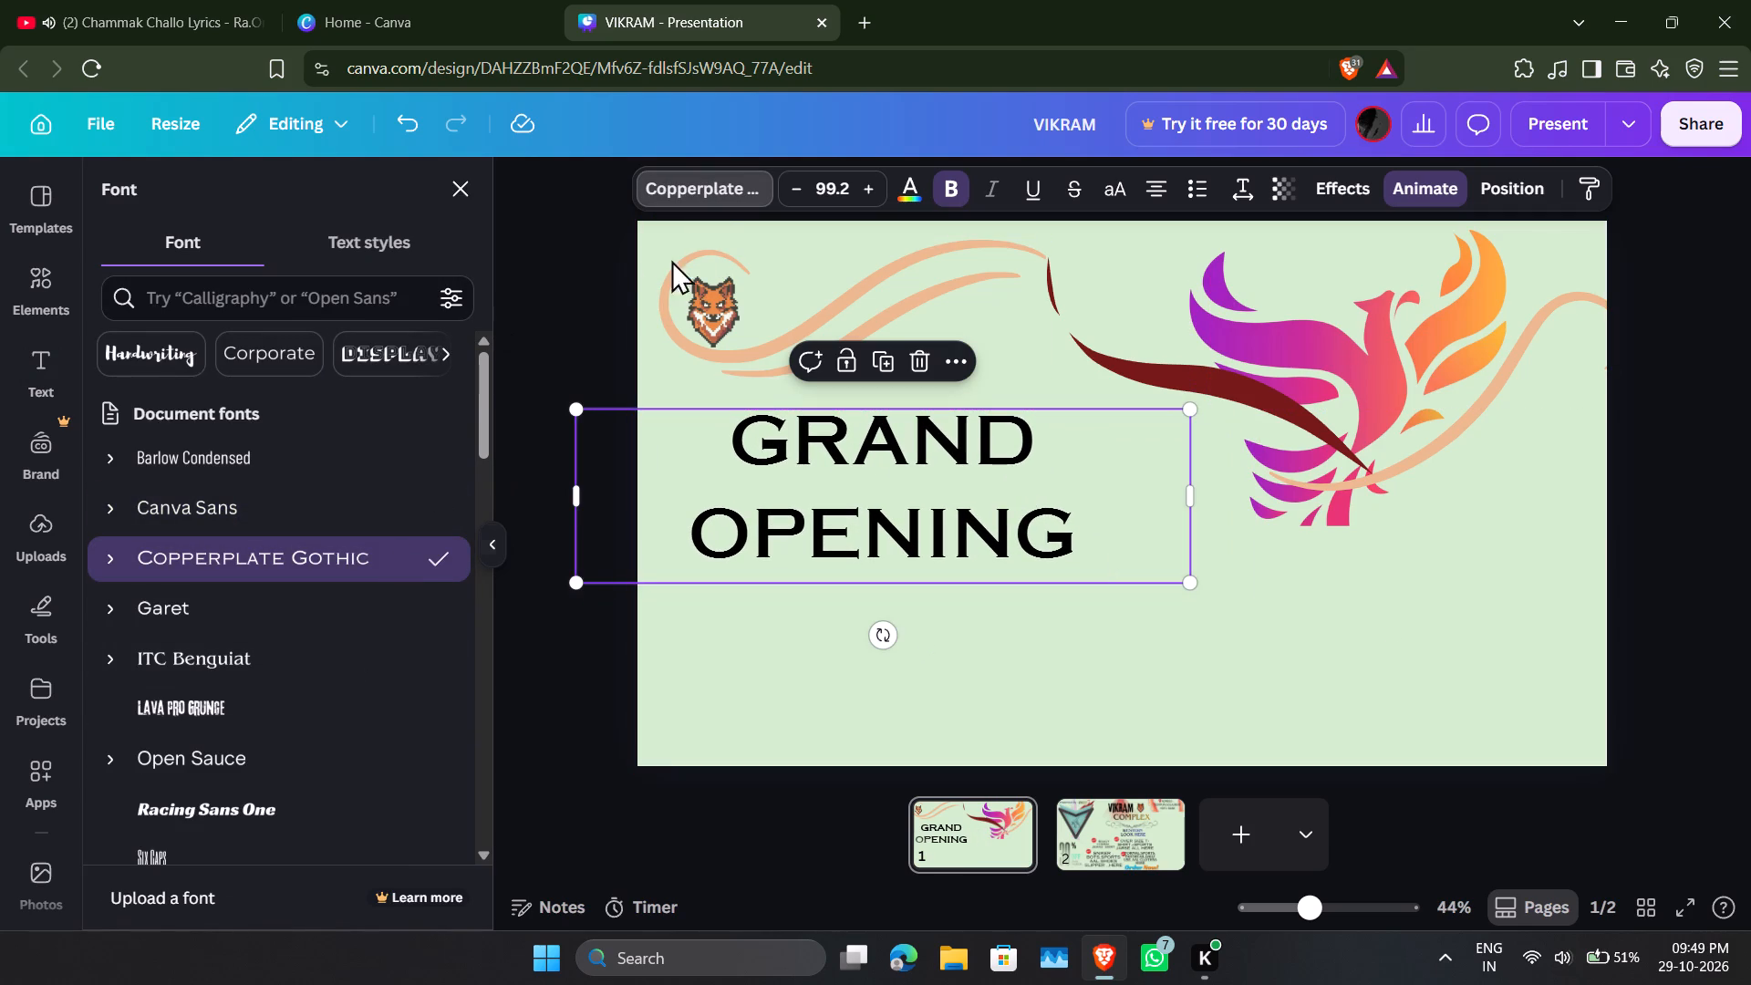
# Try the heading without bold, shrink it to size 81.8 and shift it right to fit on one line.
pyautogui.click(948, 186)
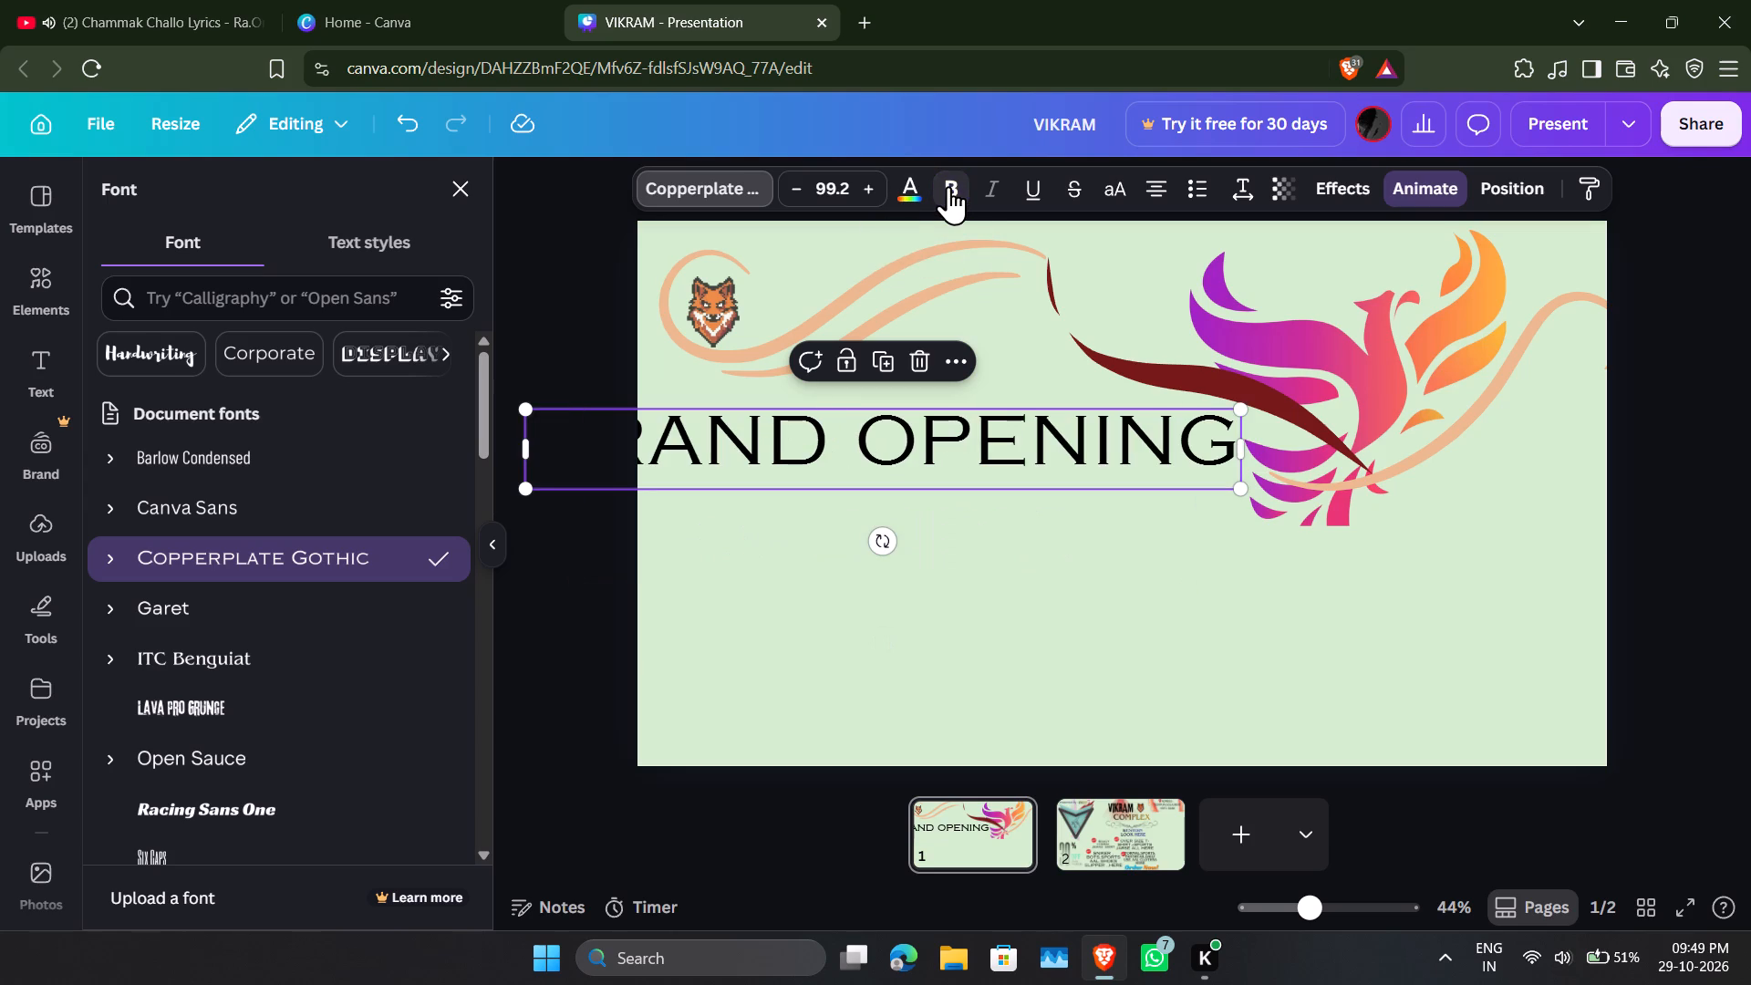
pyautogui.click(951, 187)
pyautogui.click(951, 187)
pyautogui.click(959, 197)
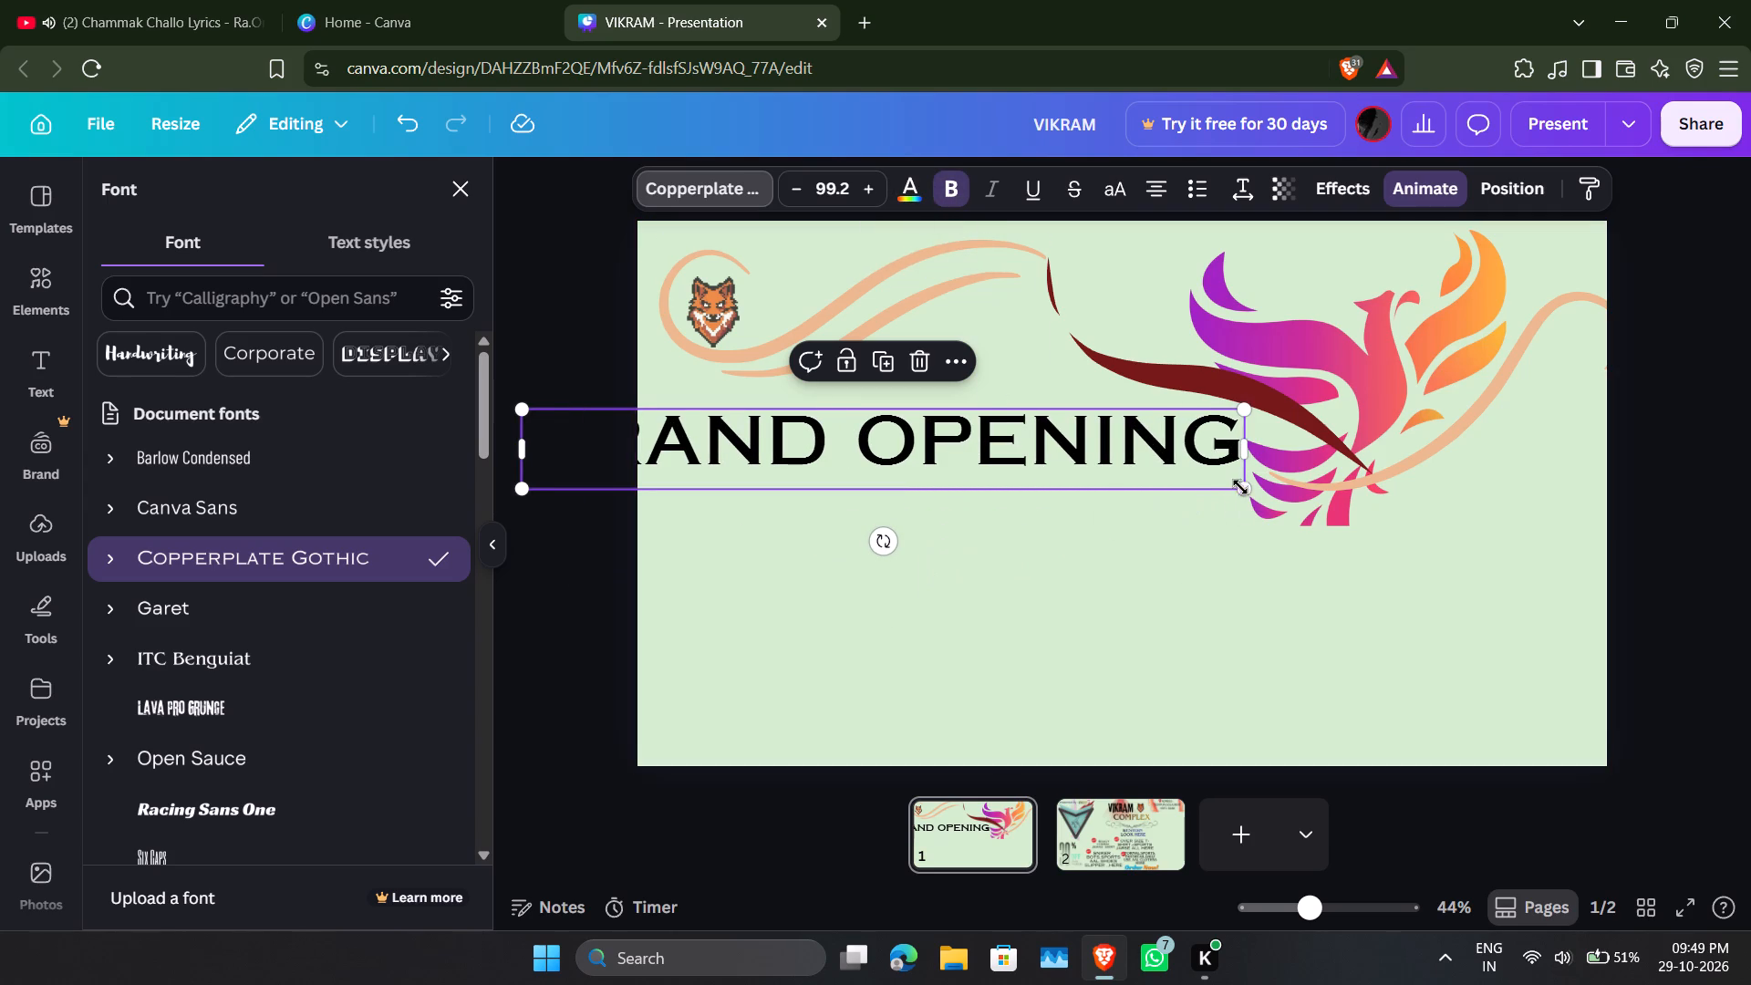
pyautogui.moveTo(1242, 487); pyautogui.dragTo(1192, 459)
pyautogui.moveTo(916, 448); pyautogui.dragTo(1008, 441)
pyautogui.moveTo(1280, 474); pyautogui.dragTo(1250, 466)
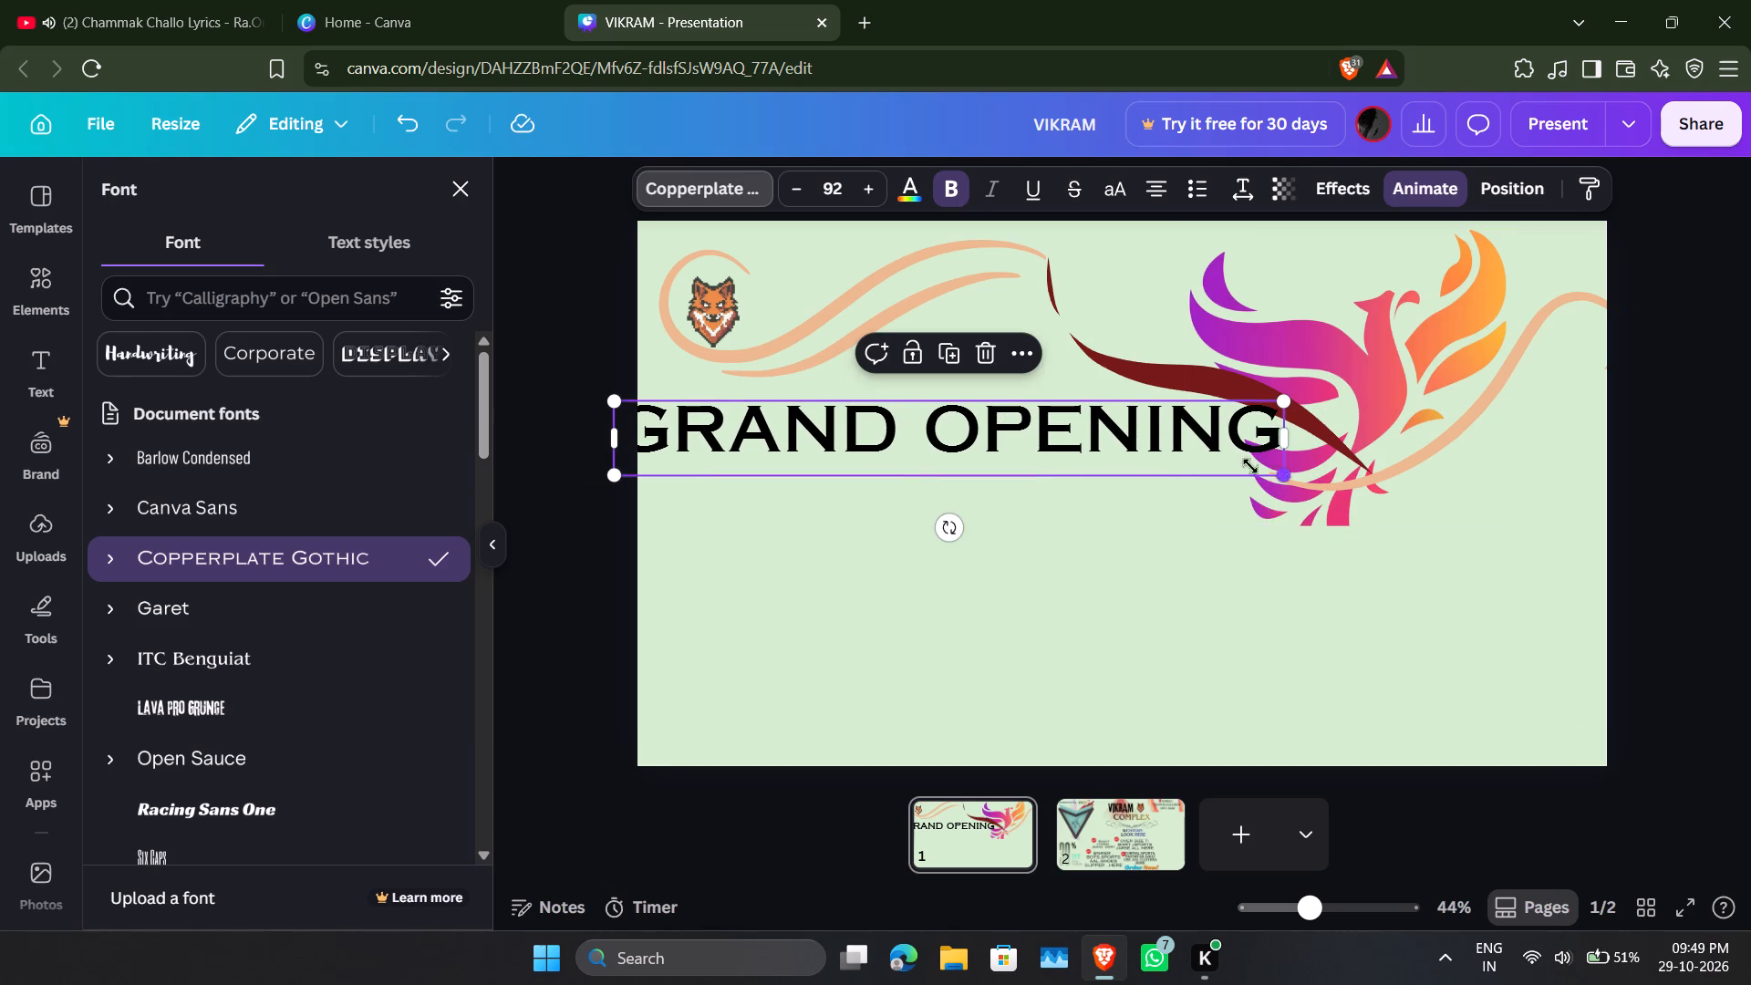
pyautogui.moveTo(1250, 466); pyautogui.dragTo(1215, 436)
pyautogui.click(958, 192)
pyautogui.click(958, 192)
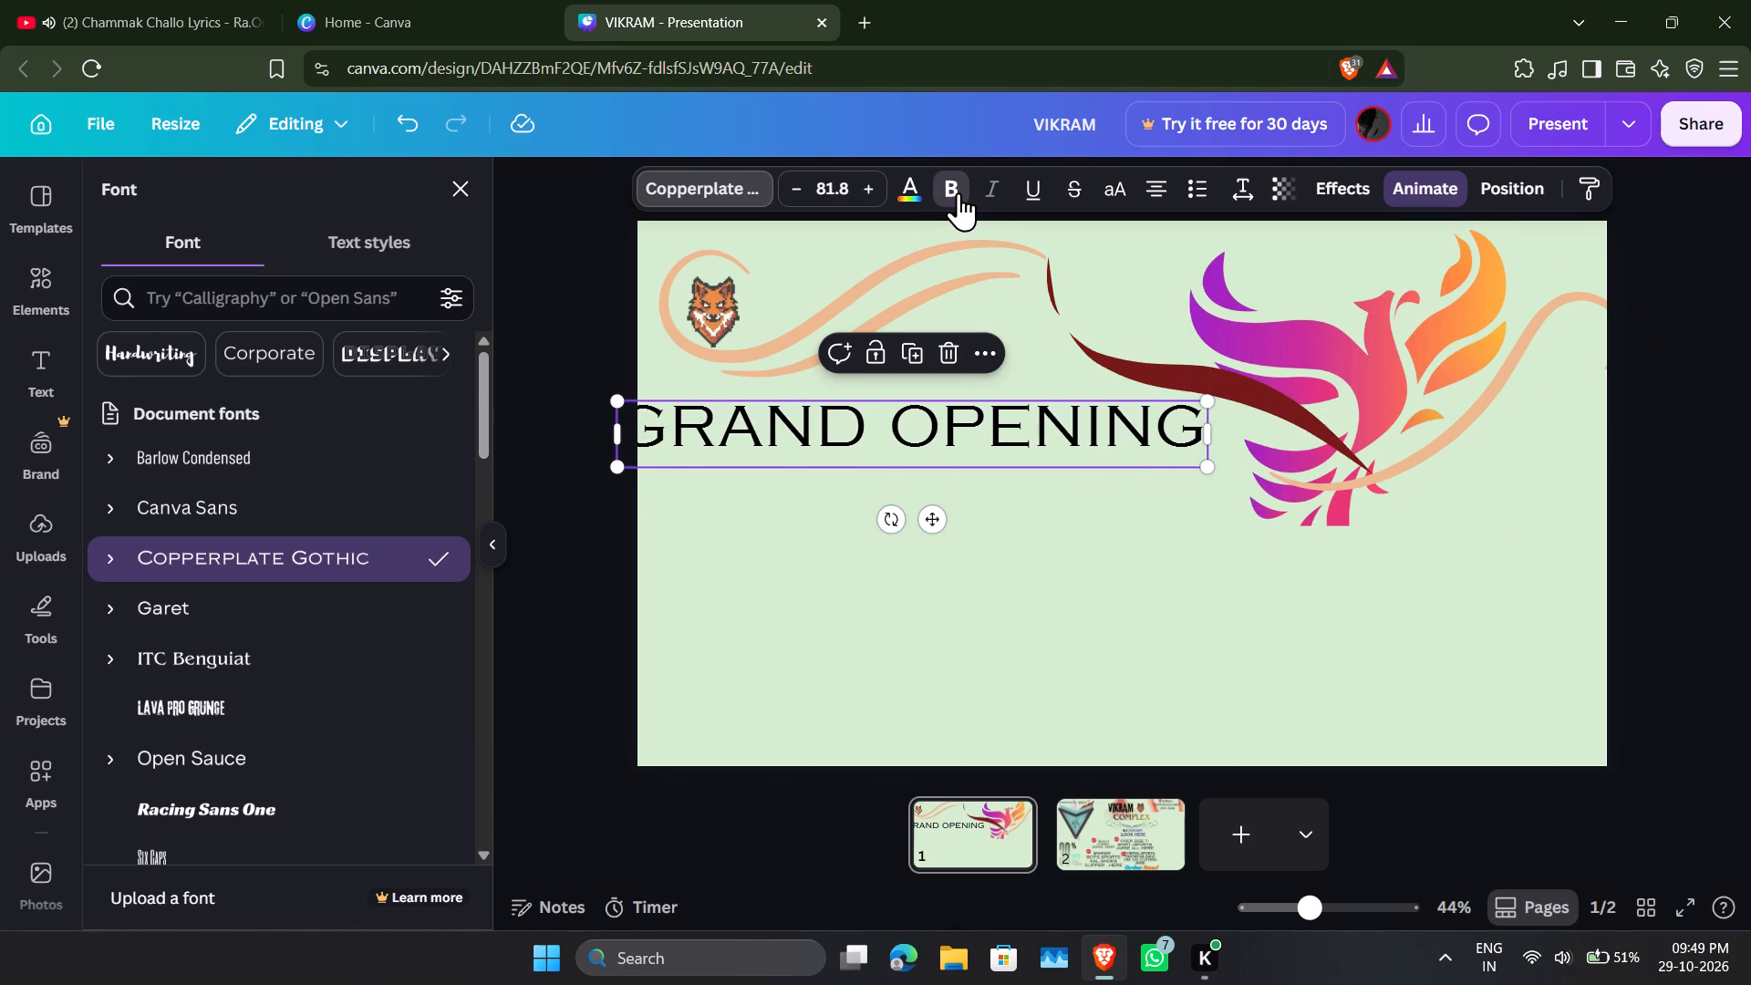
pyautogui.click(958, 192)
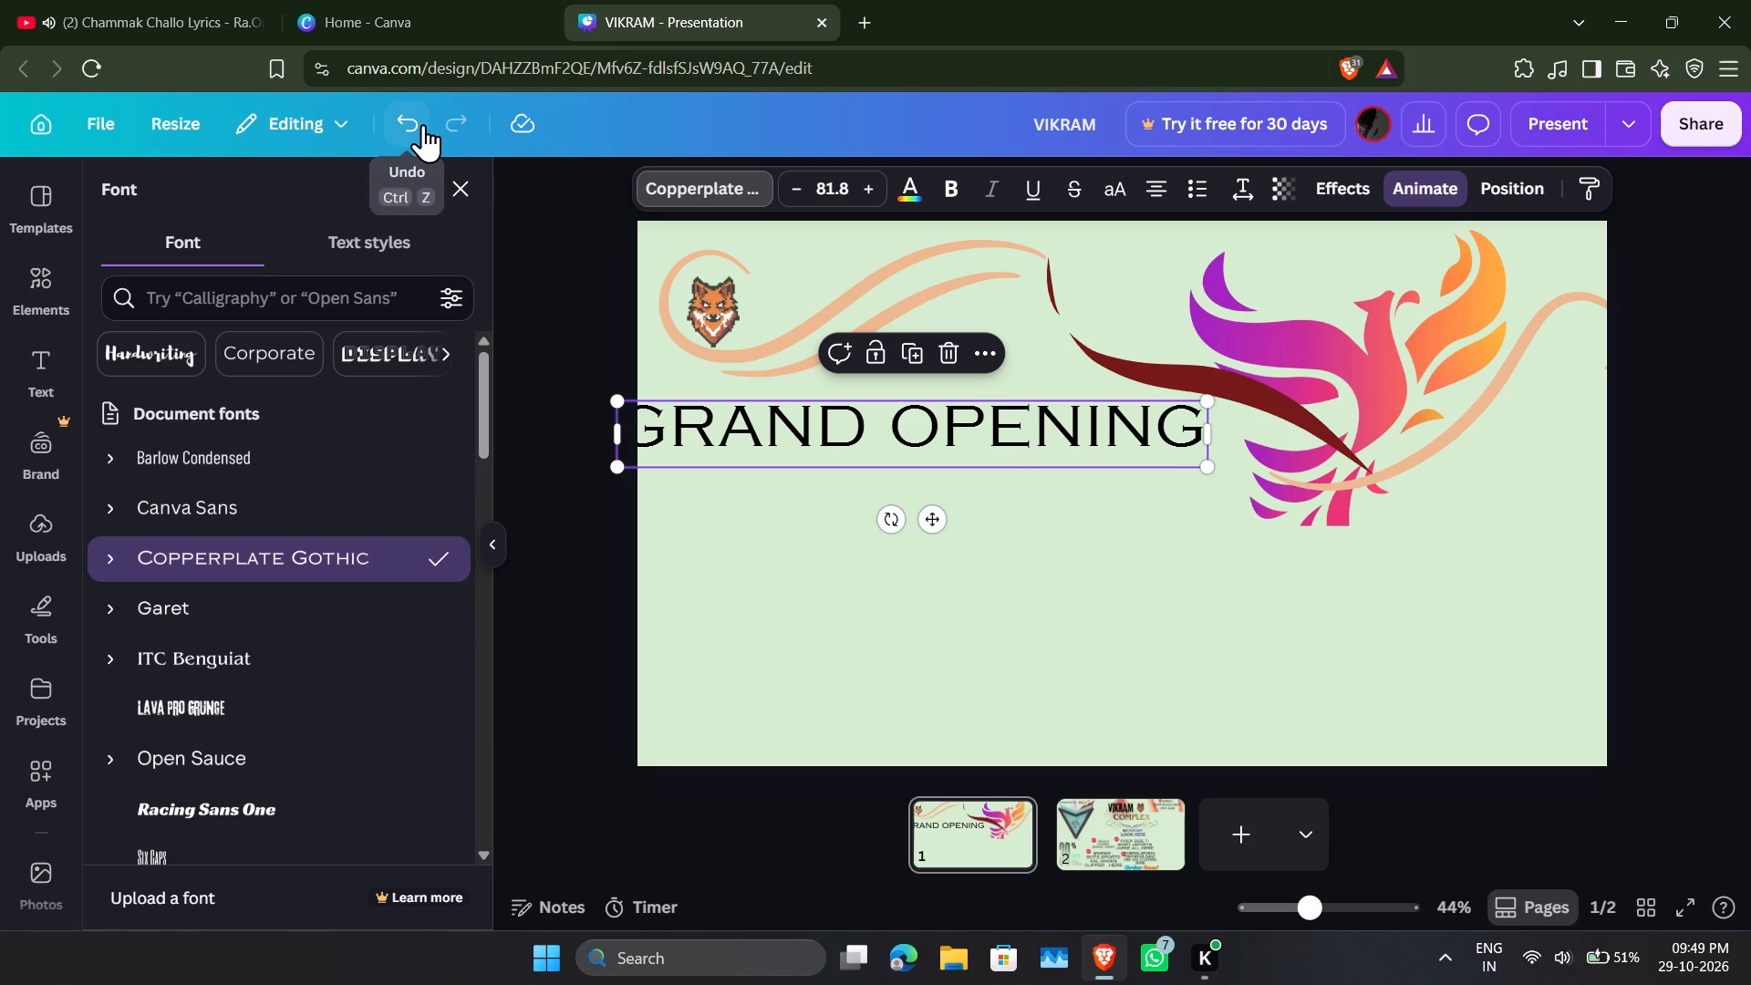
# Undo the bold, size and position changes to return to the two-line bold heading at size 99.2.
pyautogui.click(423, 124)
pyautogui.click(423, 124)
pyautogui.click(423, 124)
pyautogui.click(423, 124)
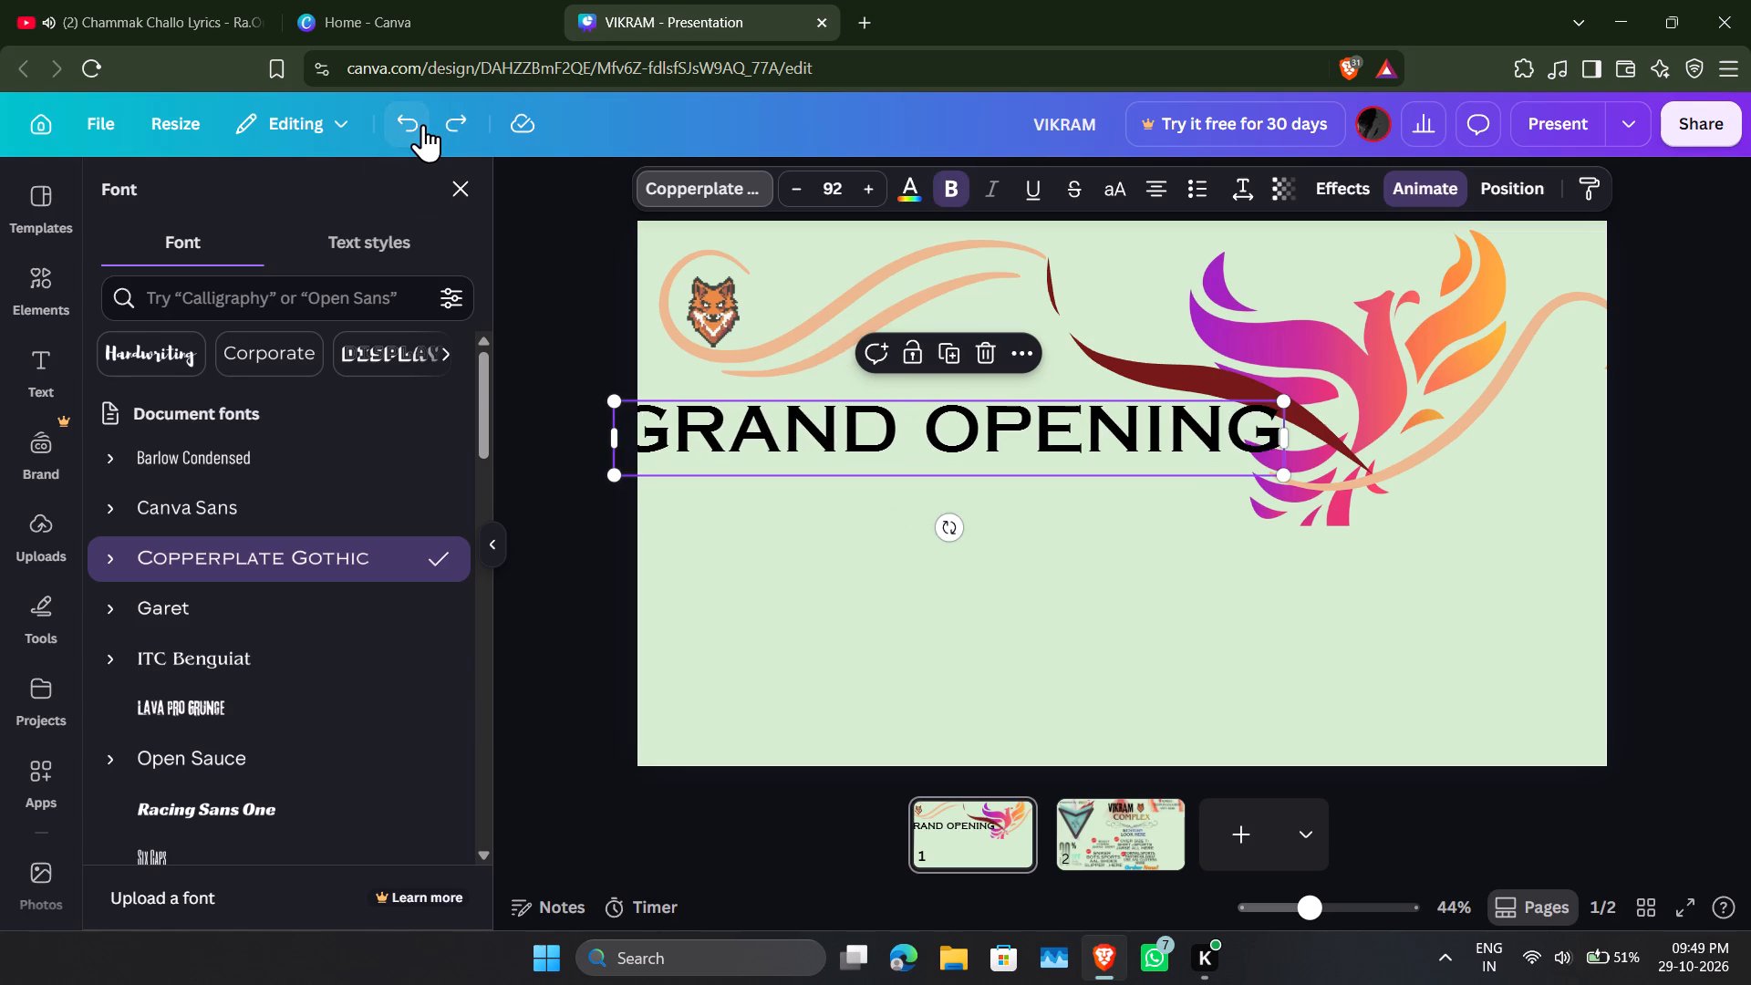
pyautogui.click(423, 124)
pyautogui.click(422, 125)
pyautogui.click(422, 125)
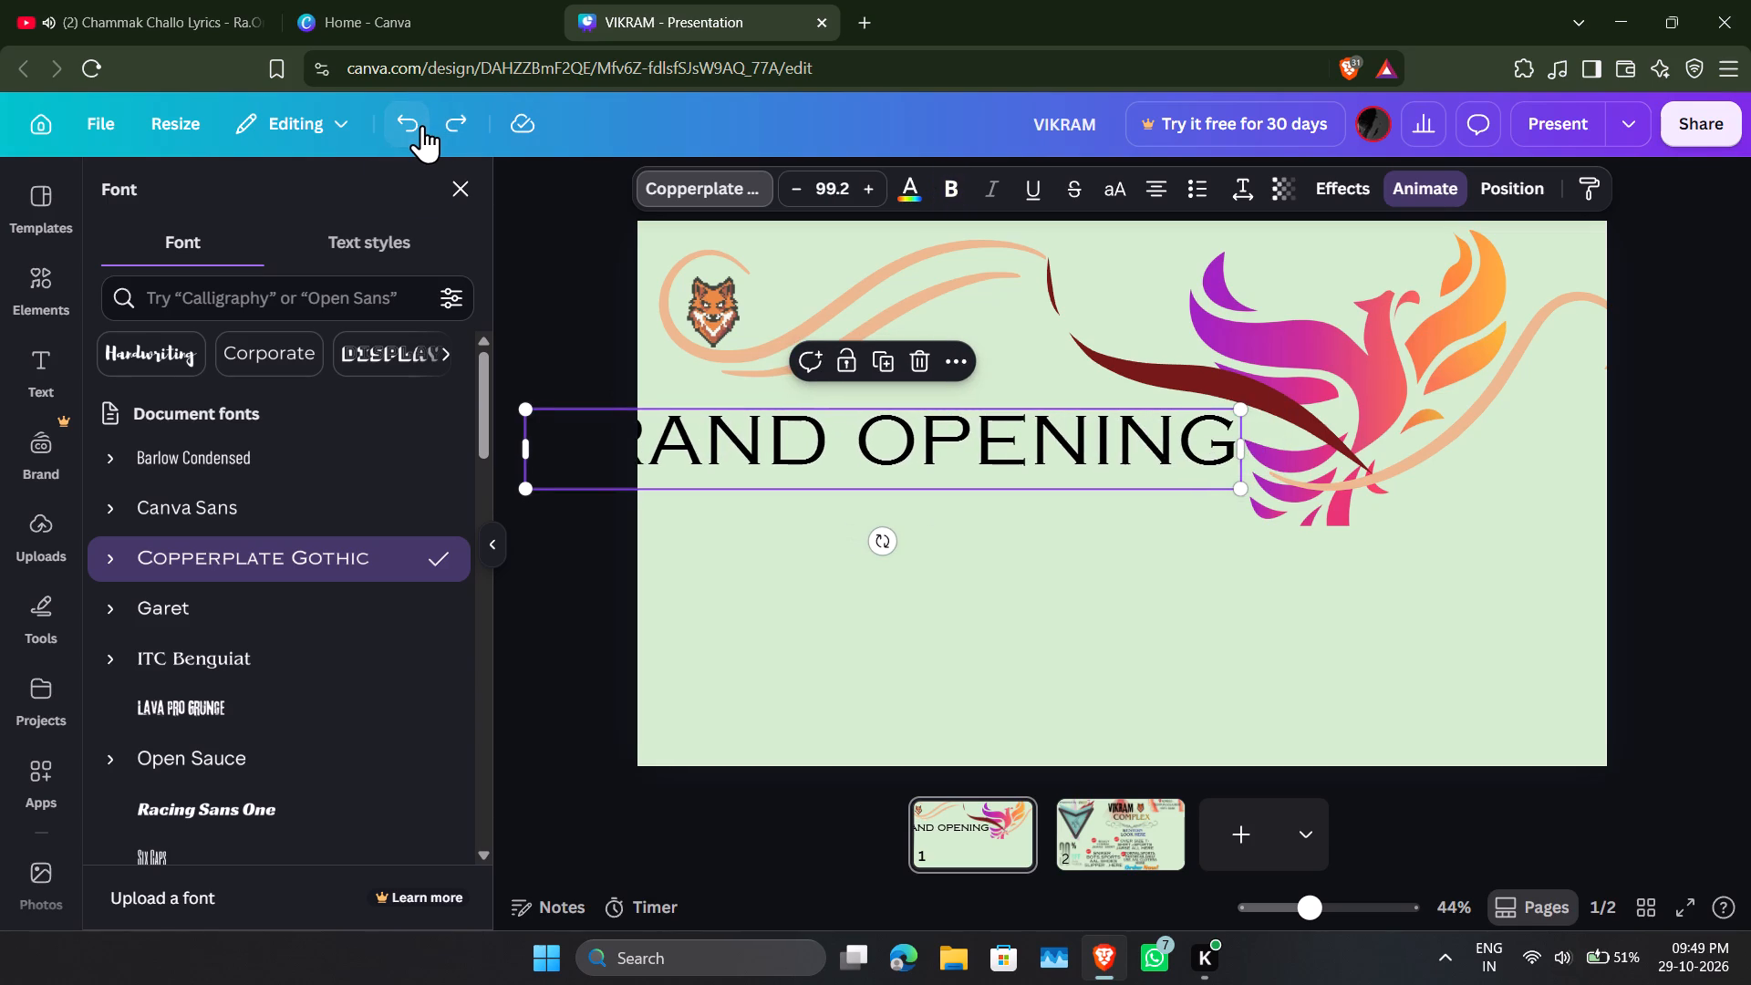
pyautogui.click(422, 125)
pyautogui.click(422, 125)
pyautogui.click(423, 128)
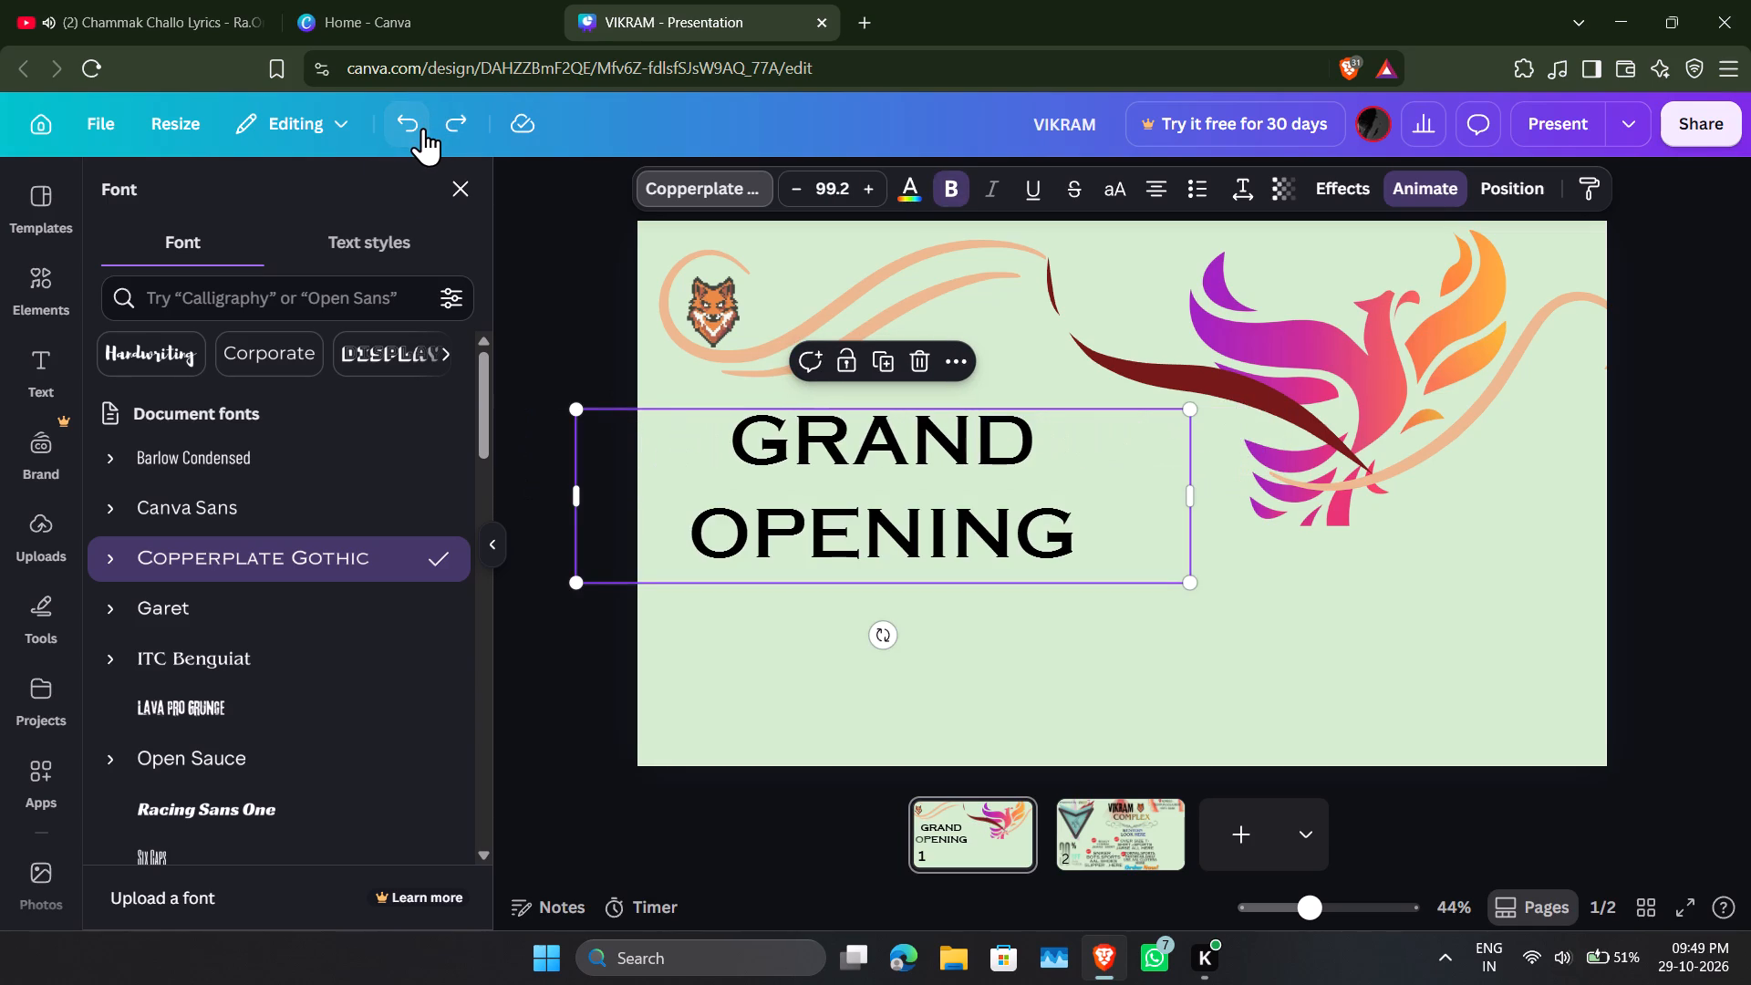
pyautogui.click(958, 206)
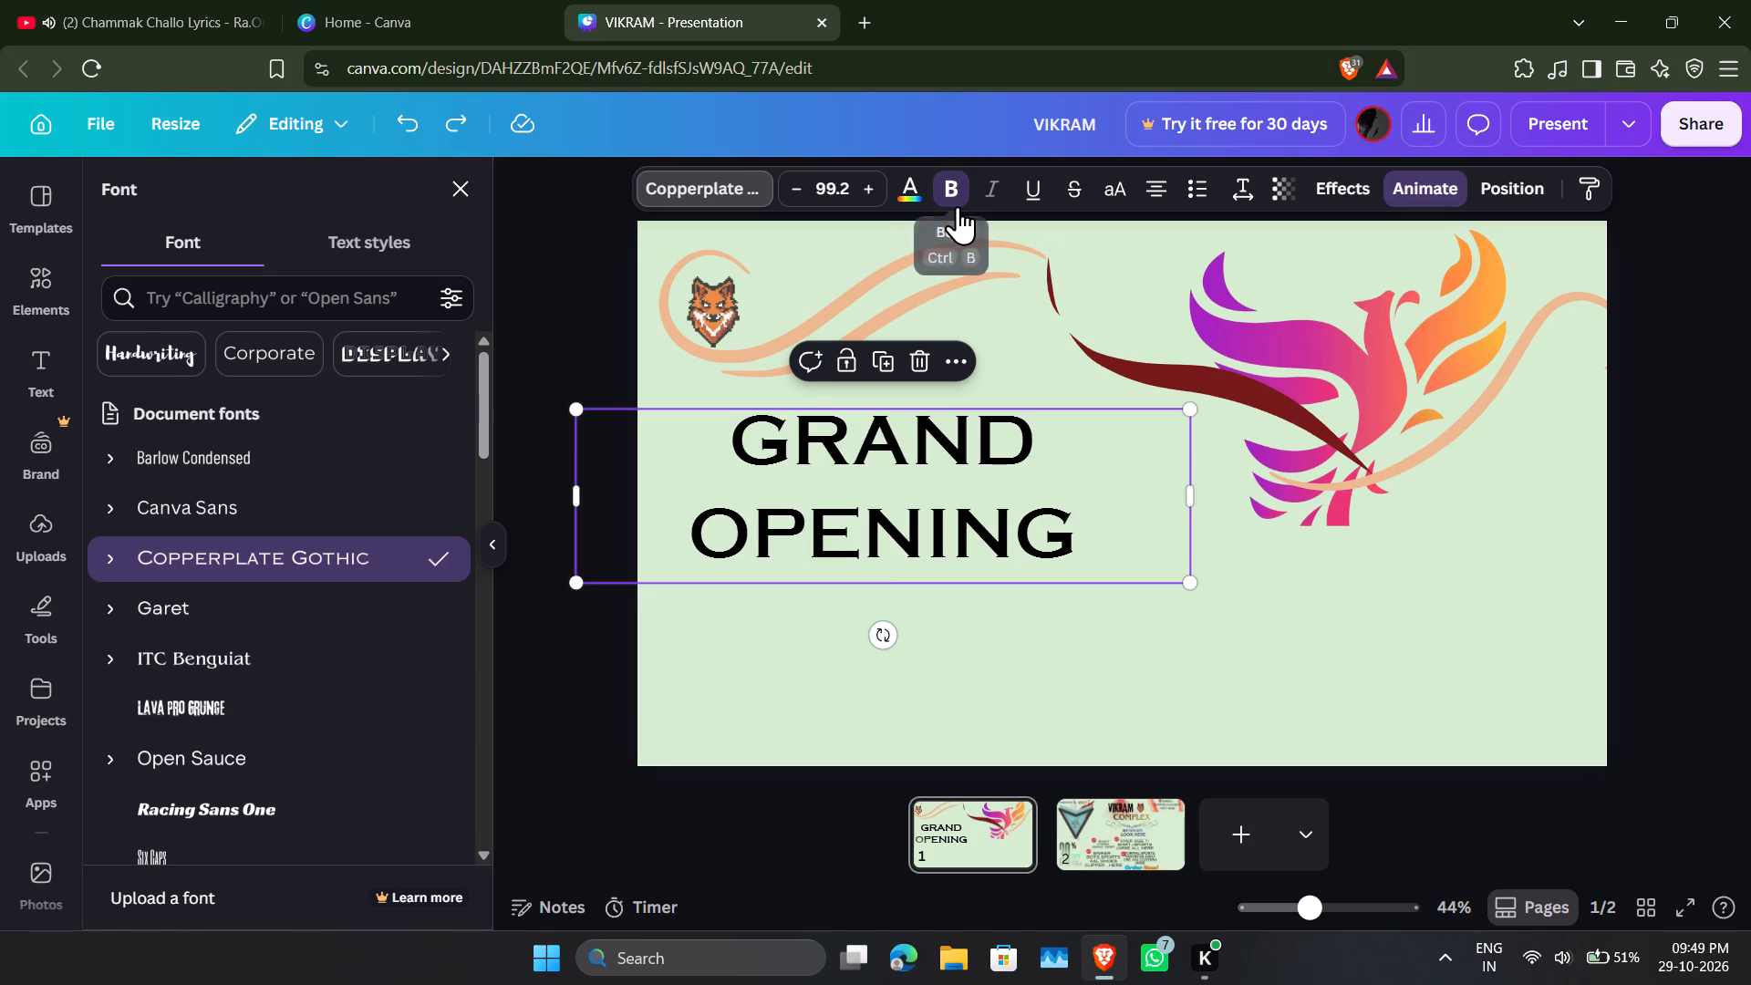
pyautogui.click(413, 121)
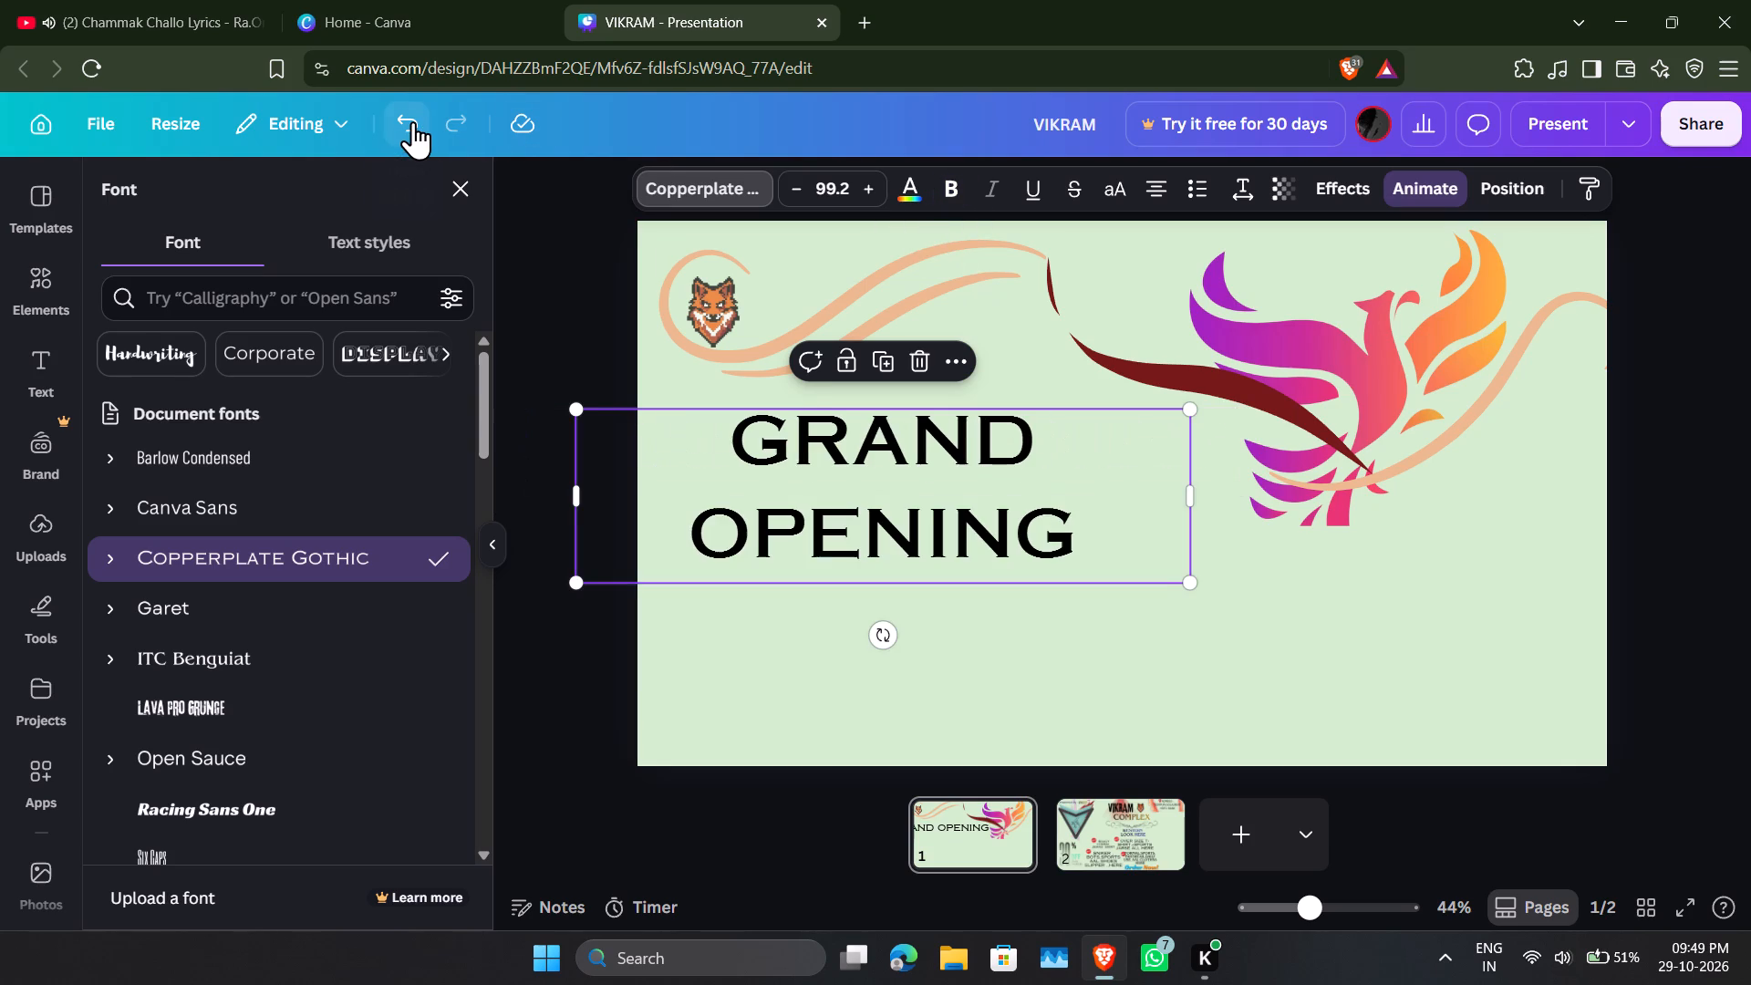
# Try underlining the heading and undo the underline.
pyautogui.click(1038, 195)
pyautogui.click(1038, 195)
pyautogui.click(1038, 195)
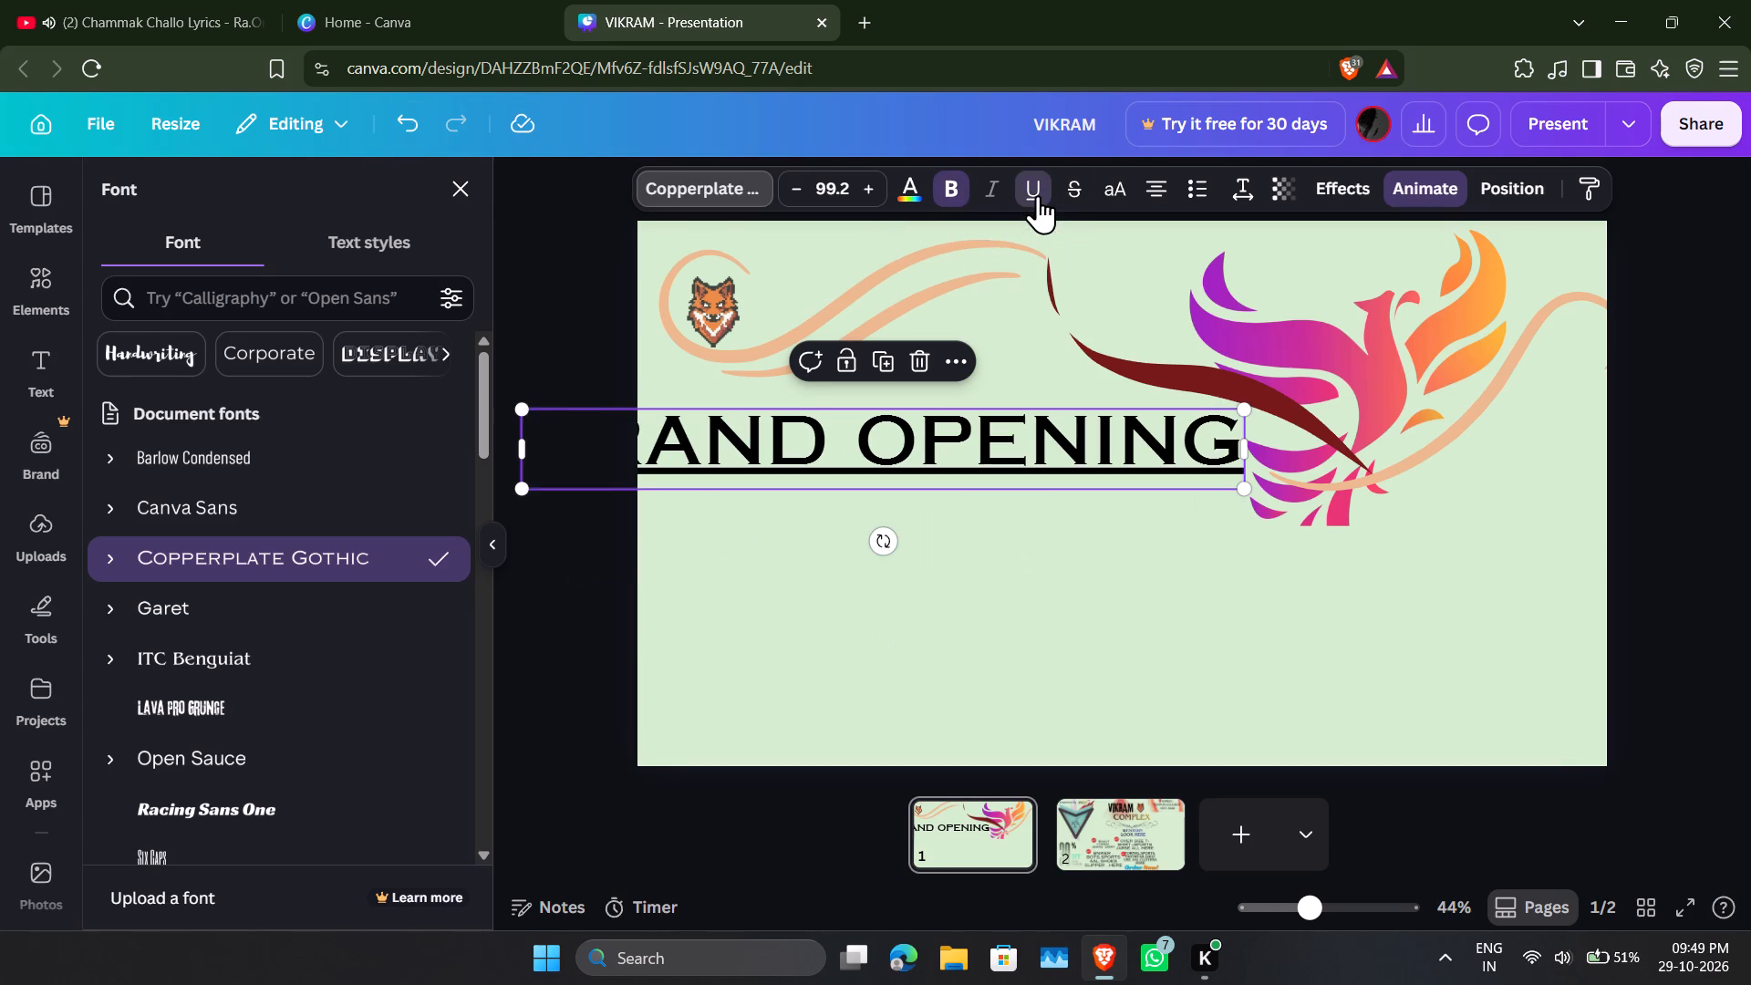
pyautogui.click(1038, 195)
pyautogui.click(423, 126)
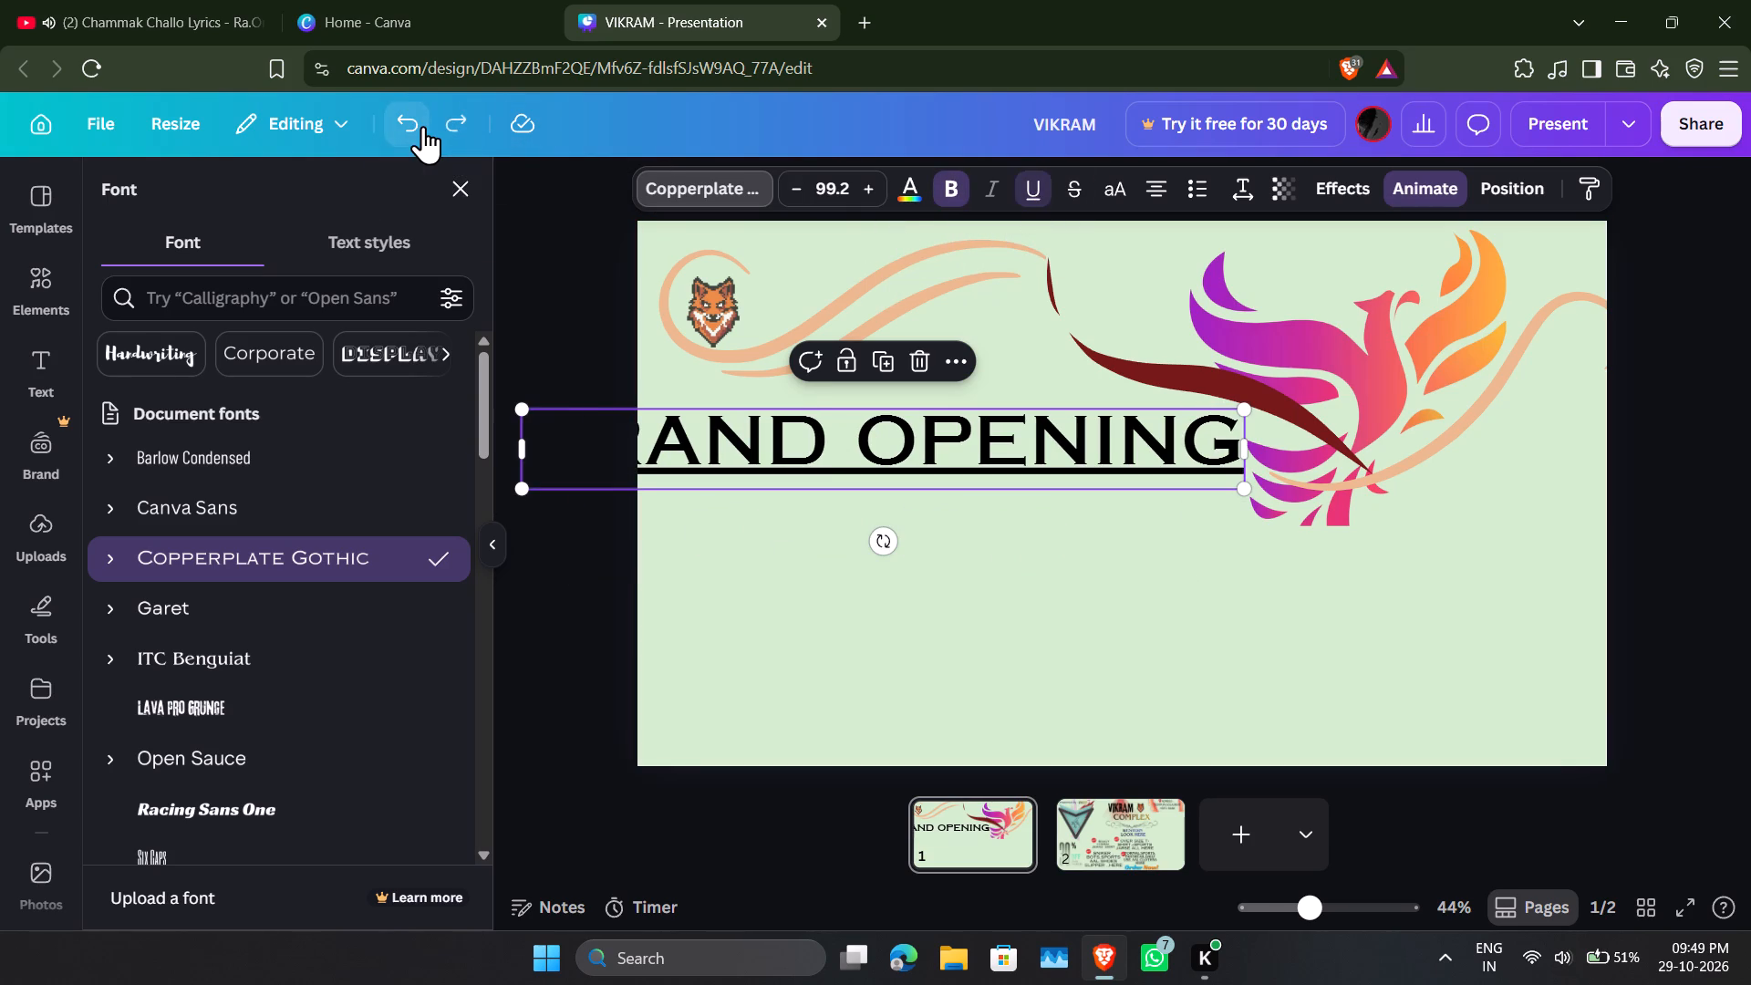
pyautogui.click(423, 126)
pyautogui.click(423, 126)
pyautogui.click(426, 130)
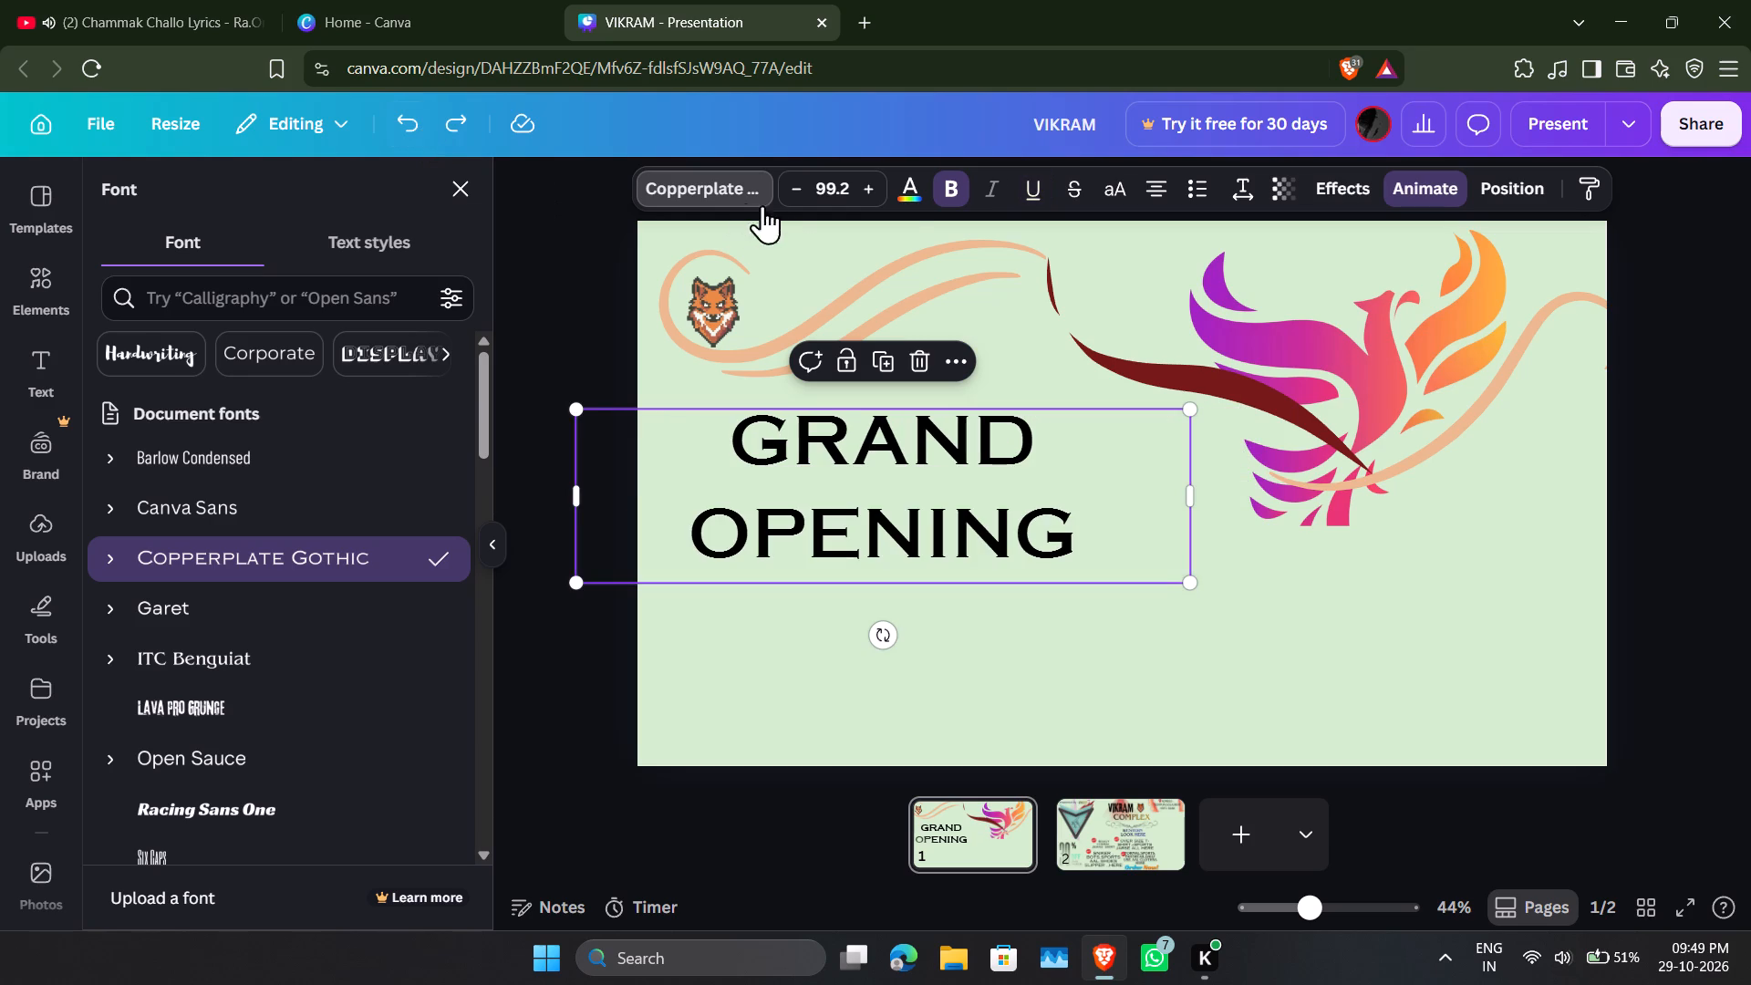
# Colour the GRAND OPENING heading with the black-to-blue linear gradient.
pyautogui.click(897, 193)
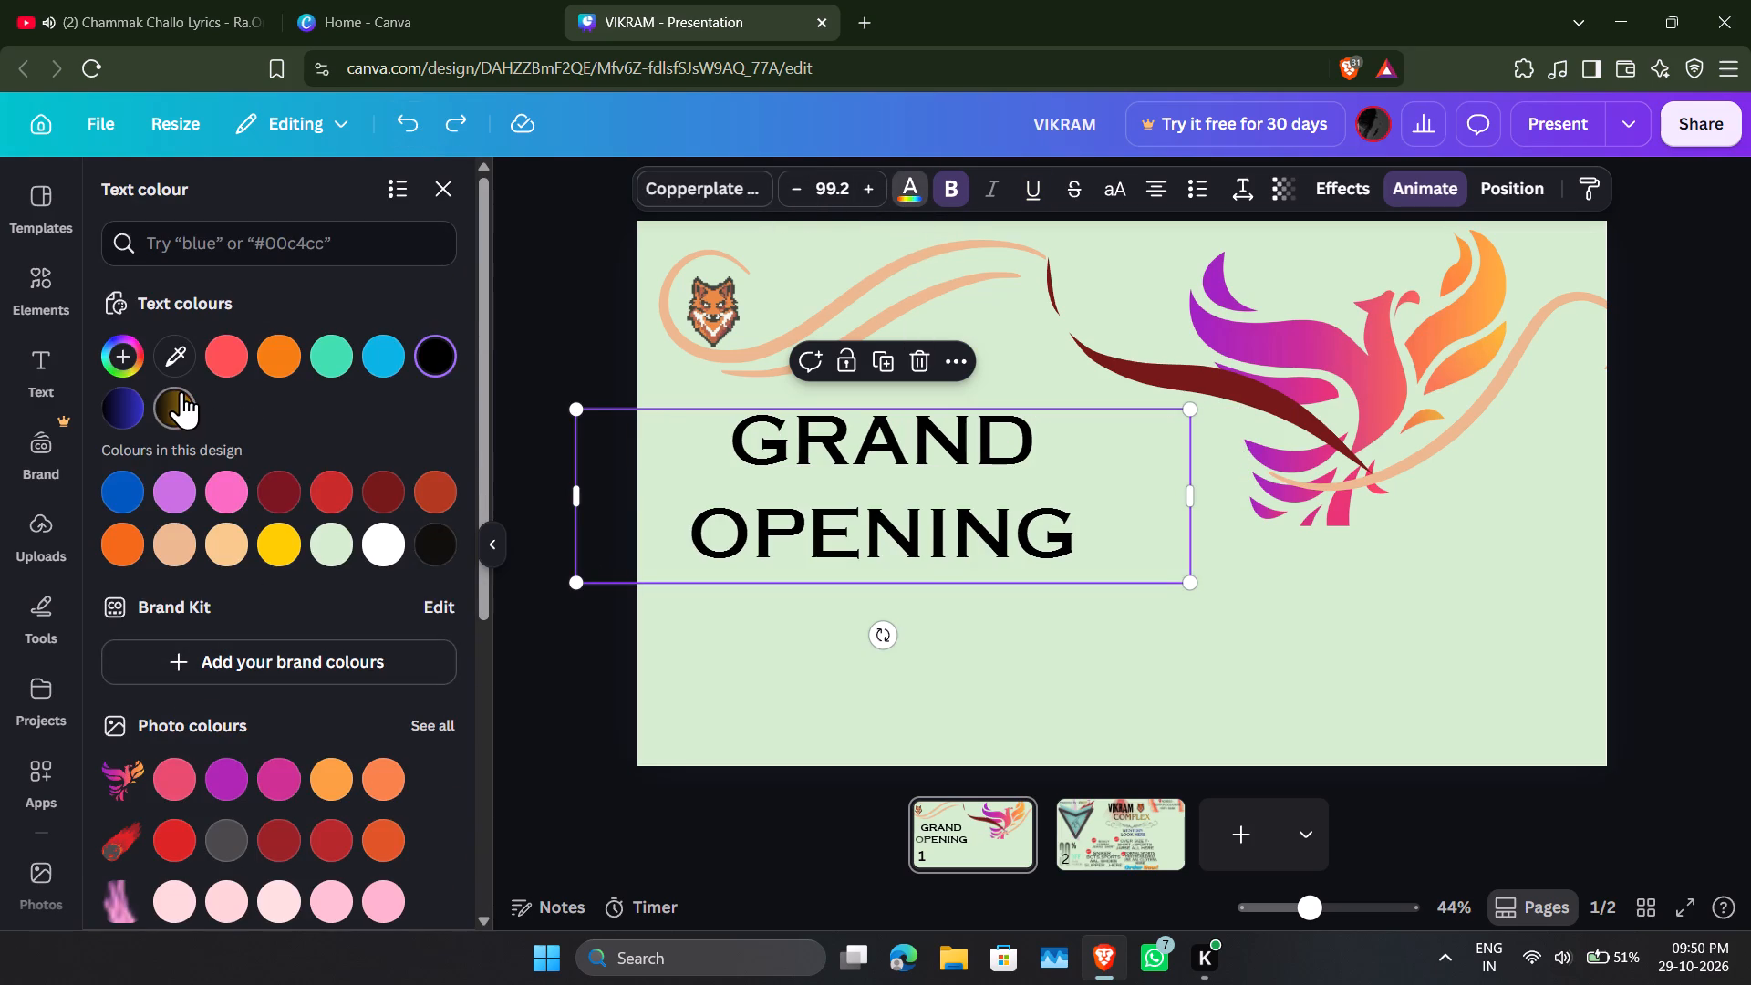
pyautogui.click(181, 391)
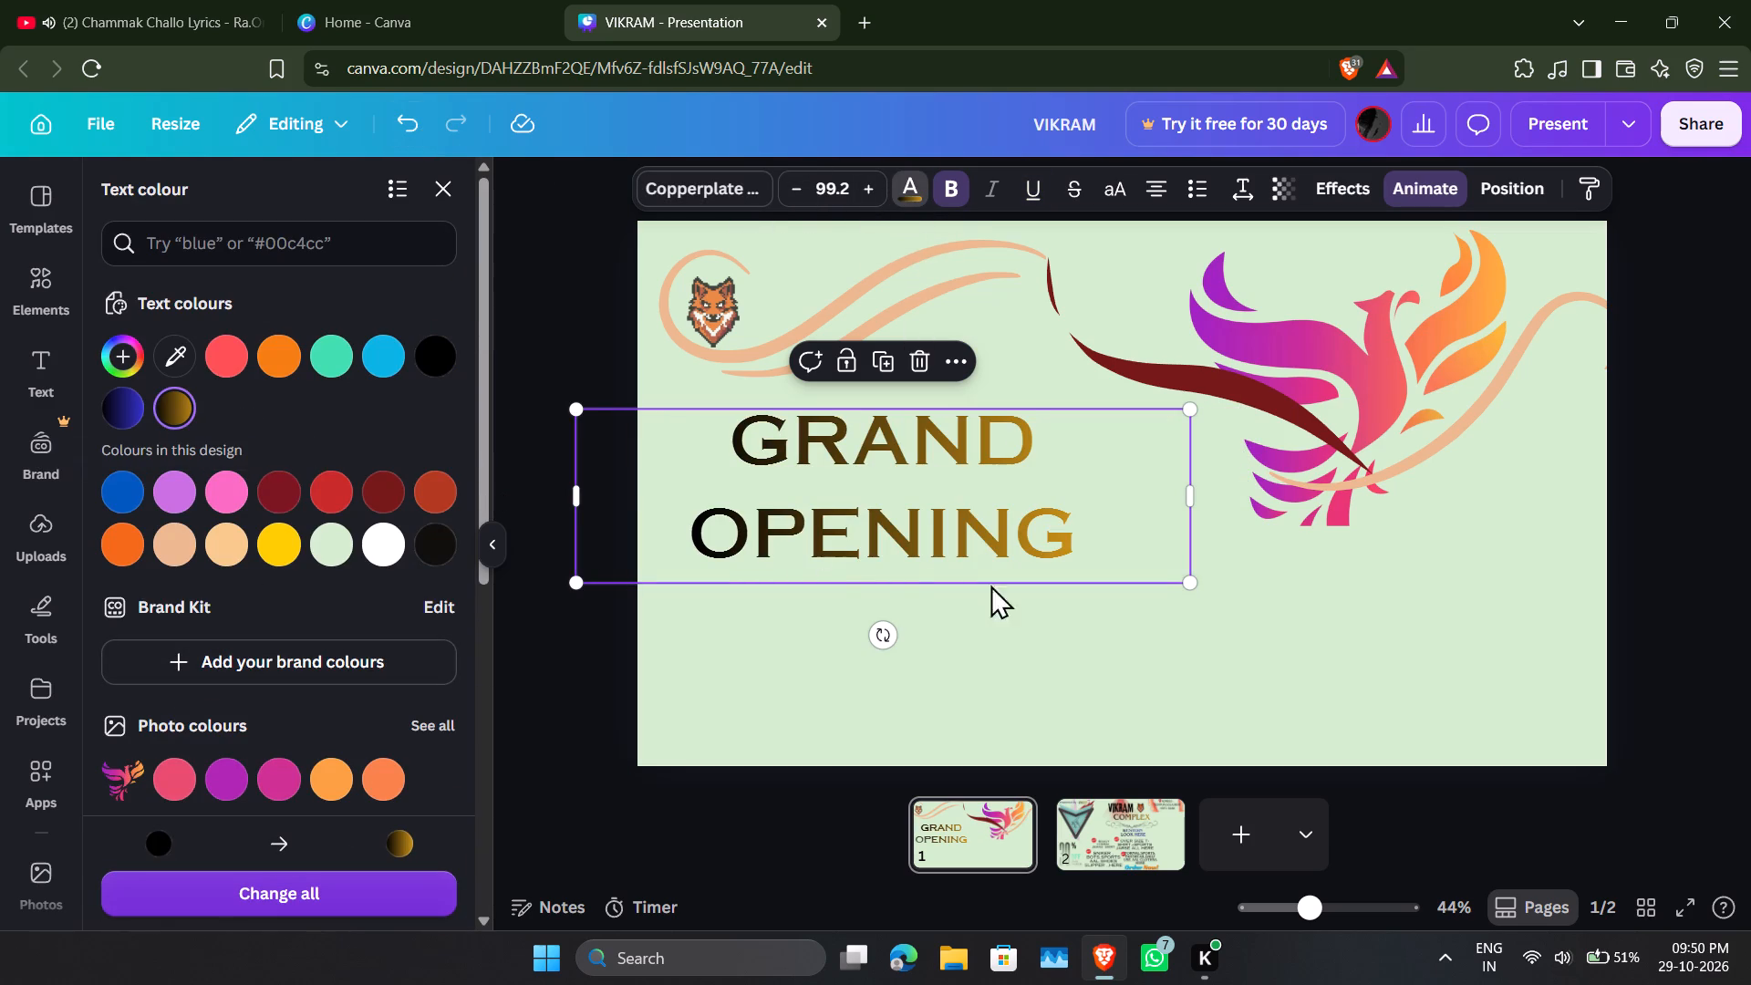
pyautogui.click(132, 410)
pyautogui.doubleClick(1261, 683)
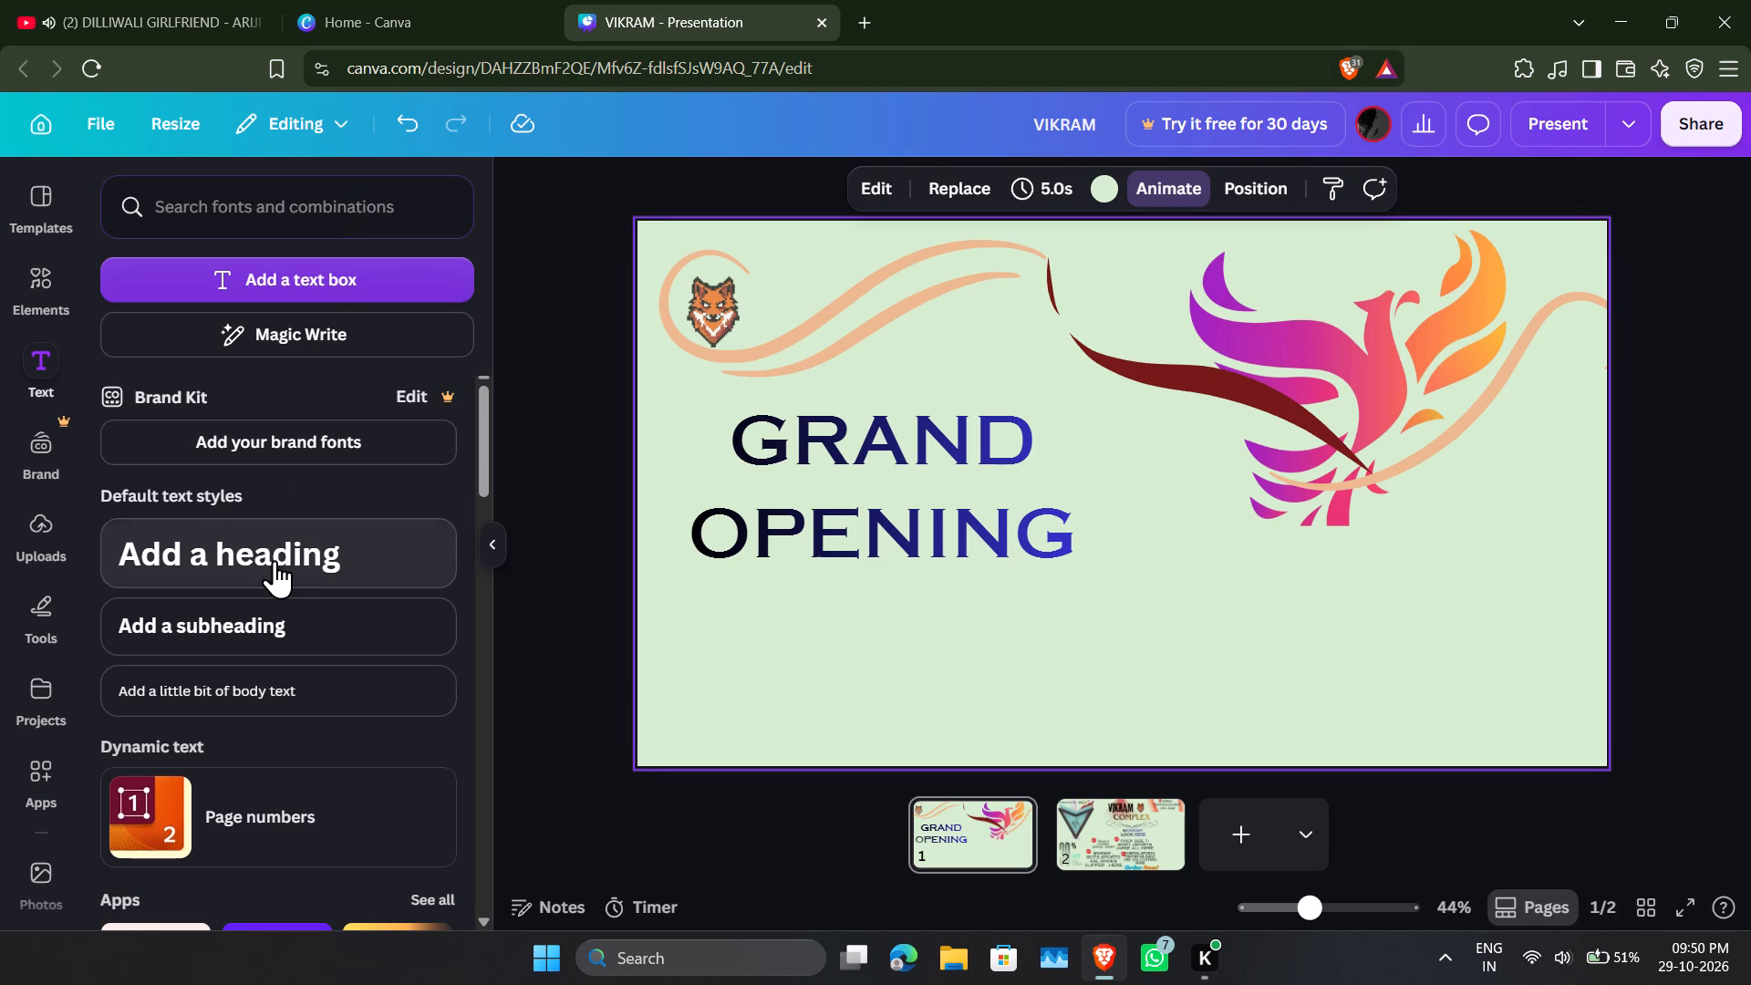
# Find the "love always" script font combination and place it on the first page, over the heading and the phoenix's tail.
pyautogui.scroll(-2, 277, 562)
pyautogui.scroll(5, 291, 563)
pyautogui.scroll(-3, 291, 563)
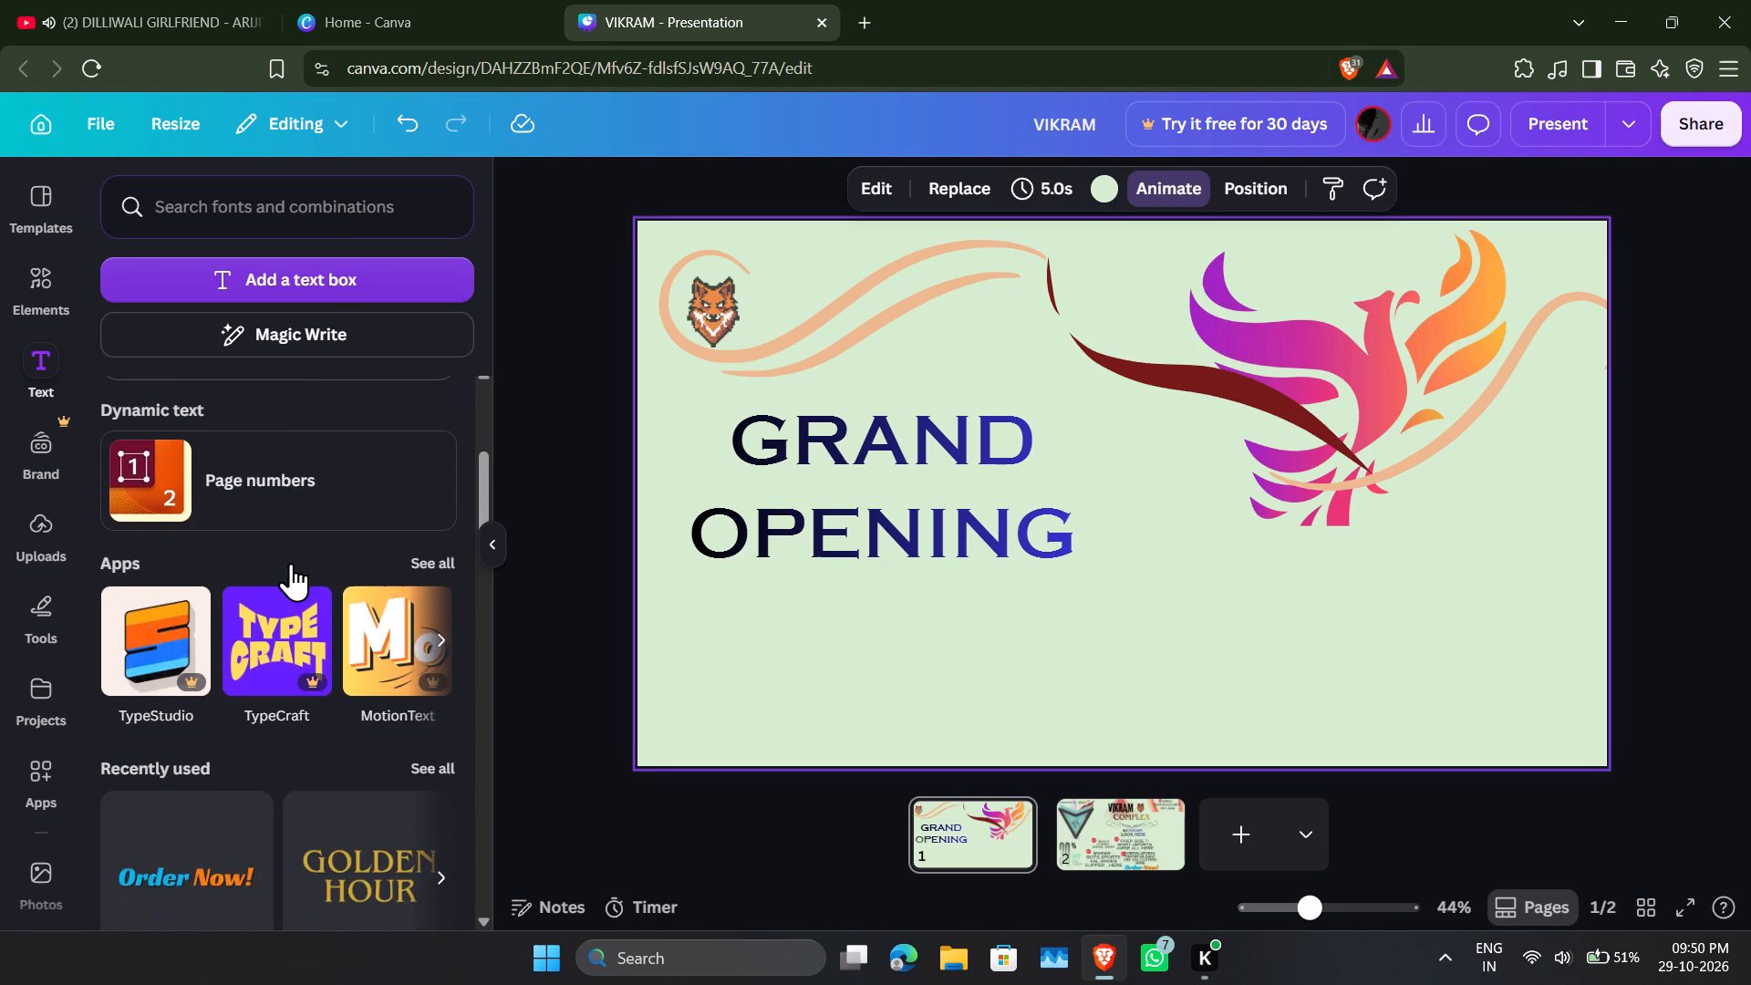
pyautogui.scroll(-8, 291, 563)
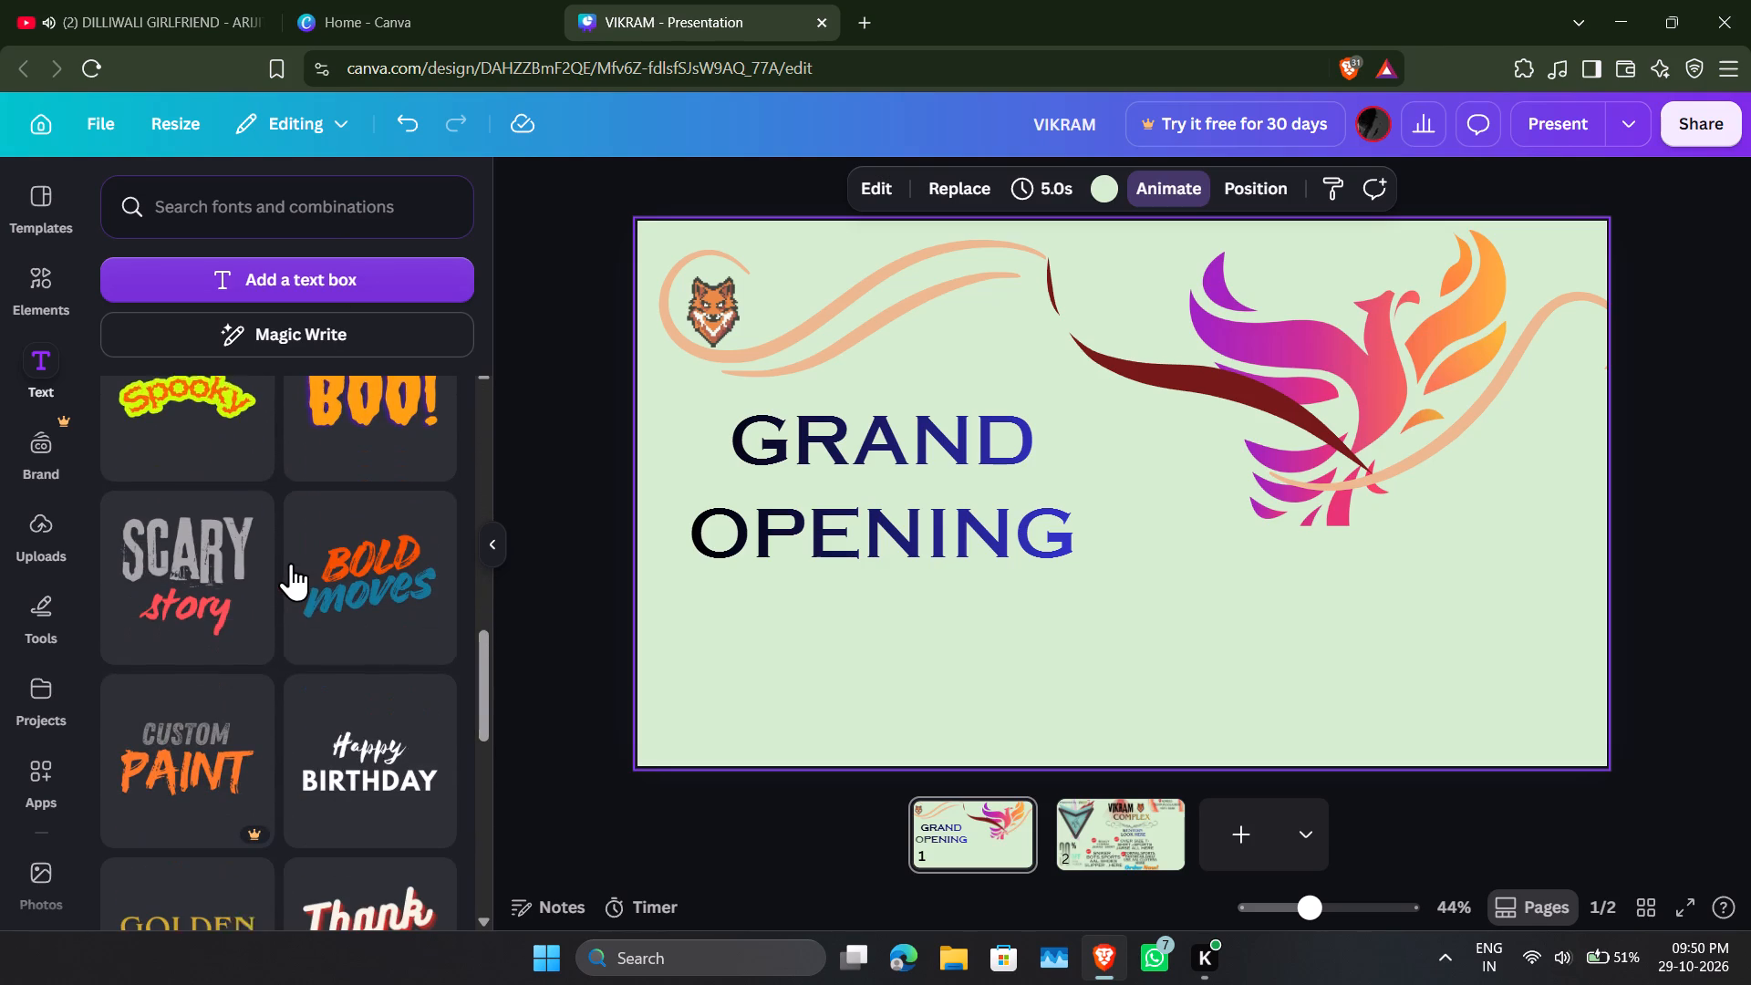
pyautogui.scroll(-3, 346, 620)
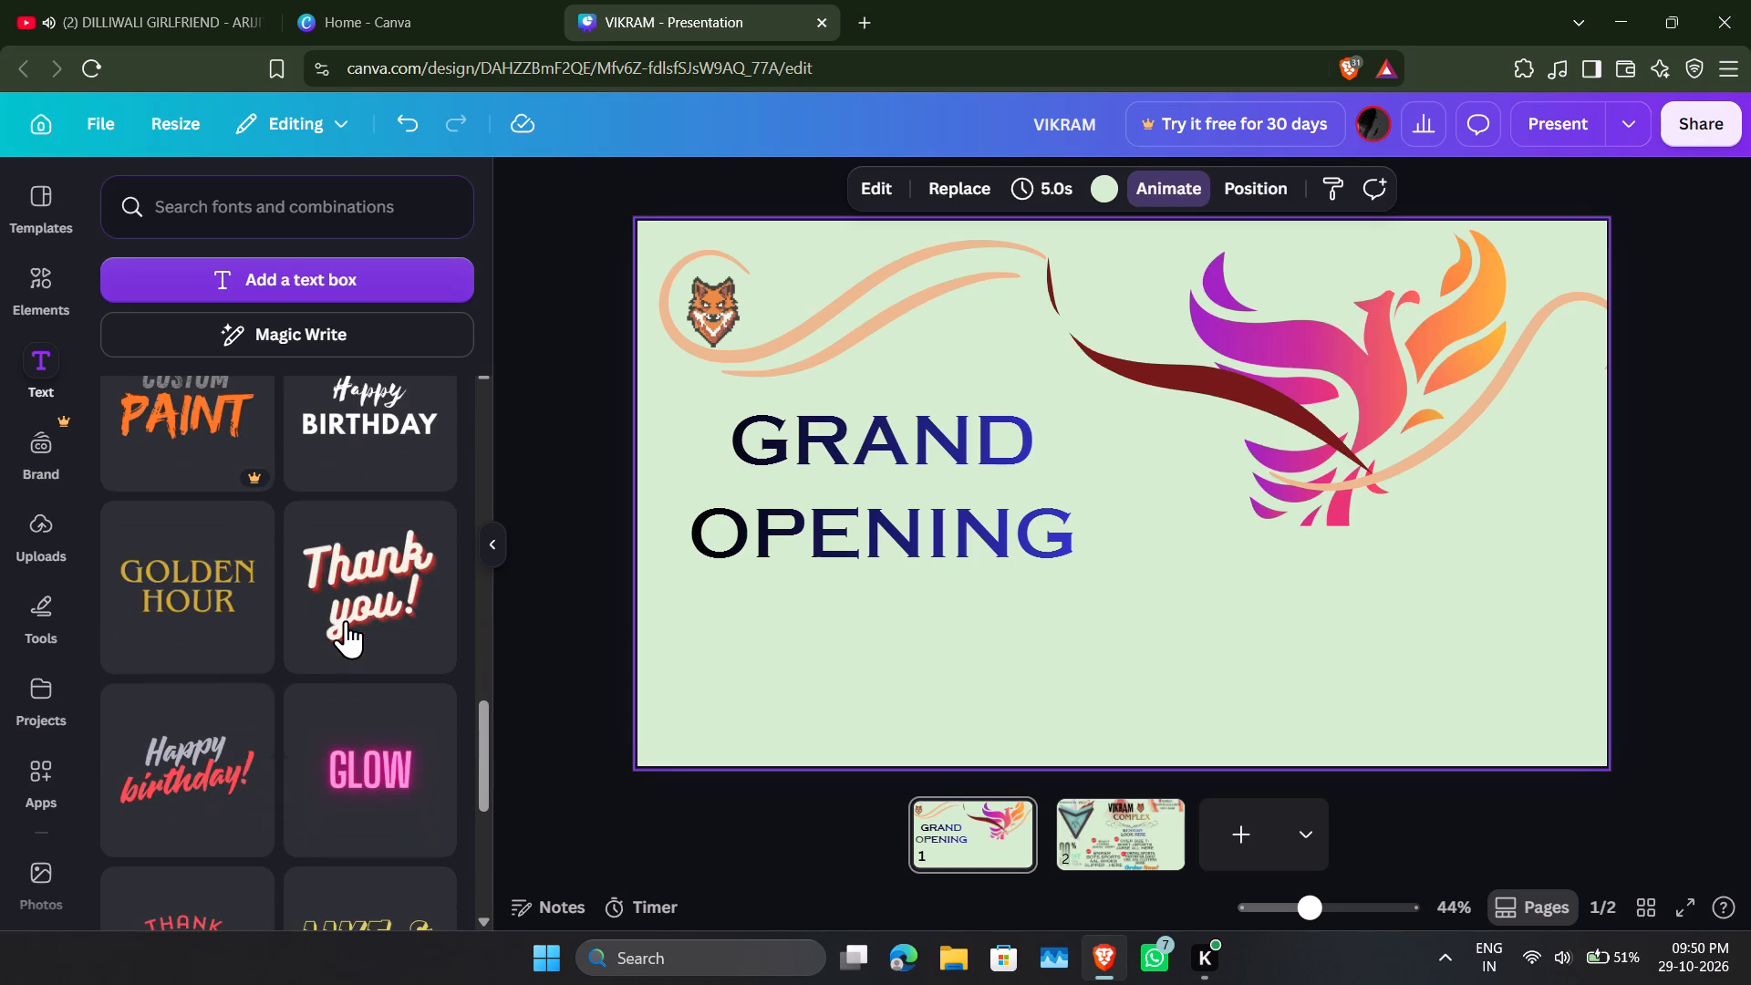
pyautogui.scroll(-8, 346, 620)
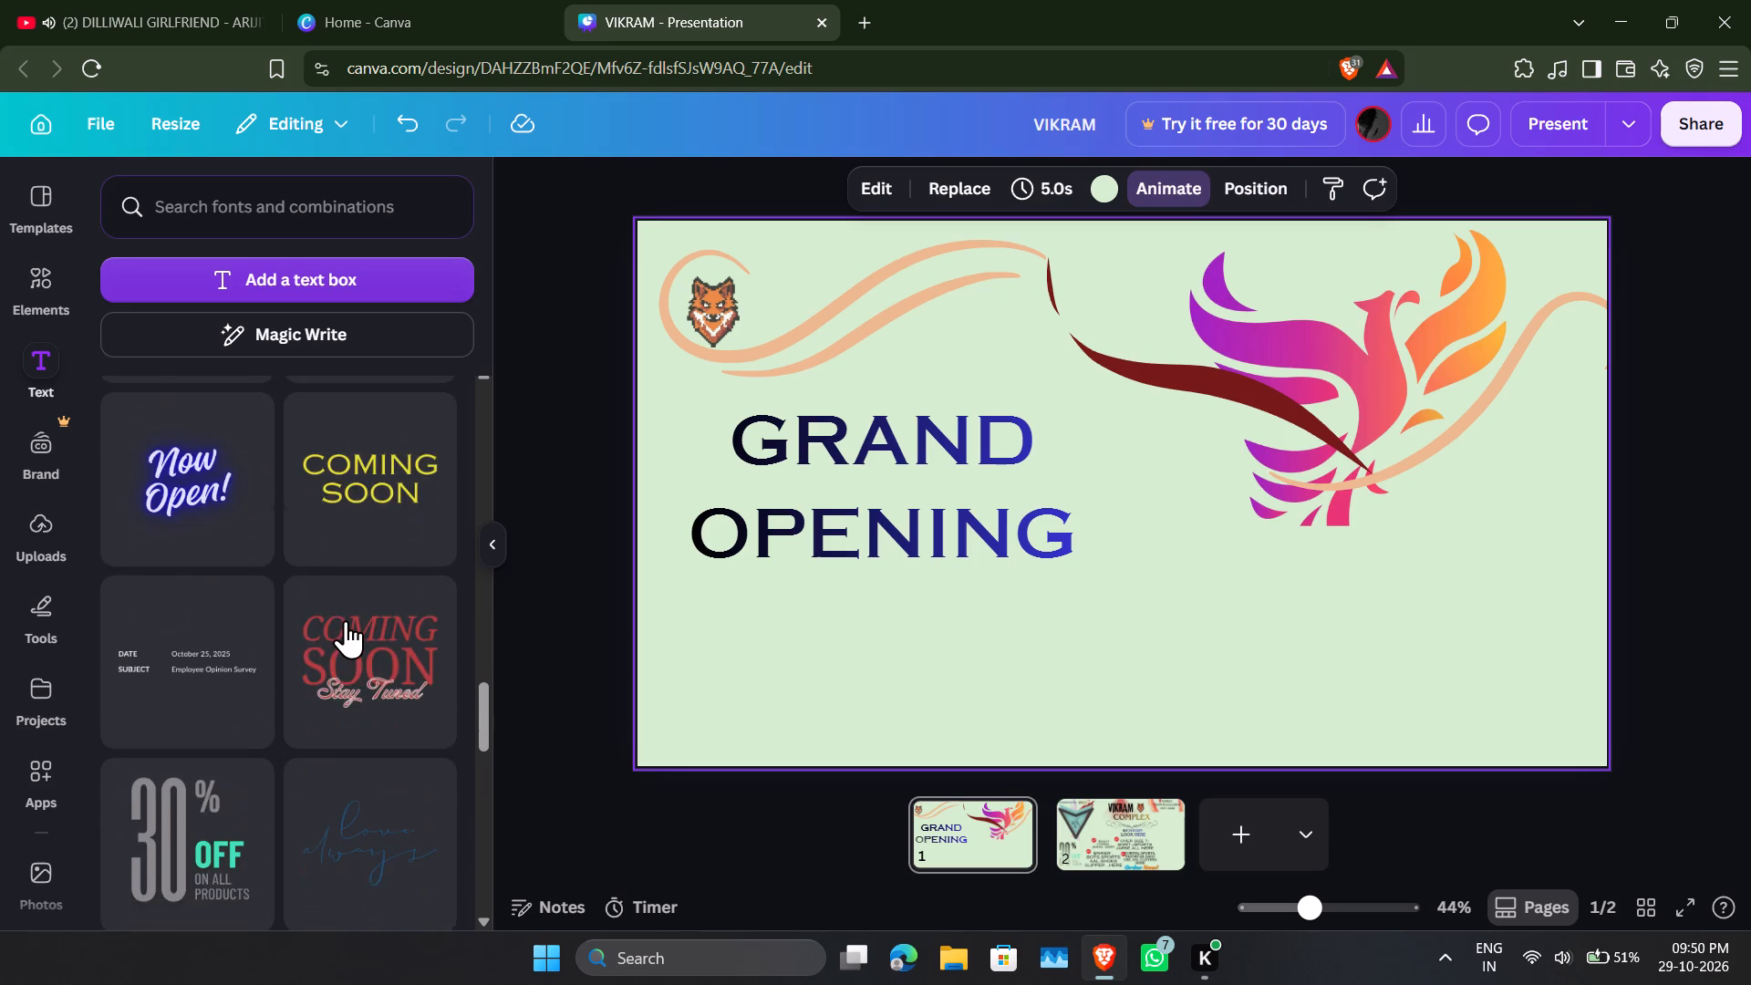
pyautogui.scroll(-4, 346, 620)
pyautogui.scroll(1, 398, 467)
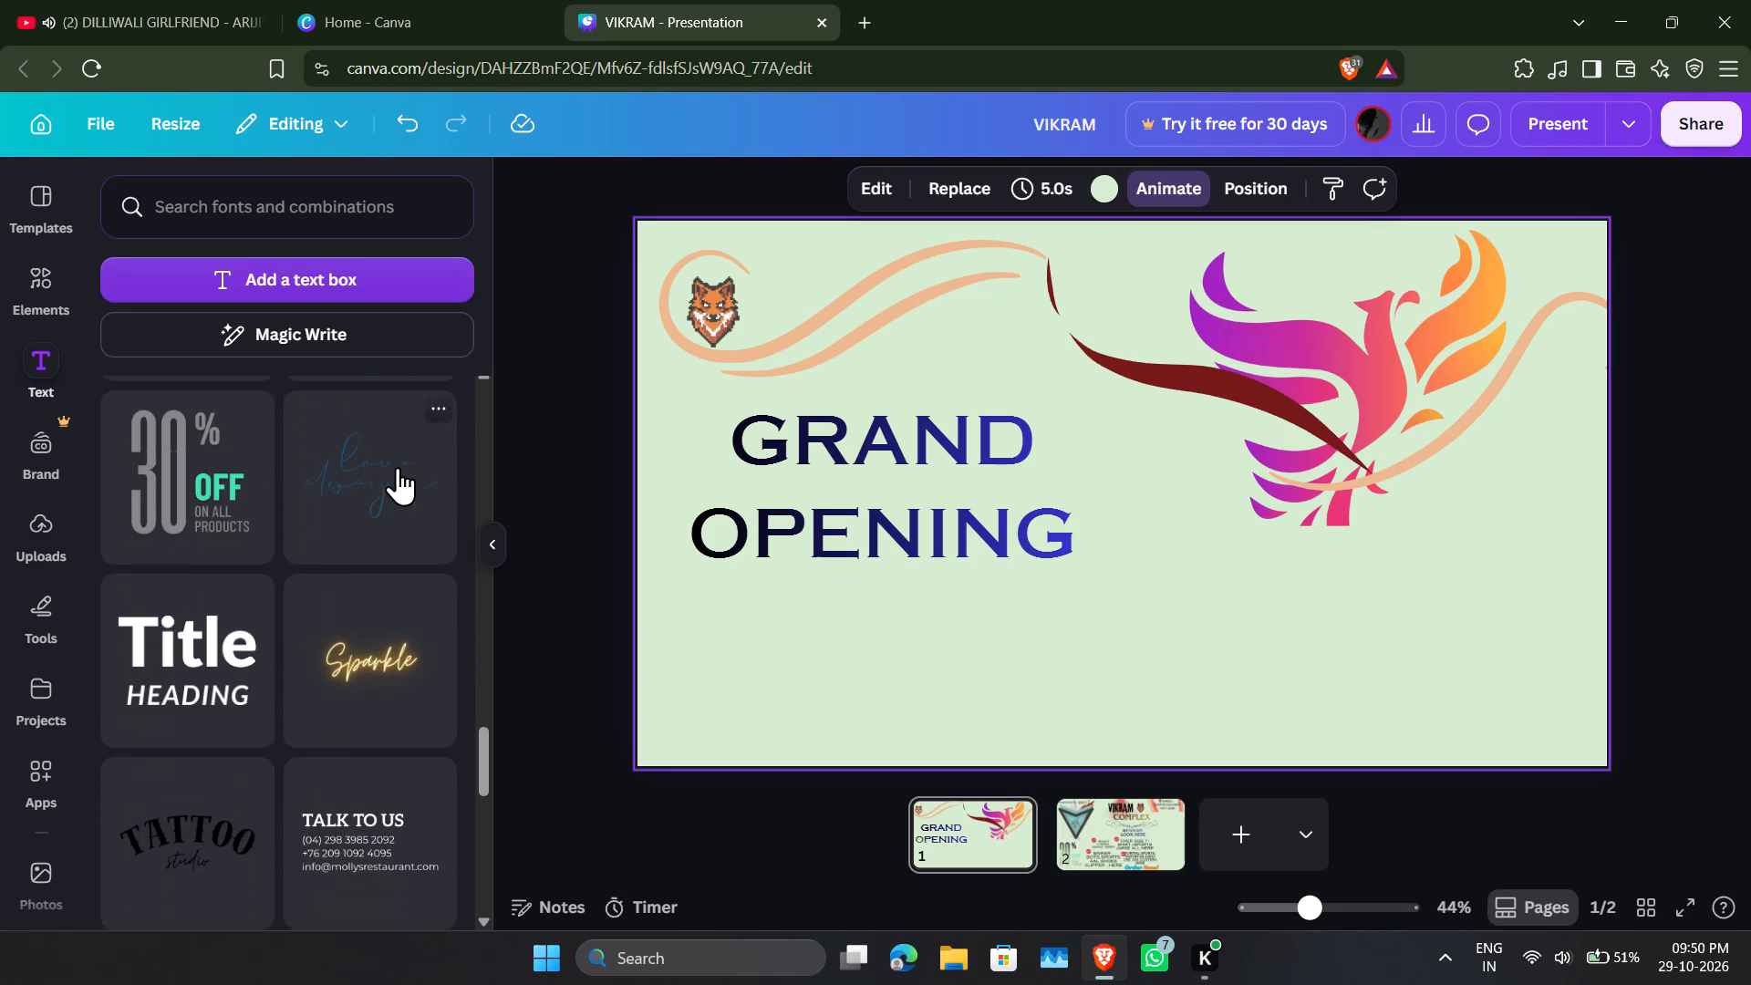
pyautogui.moveTo(382, 490); pyautogui.dragTo(992, 430)
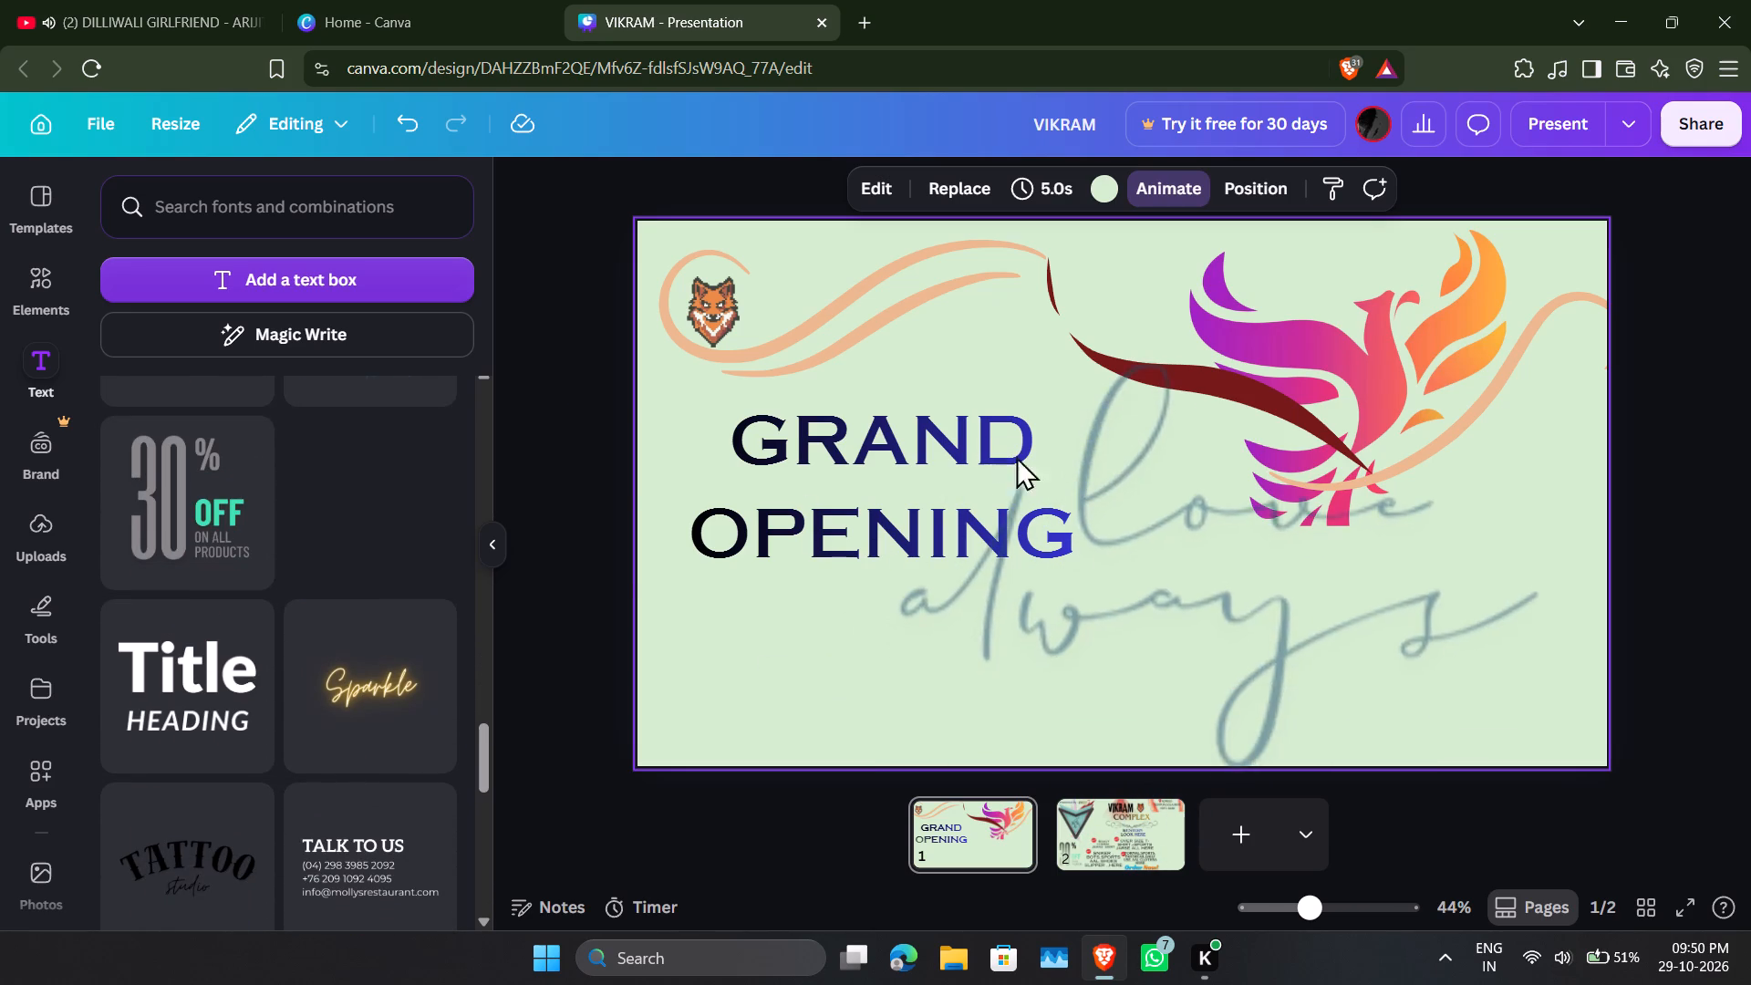
# Move the script word "always" to the lower left of "love" and replace it with YOU.
pyautogui.click(1311, 571)
pyautogui.moveTo(1470, 608); pyautogui.dragTo(1234, 553)
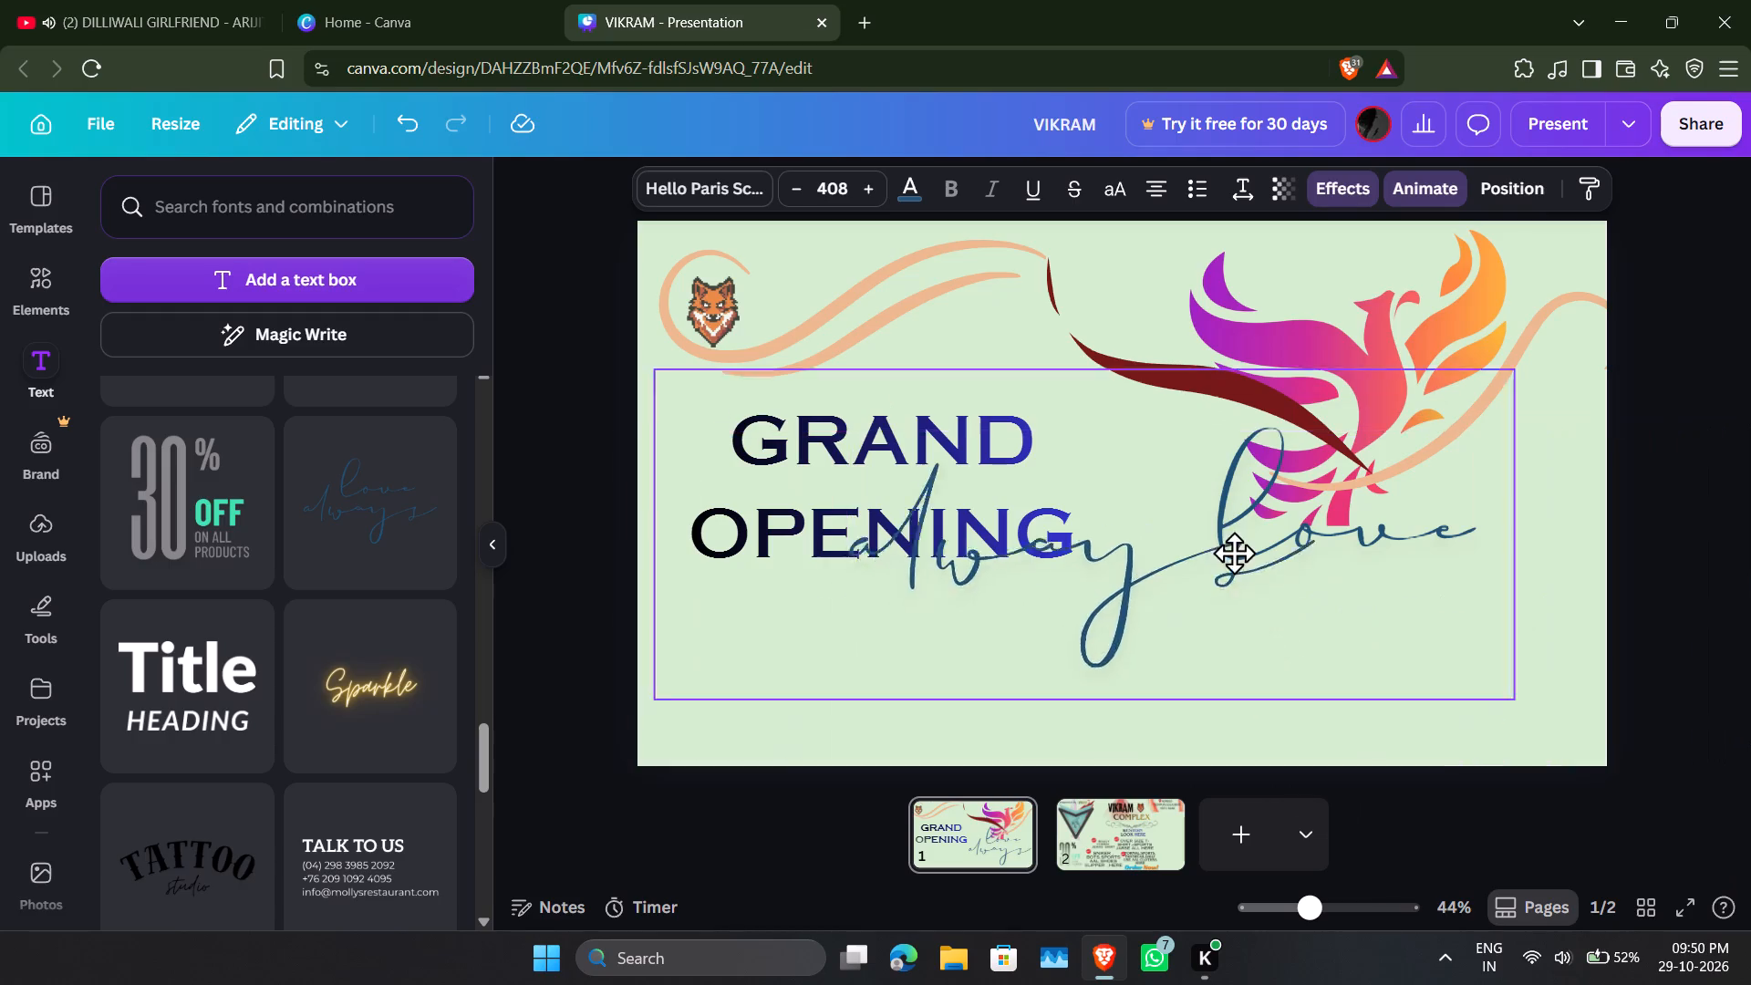
pyautogui.moveTo(1234, 553); pyautogui.dragTo(1285, 617)
pyautogui.click(1349, 545)
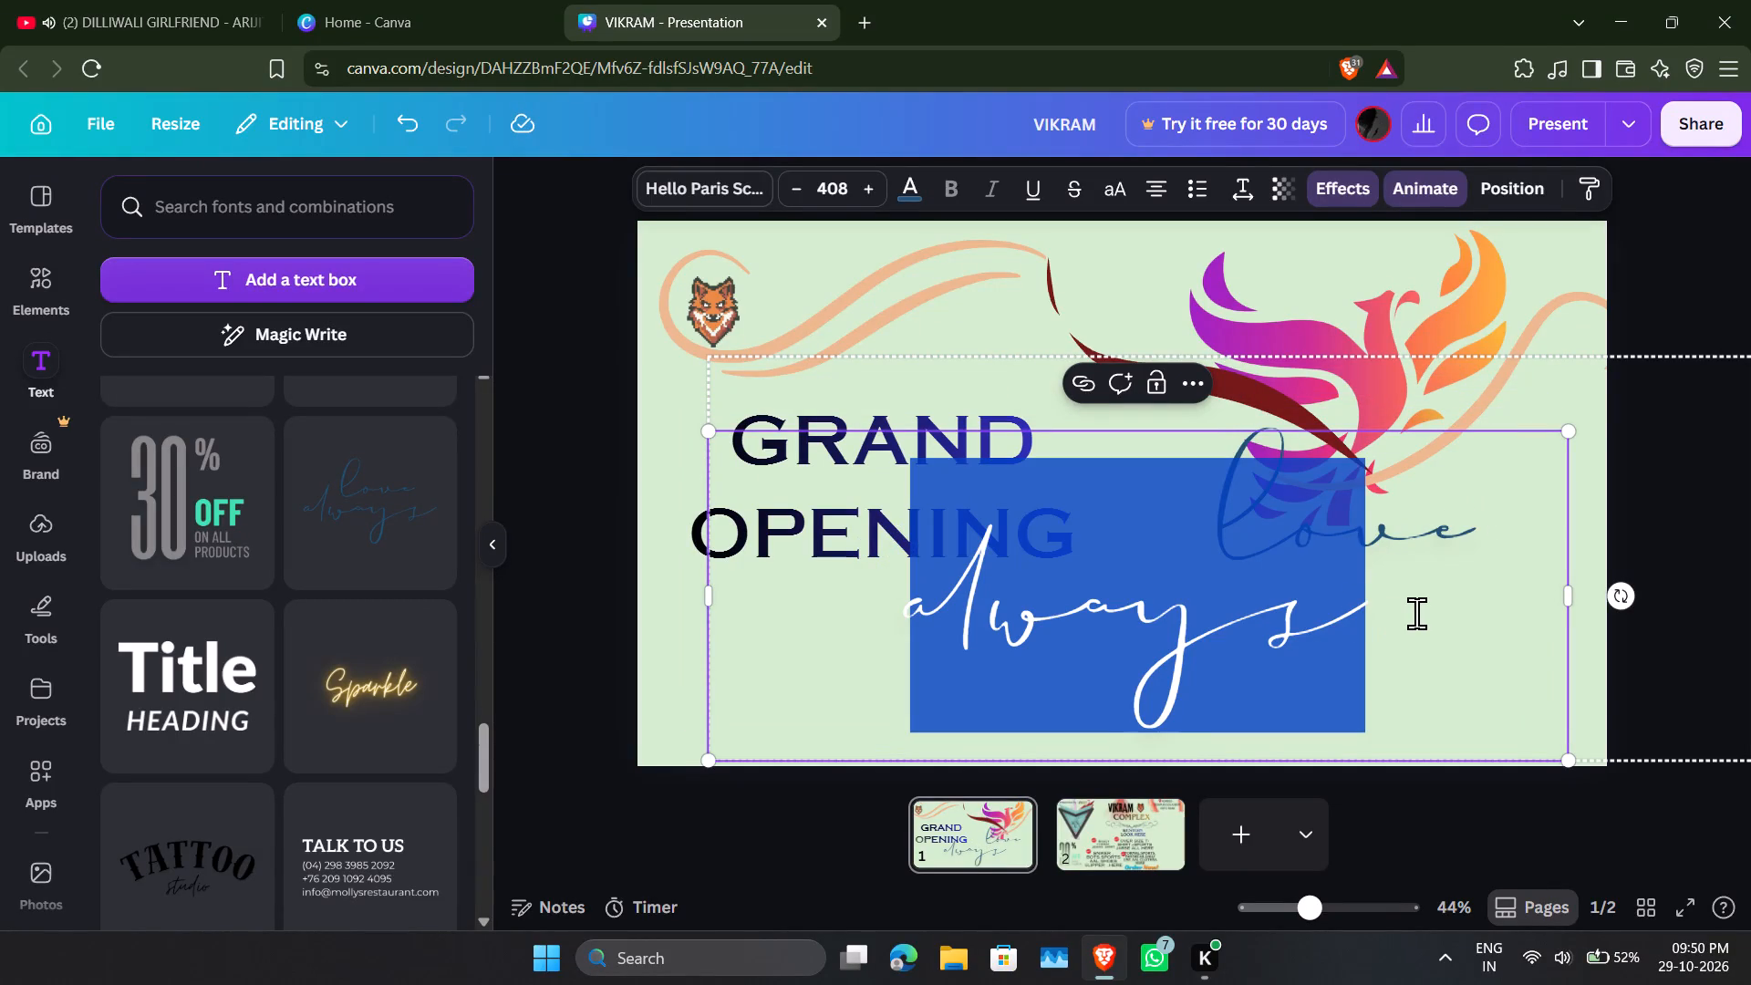
pyautogui.press('BackSpace')
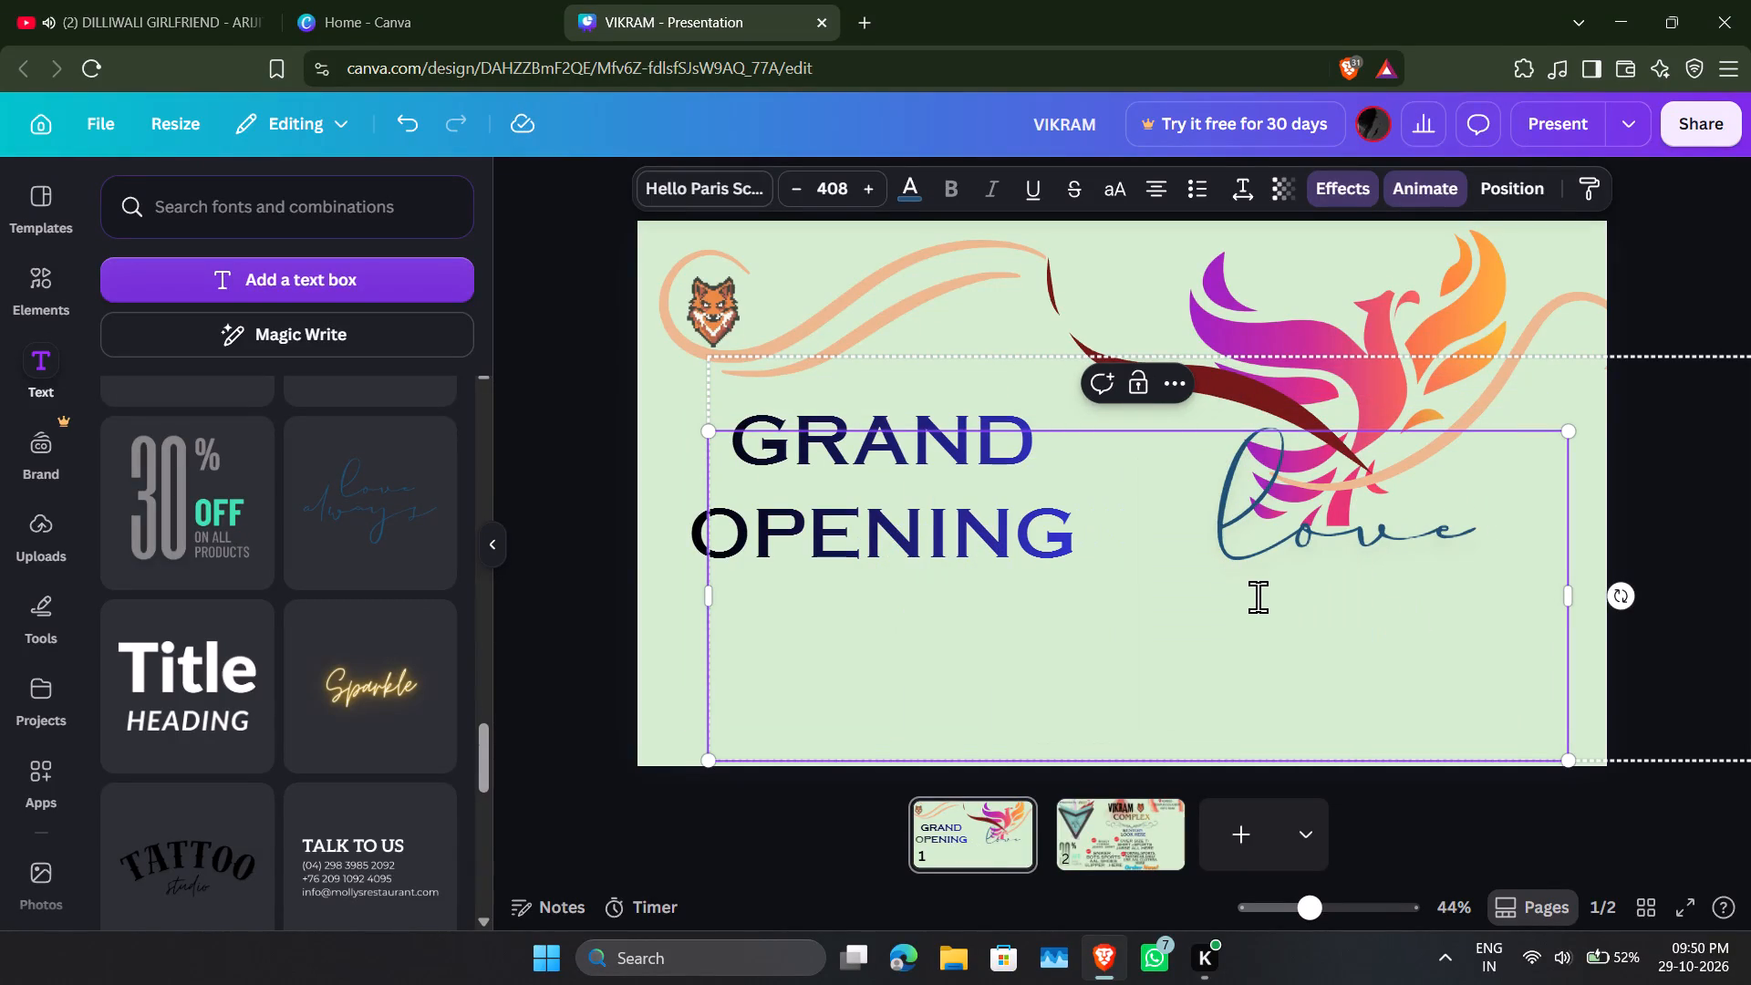
pyautogui.write('YOU')
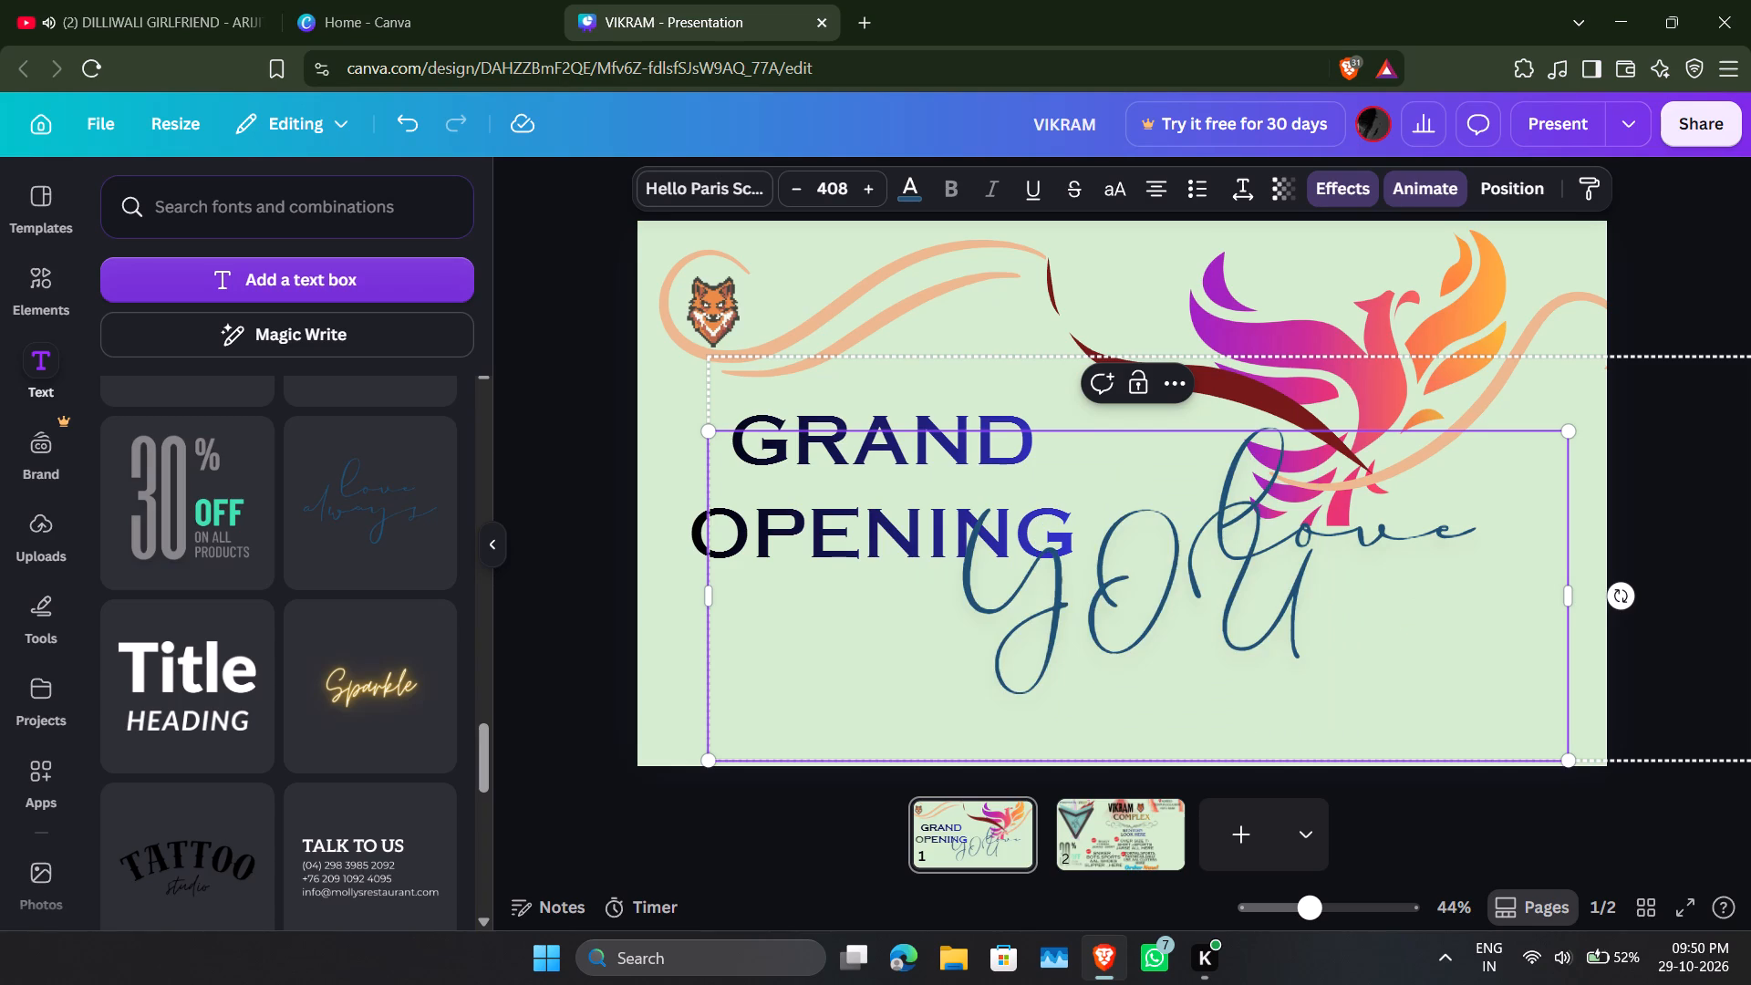
# Extend the script word YOU so that the text reads YOU ARE INVITED.
pyautogui.press('space')
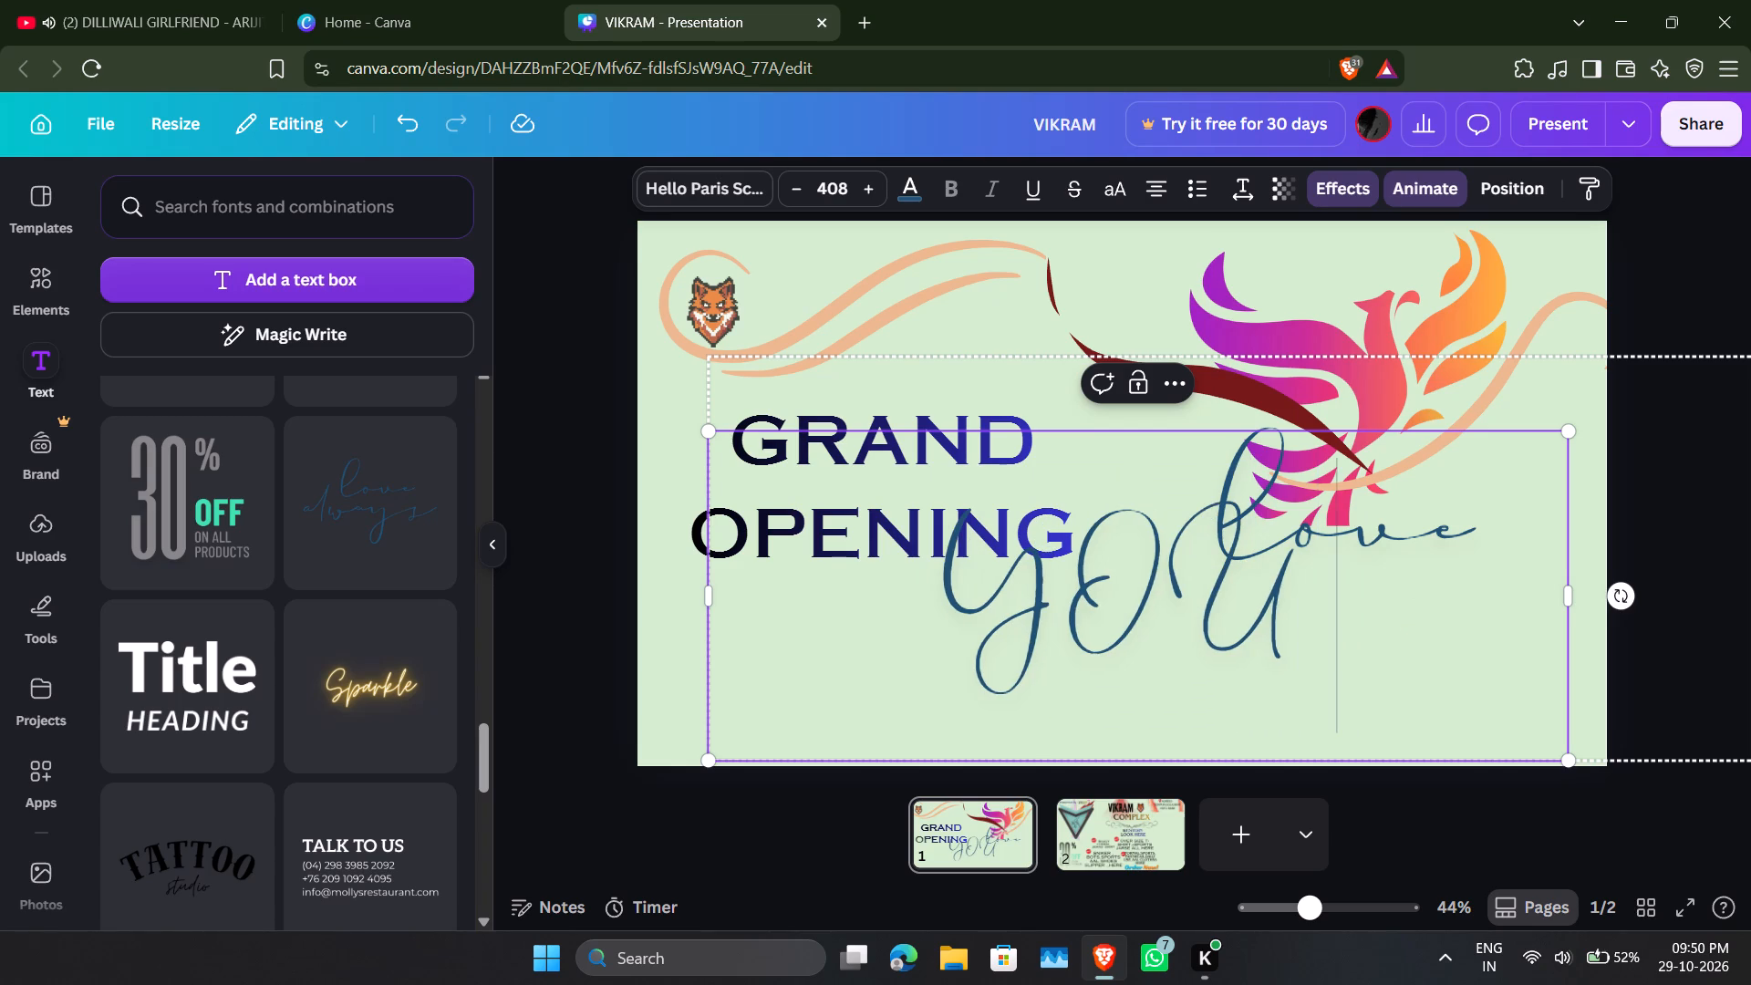
pyautogui.write('ARE')
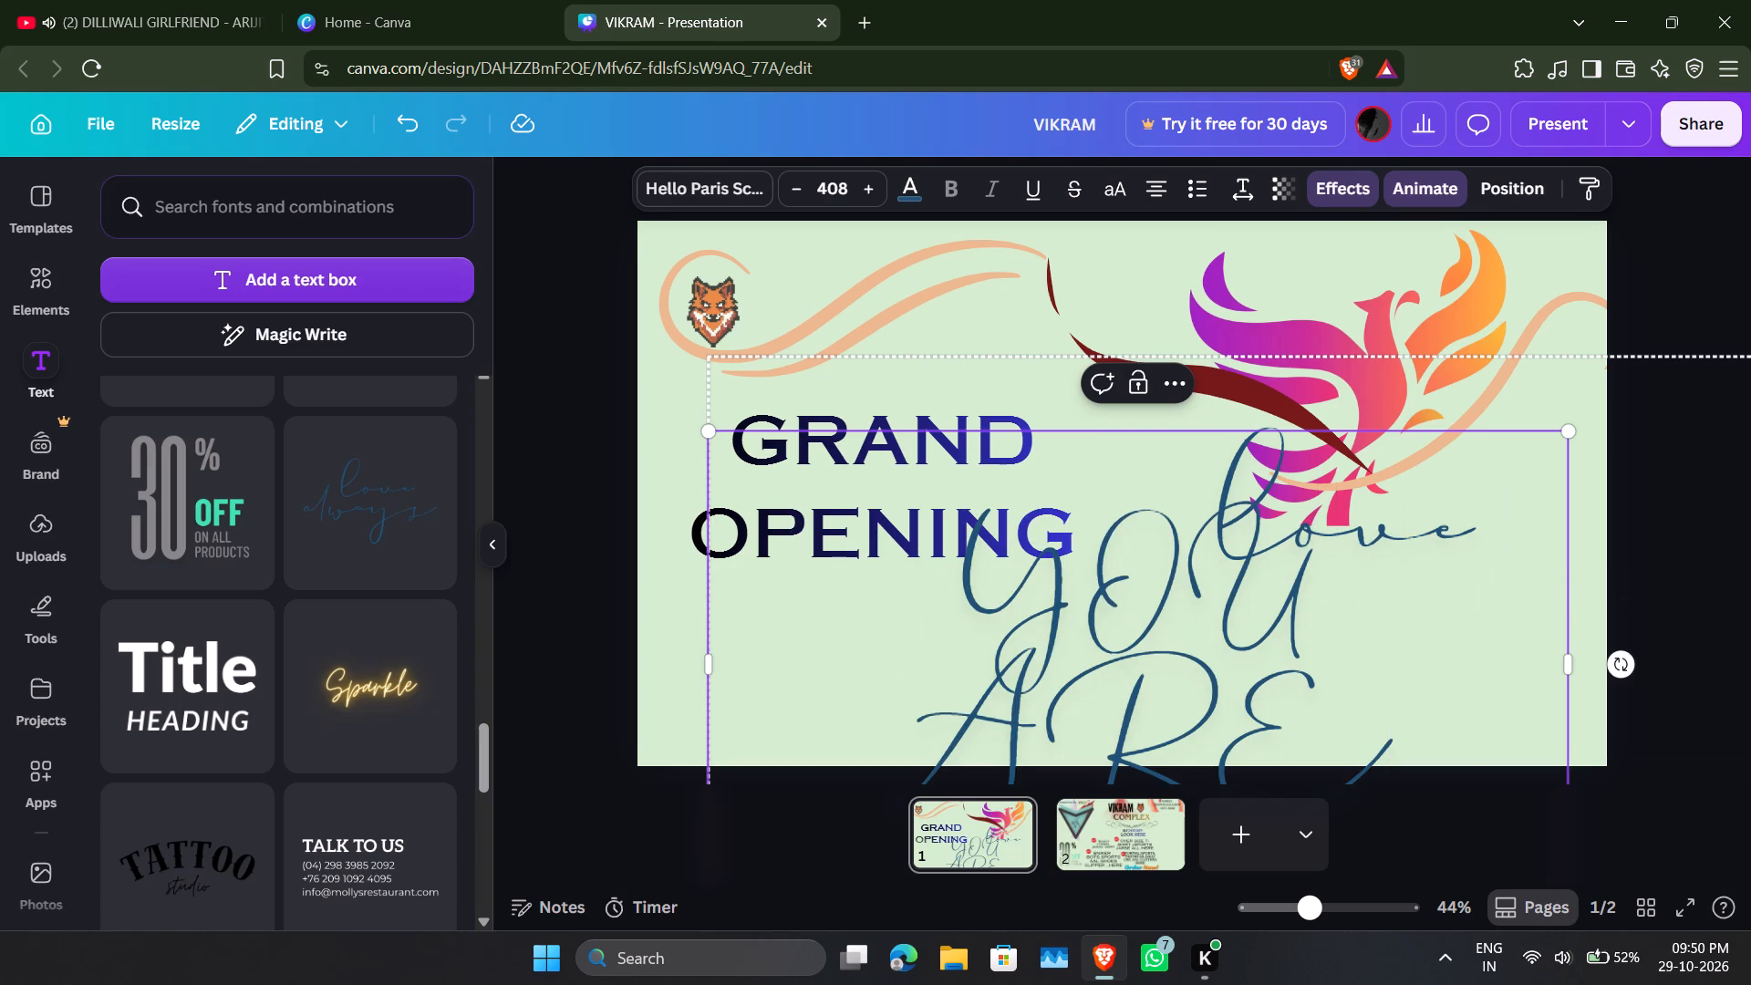
pyautogui.press('space')
pyautogui.write('INVITED')
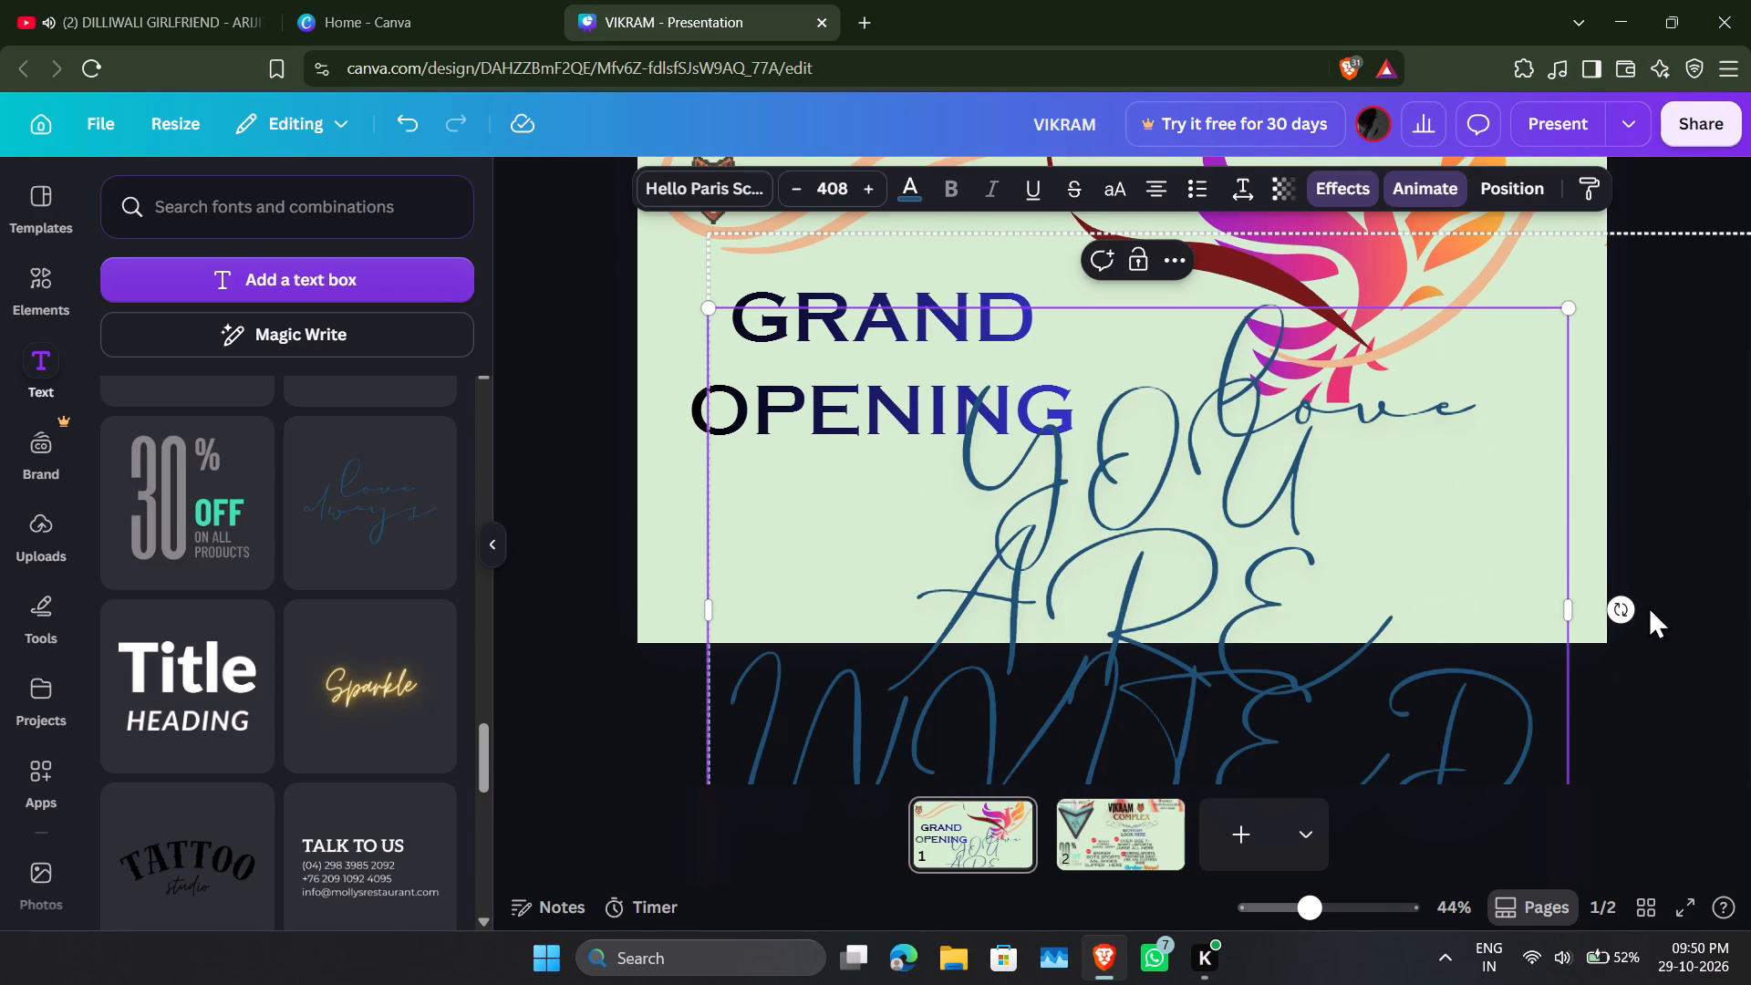
pyautogui.click(1591, 656)
# Shift the script combination up over the heading, narrow the YOU ARE INVITED text box, and delete the word "love".
pyautogui.moveTo(1415, 651); pyautogui.dragTo(1290, 449)
pyautogui.click(1292, 305)
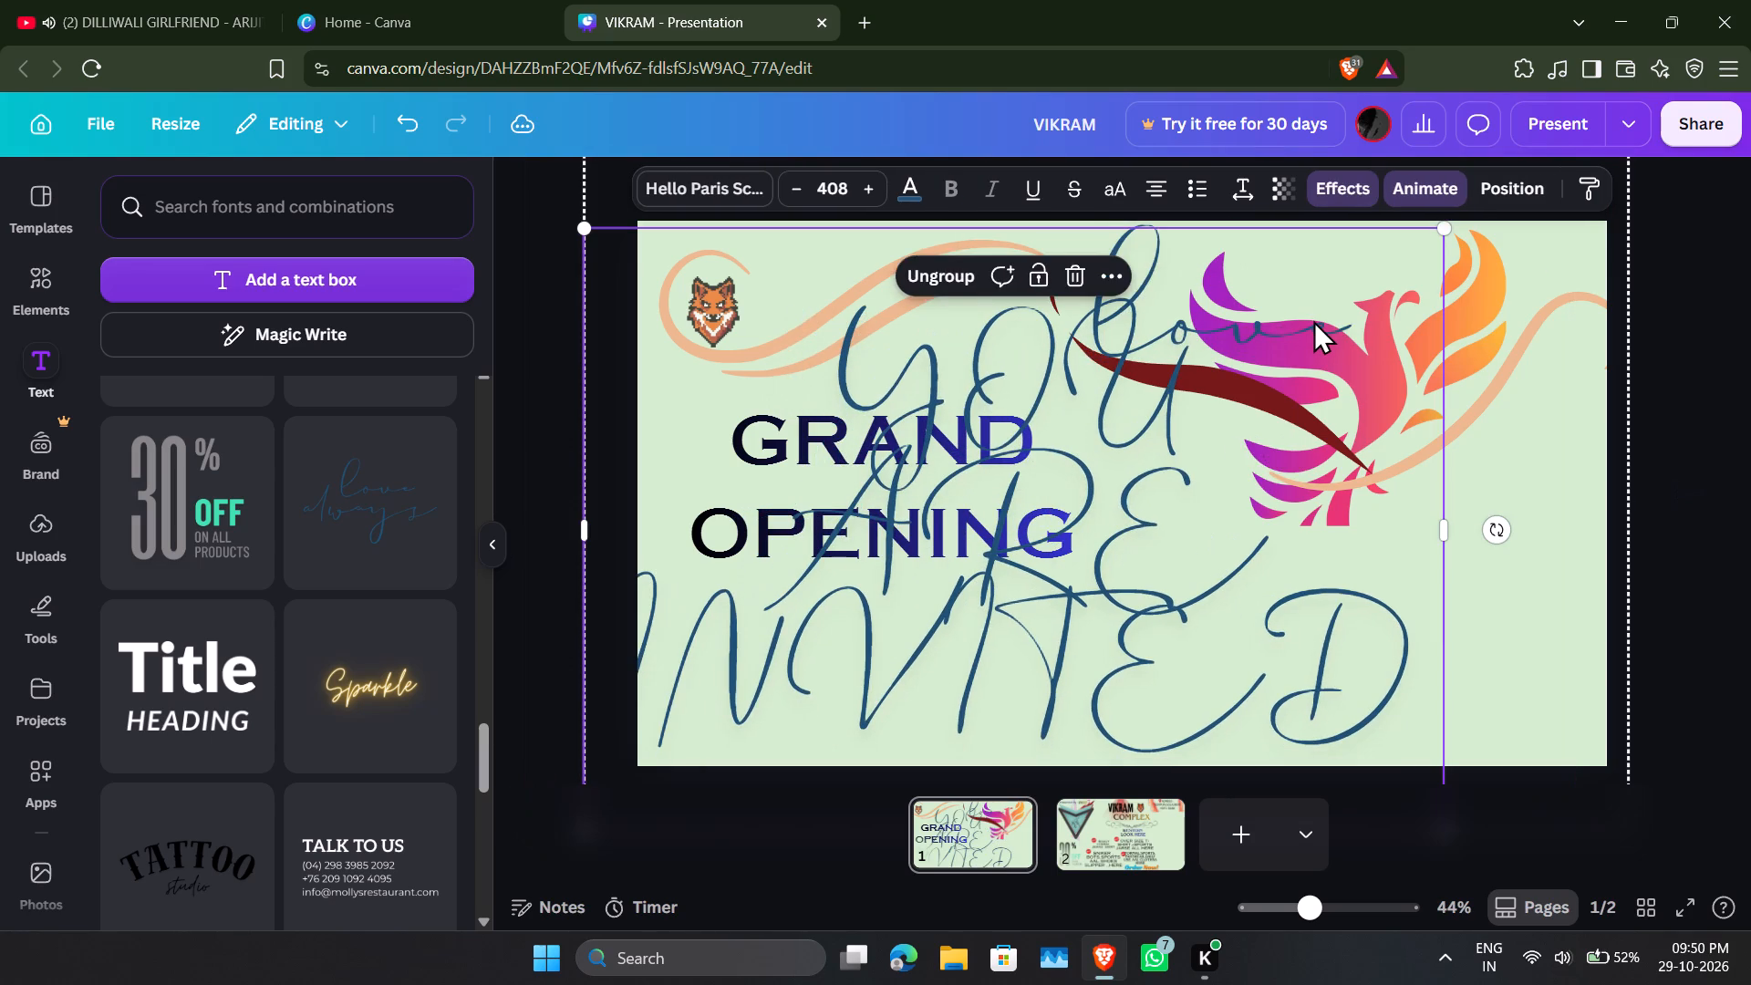
pyautogui.click(1313, 320)
pyautogui.moveTo(1313, 320); pyautogui.dragTo(1306, 371)
pyautogui.click(1334, 320)
pyautogui.click(1352, 312)
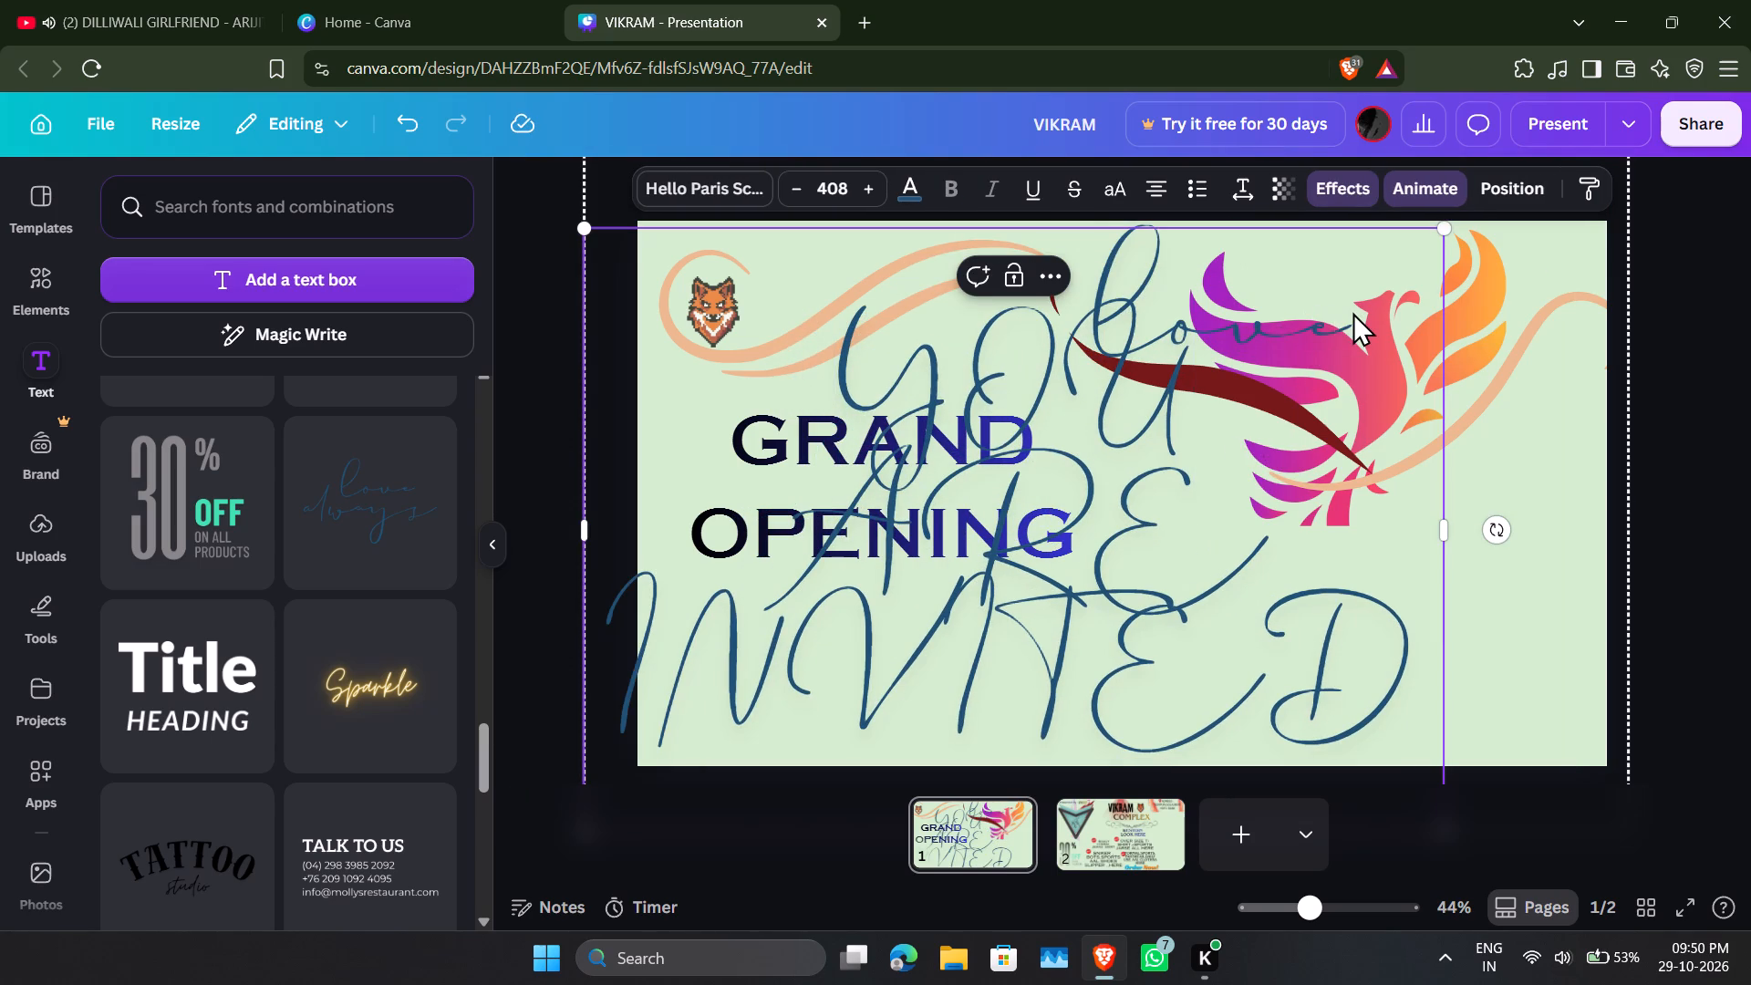
pyautogui.click(1331, 319)
pyautogui.click(1109, 431)
pyautogui.click(1227, 389)
pyautogui.click(1076, 286)
pyautogui.doubleClick(1217, 273)
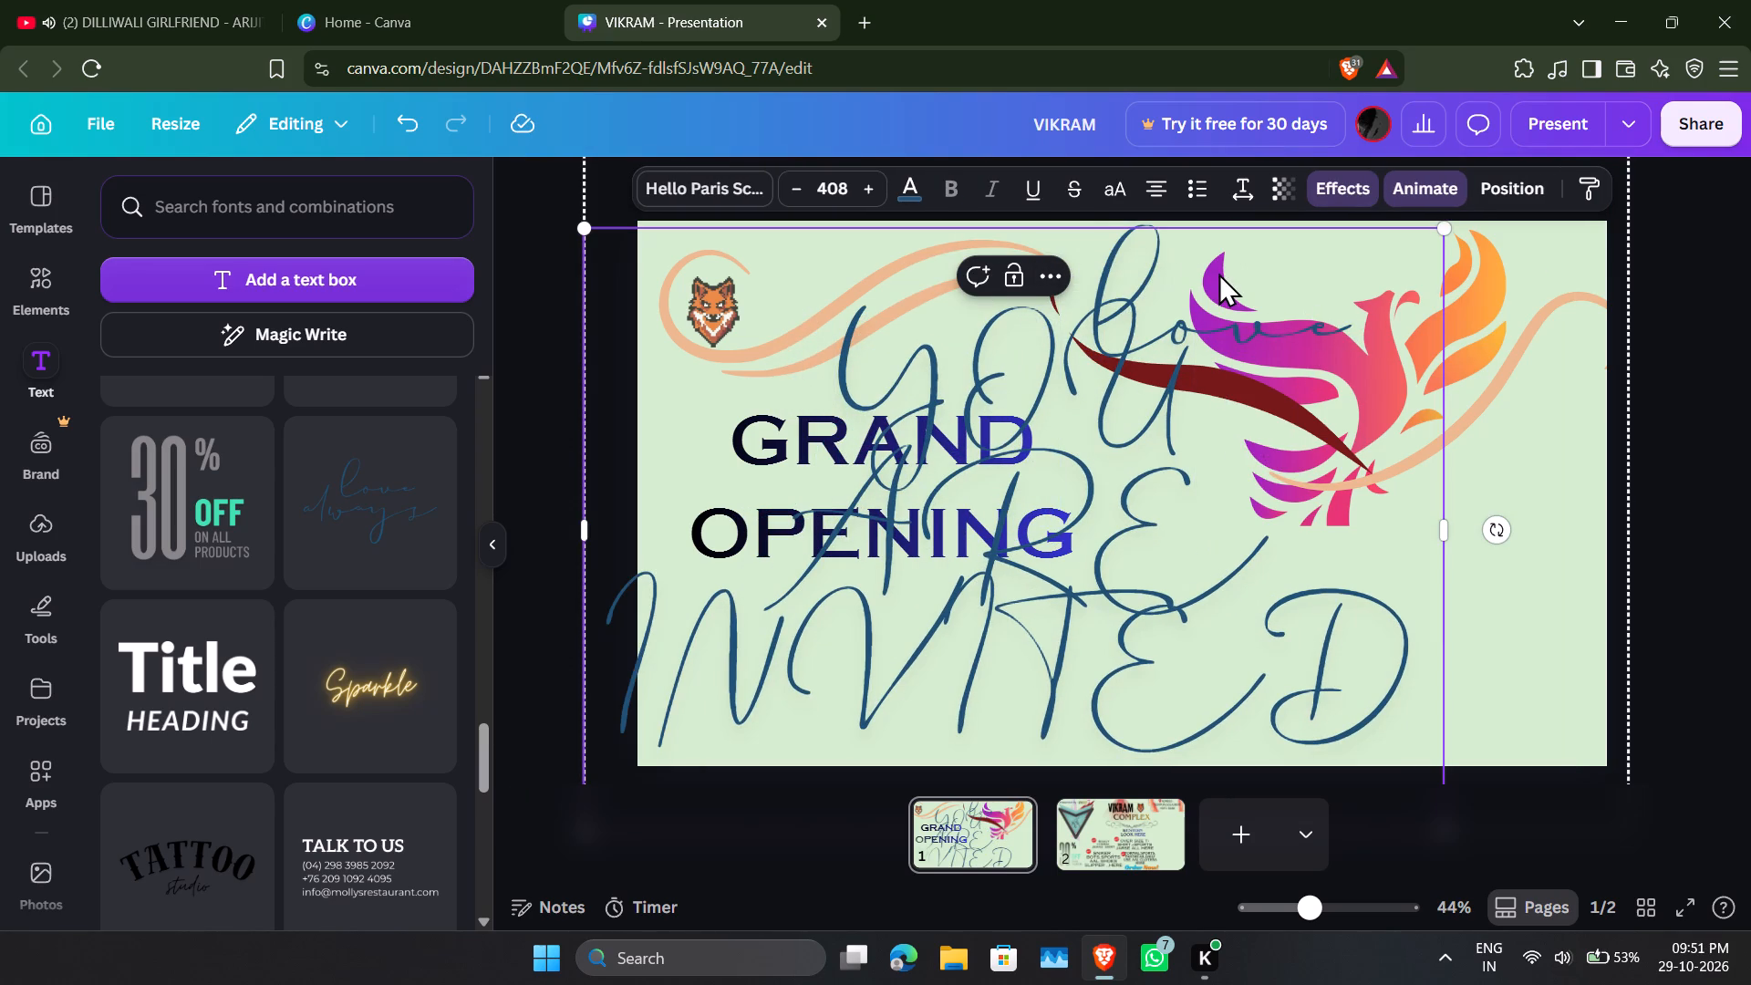
pyautogui.moveTo(1105, 430); pyautogui.dragTo(1348, 581)
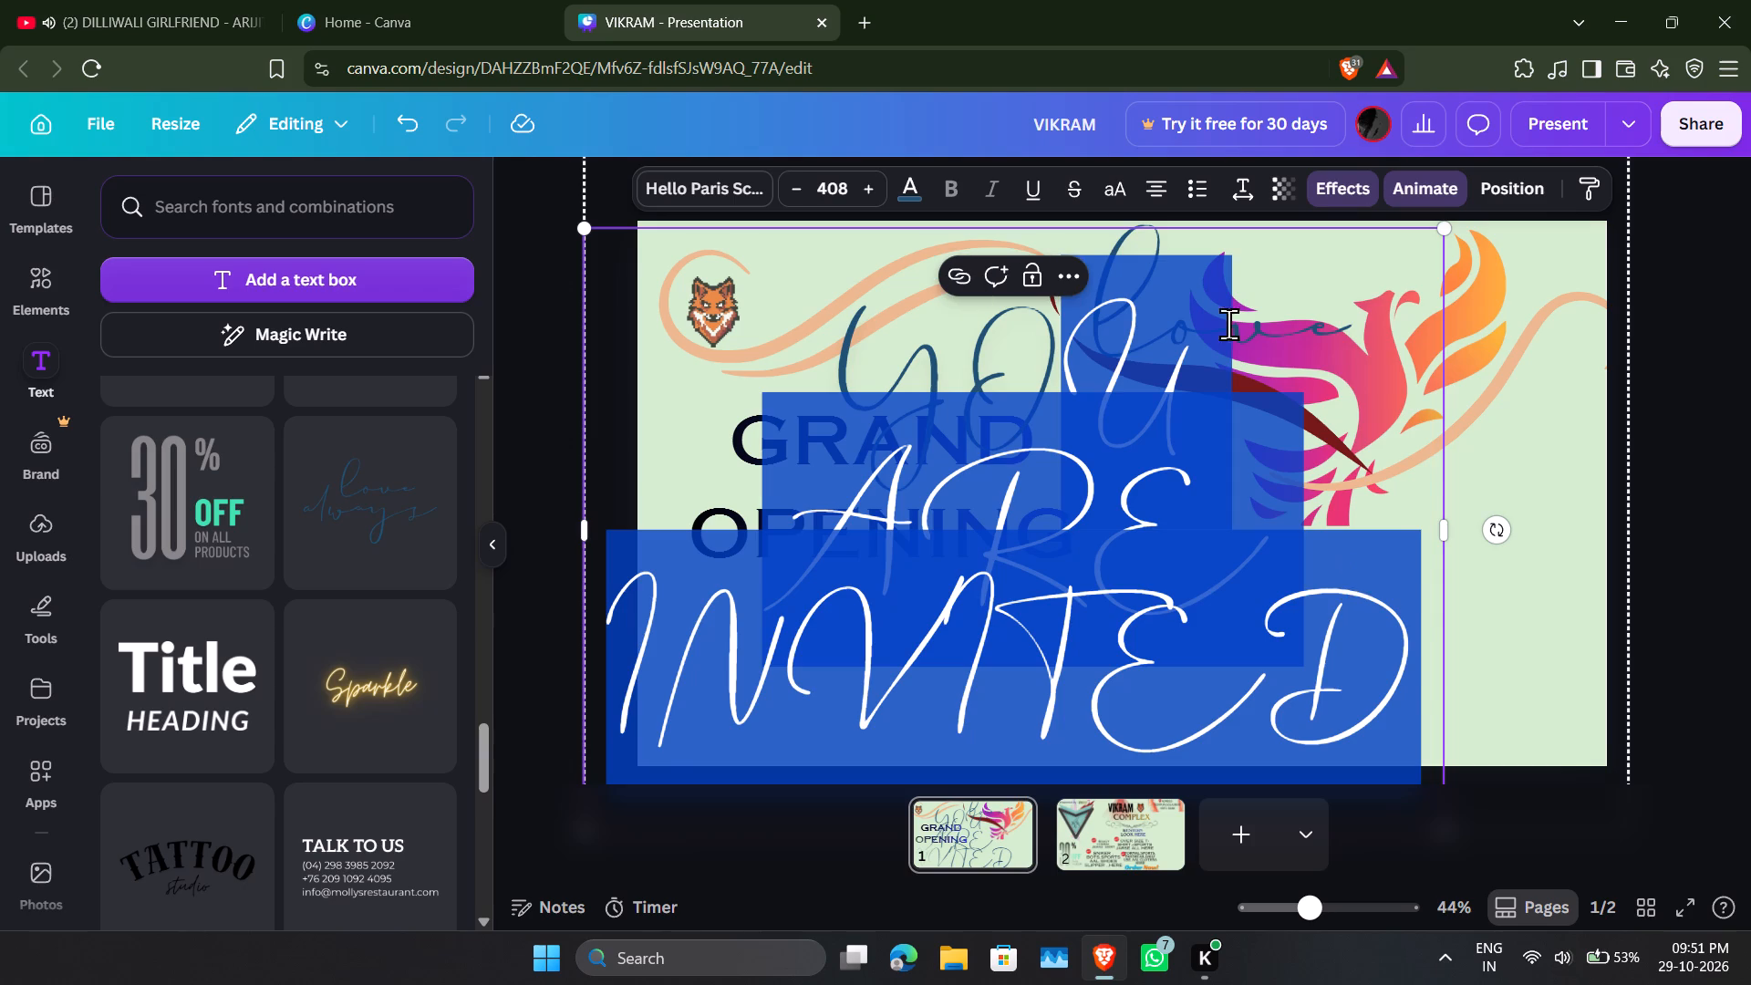
pyautogui.click(1206, 316)
pyautogui.click(1250, 297)
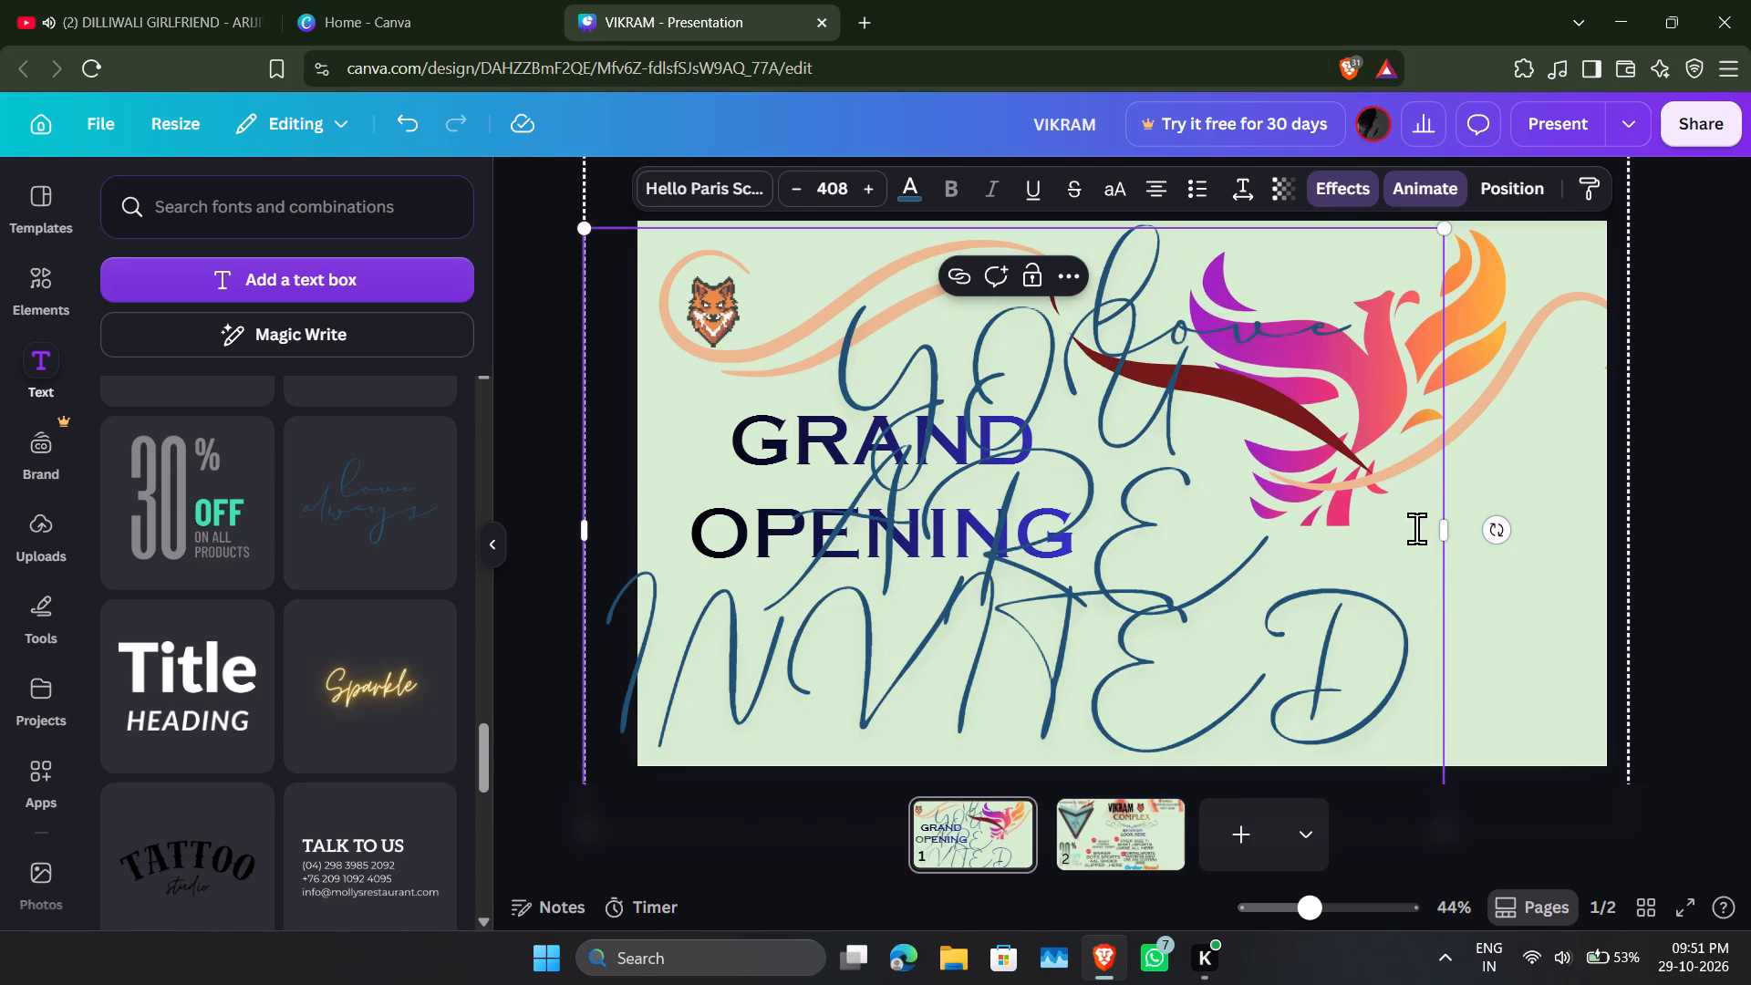
pyautogui.moveTo(1447, 534); pyautogui.dragTo(1008, 563)
pyautogui.click(1200, 301)
pyautogui.moveTo(1208, 297); pyautogui.dragTo(1378, 482)
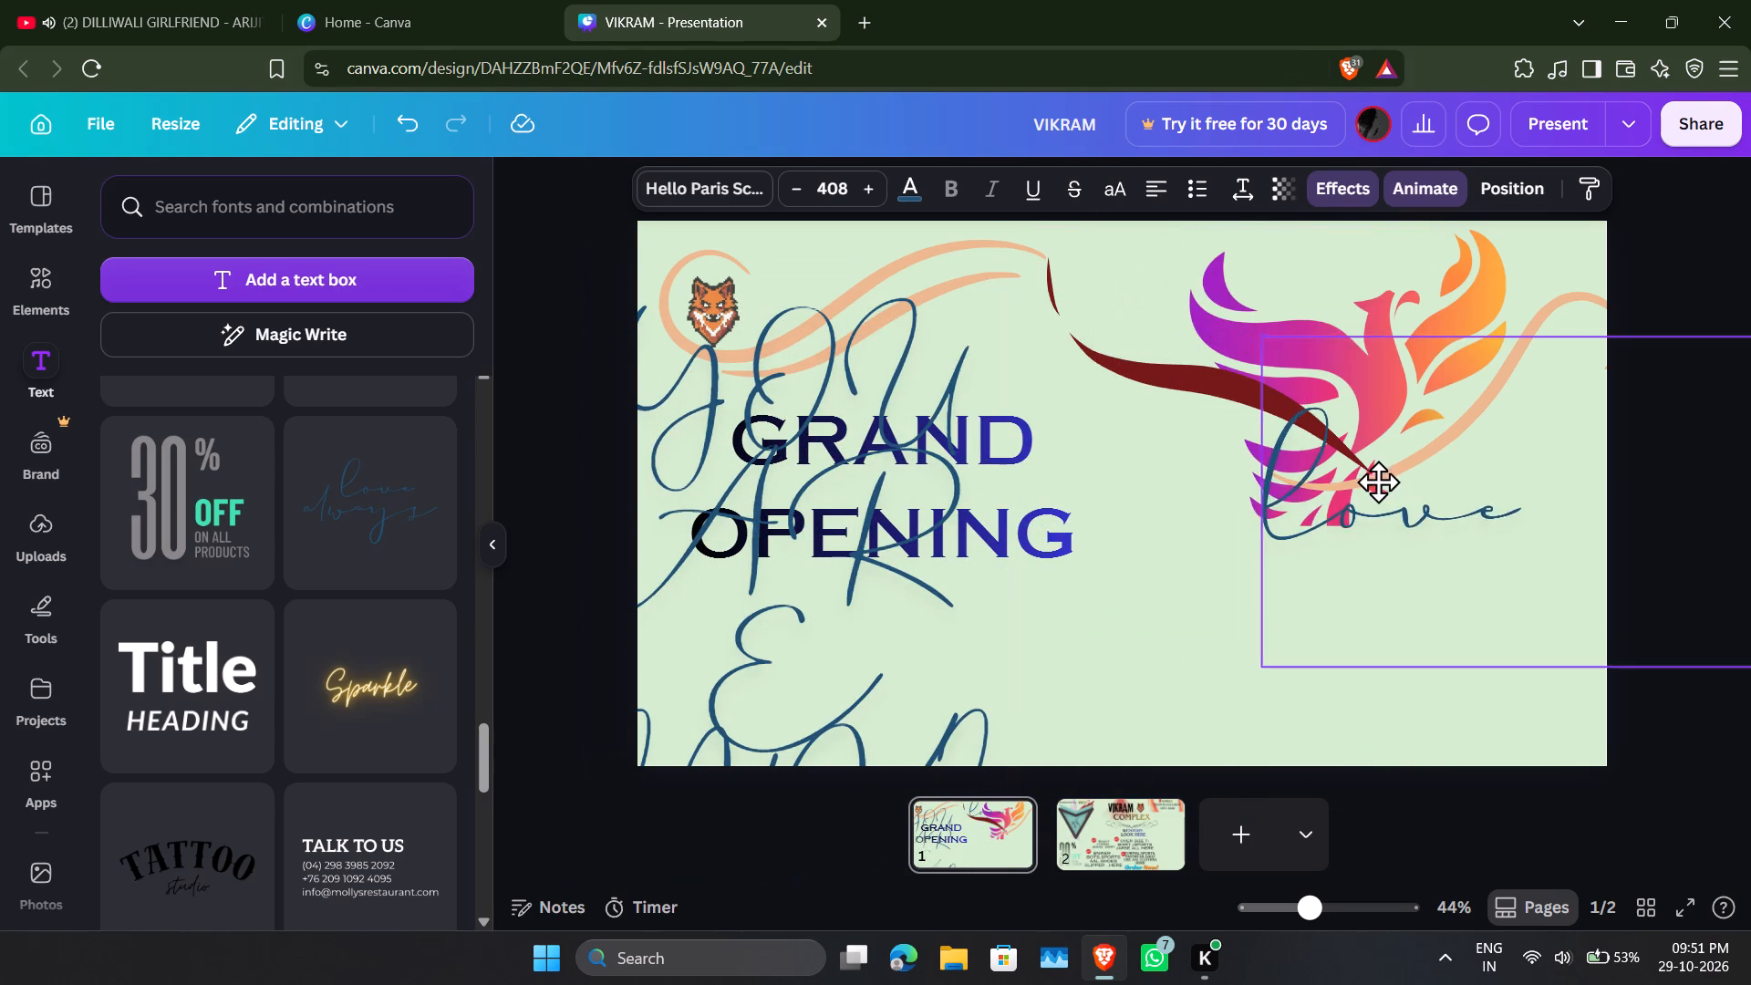
pyautogui.moveTo(1378, 482); pyautogui.dragTo(1312, 472)
pyautogui.click(1519, 285)
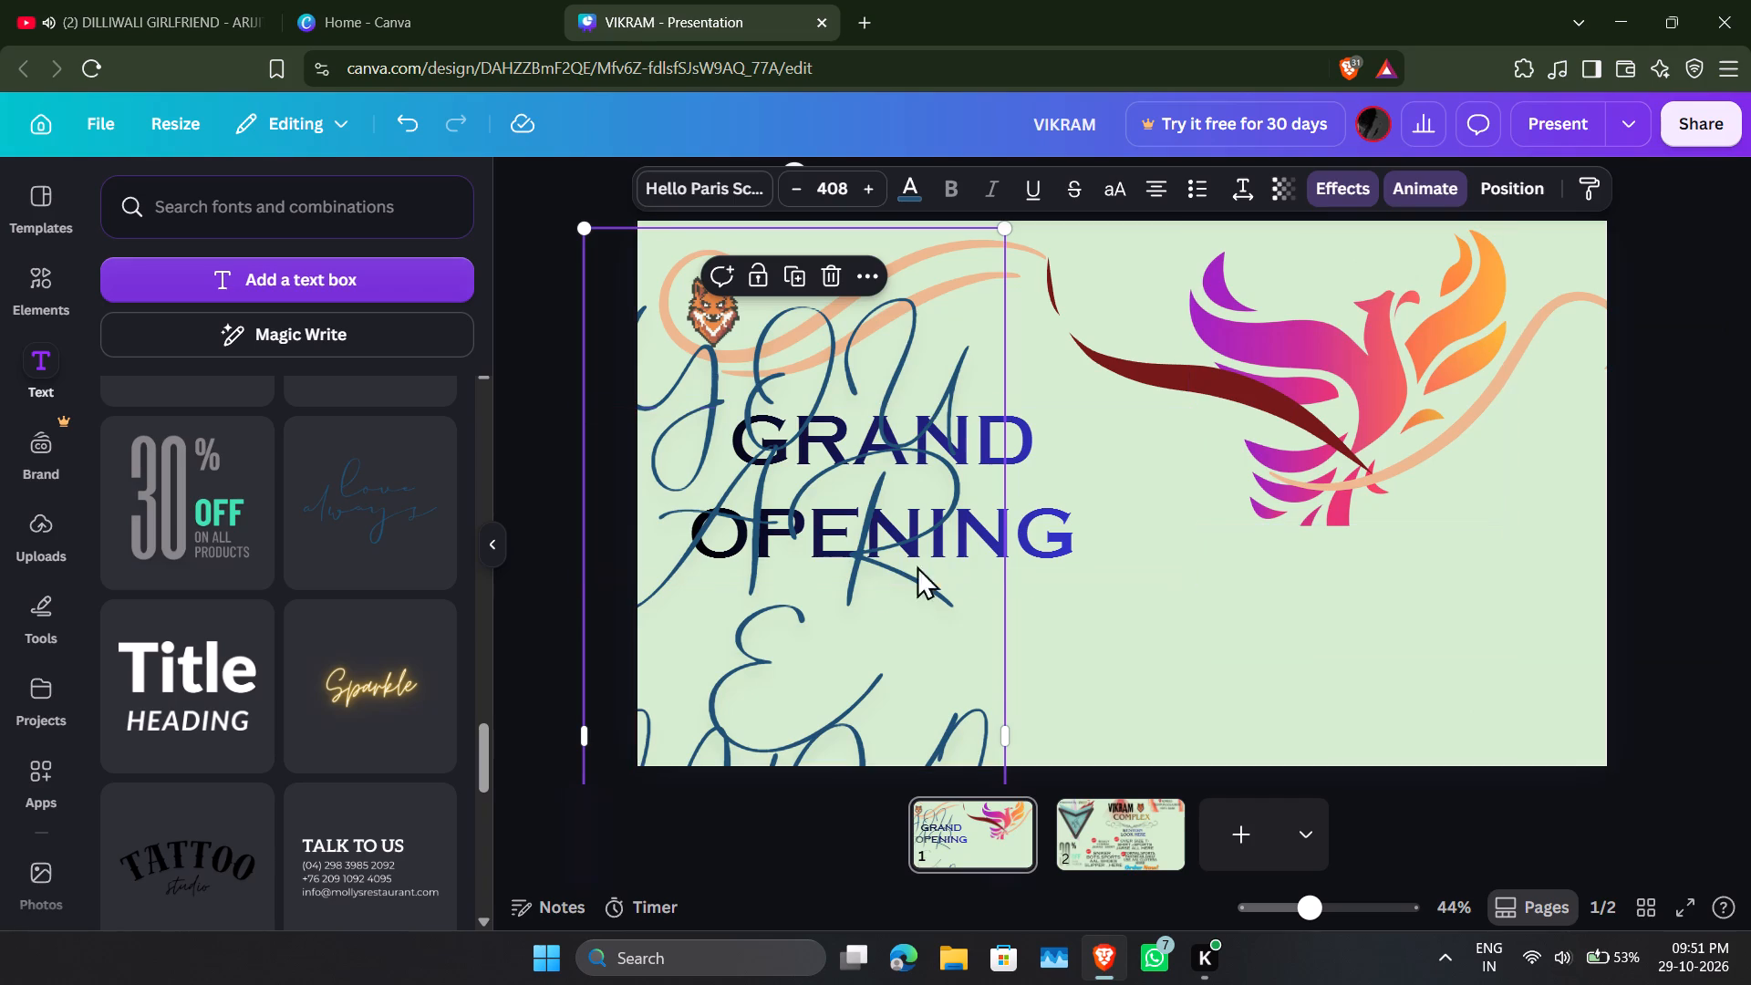
# Scale the YOU ARE INVITED text to size 379, widen its box to fit two lines, and position it across the page.
pyautogui.moveTo(850, 351); pyautogui.dragTo(1109, 260)
pyautogui.moveTo(1113, 485); pyautogui.dragTo(1132, 252)
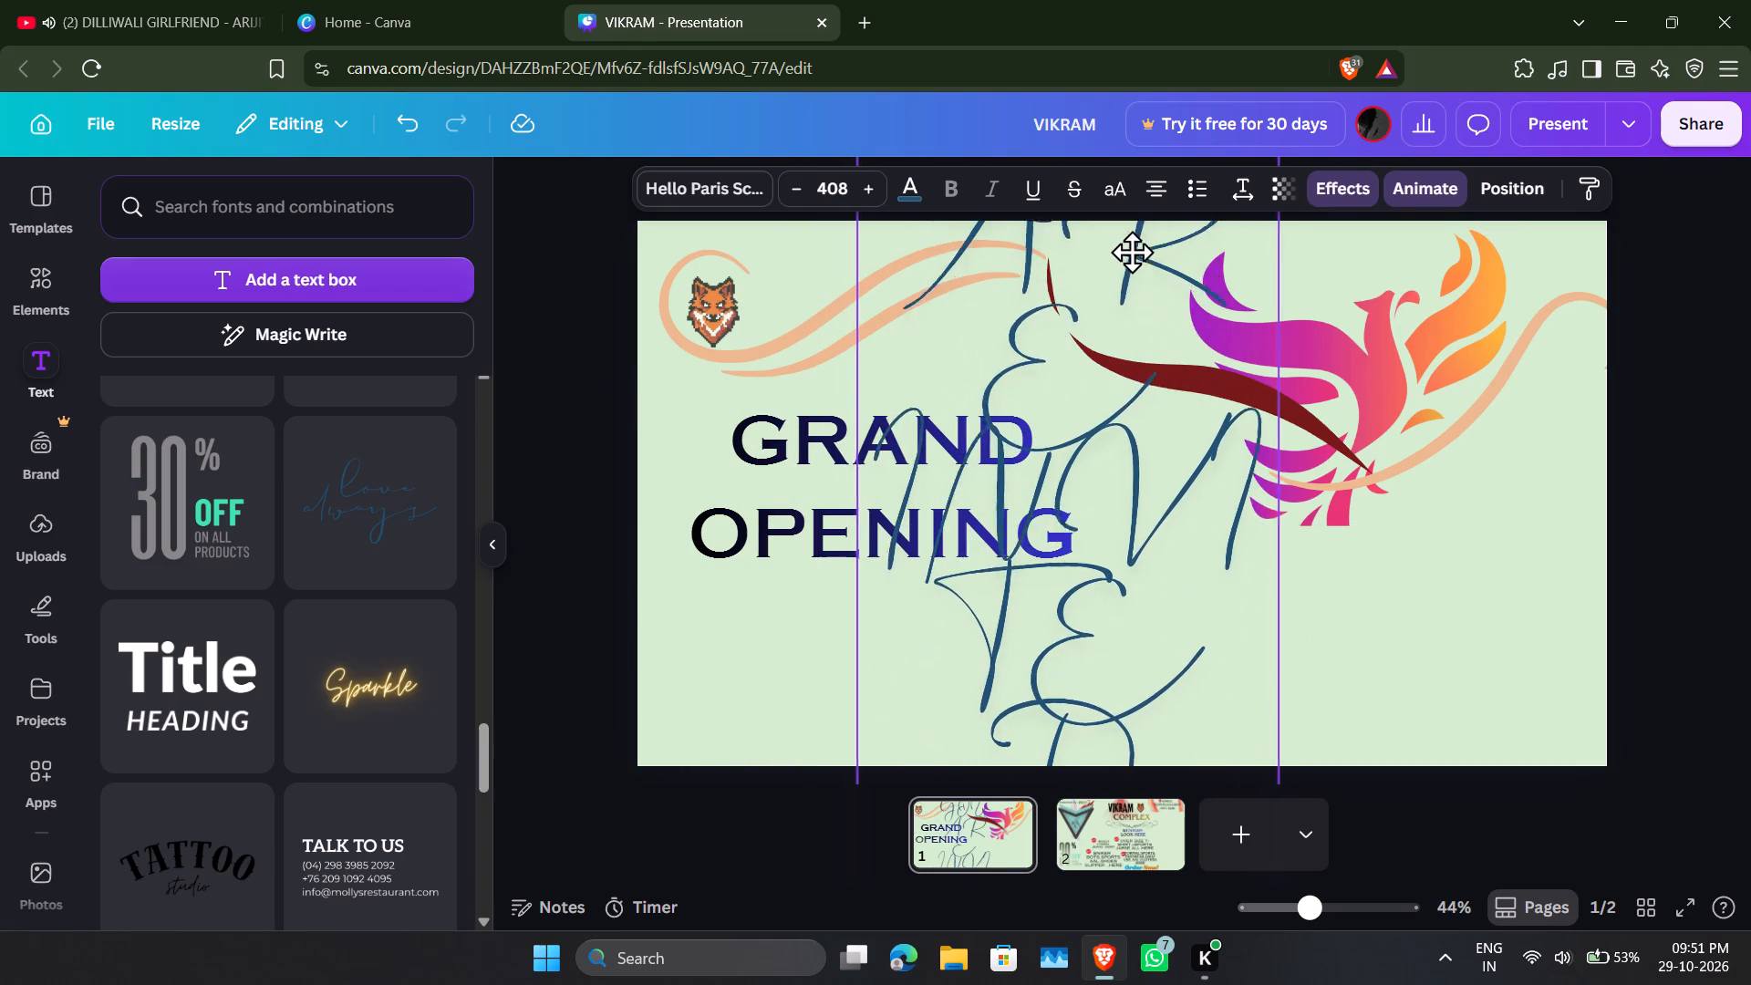
pyautogui.moveTo(1132, 252); pyautogui.dragTo(1135, 235)
pyautogui.moveTo(1206, 591); pyautogui.dragTo(1166, 363)
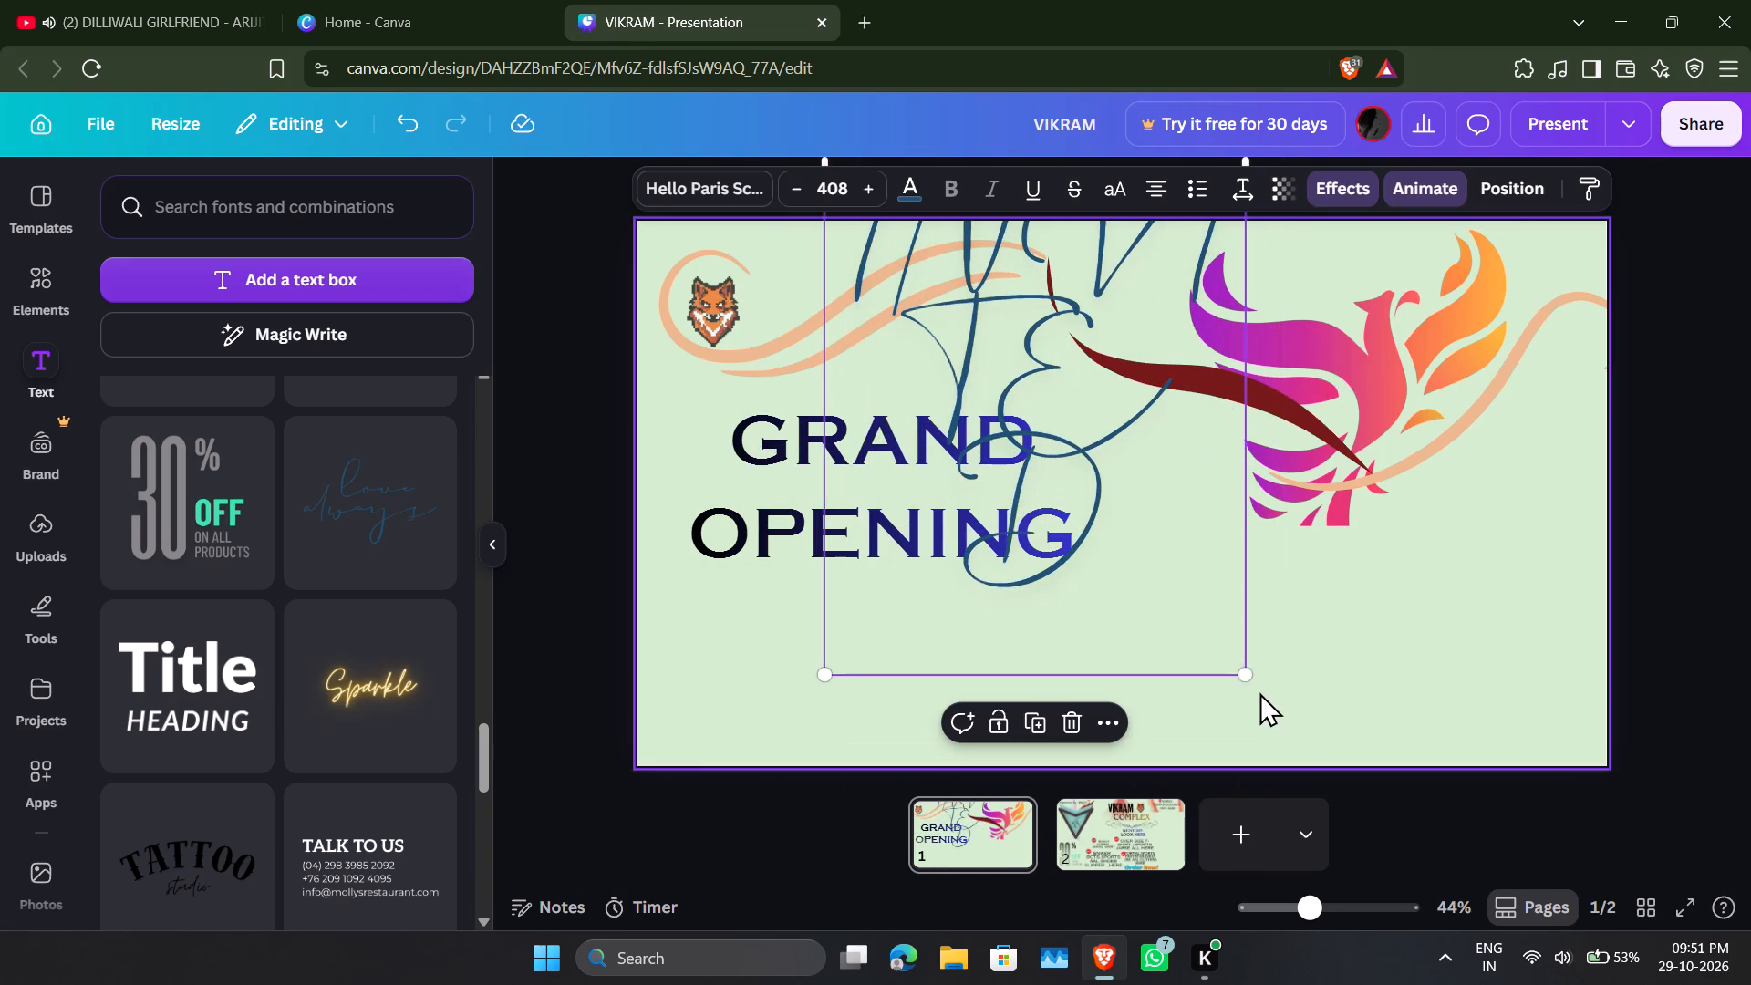
pyautogui.moveTo(1250, 672); pyautogui.dragTo(1253, 586)
pyautogui.moveTo(1067, 279); pyautogui.dragTo(1068, 478)
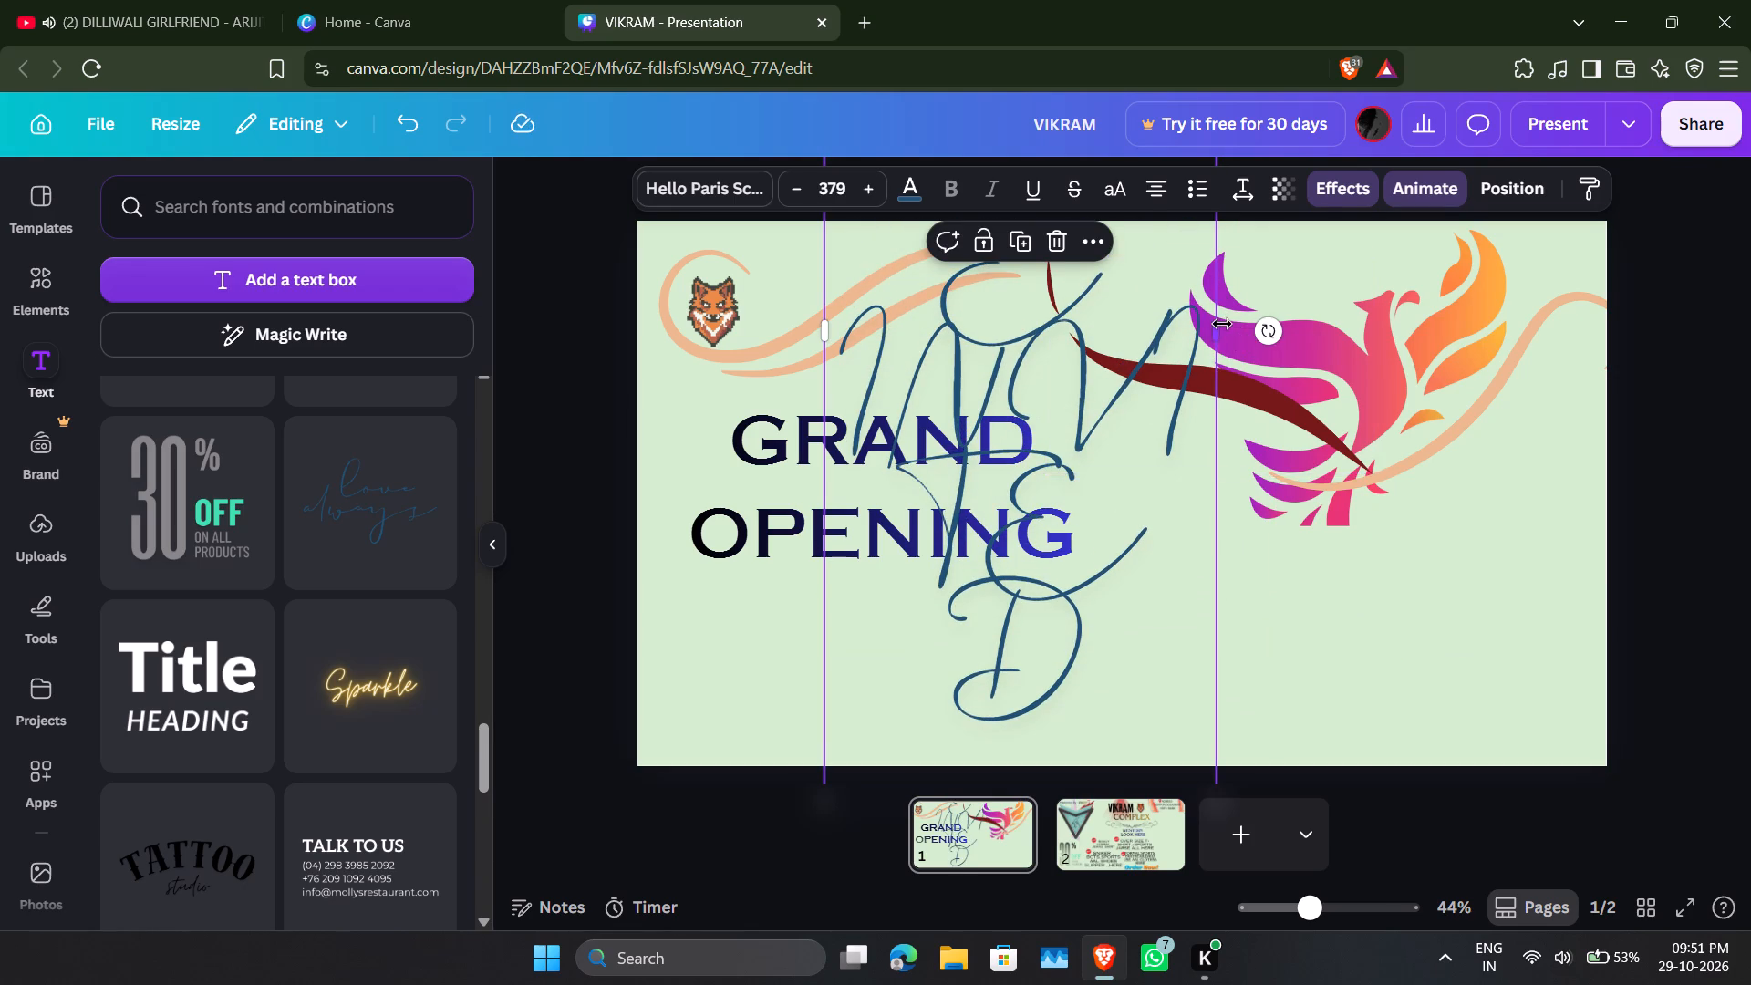
pyautogui.moveTo(1222, 324); pyautogui.dragTo(1696, 388)
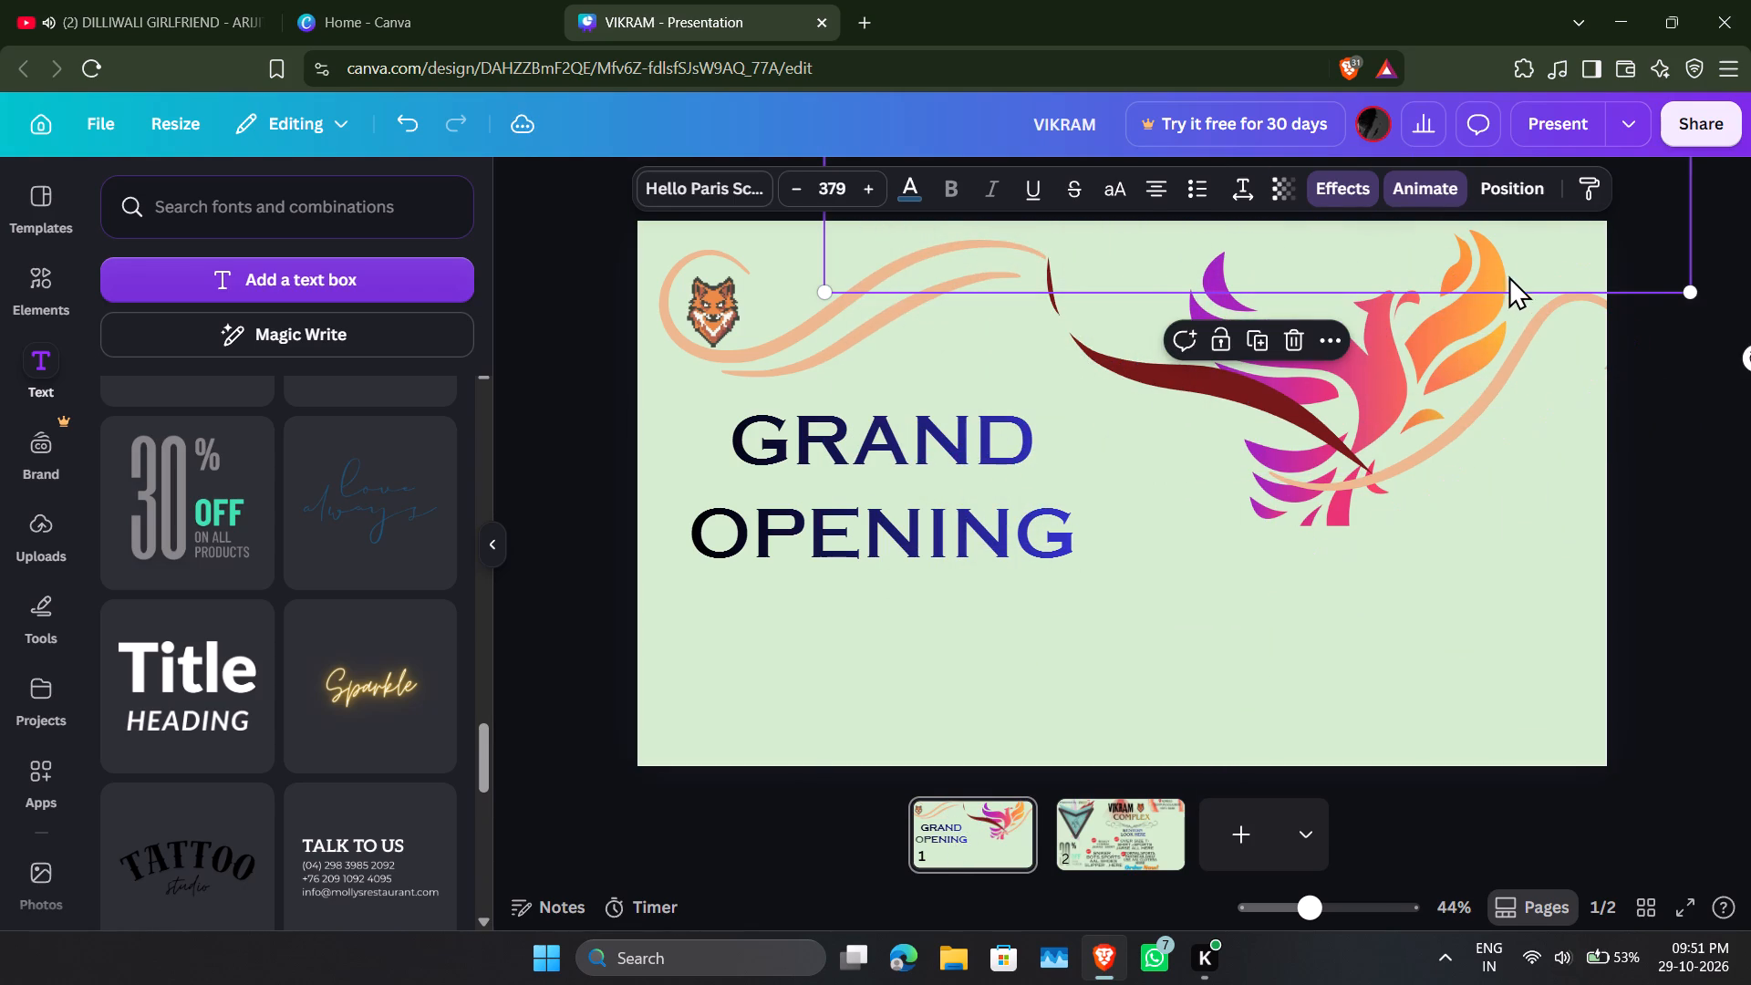
pyautogui.moveTo(1506, 254); pyautogui.dragTo(1376, 666)
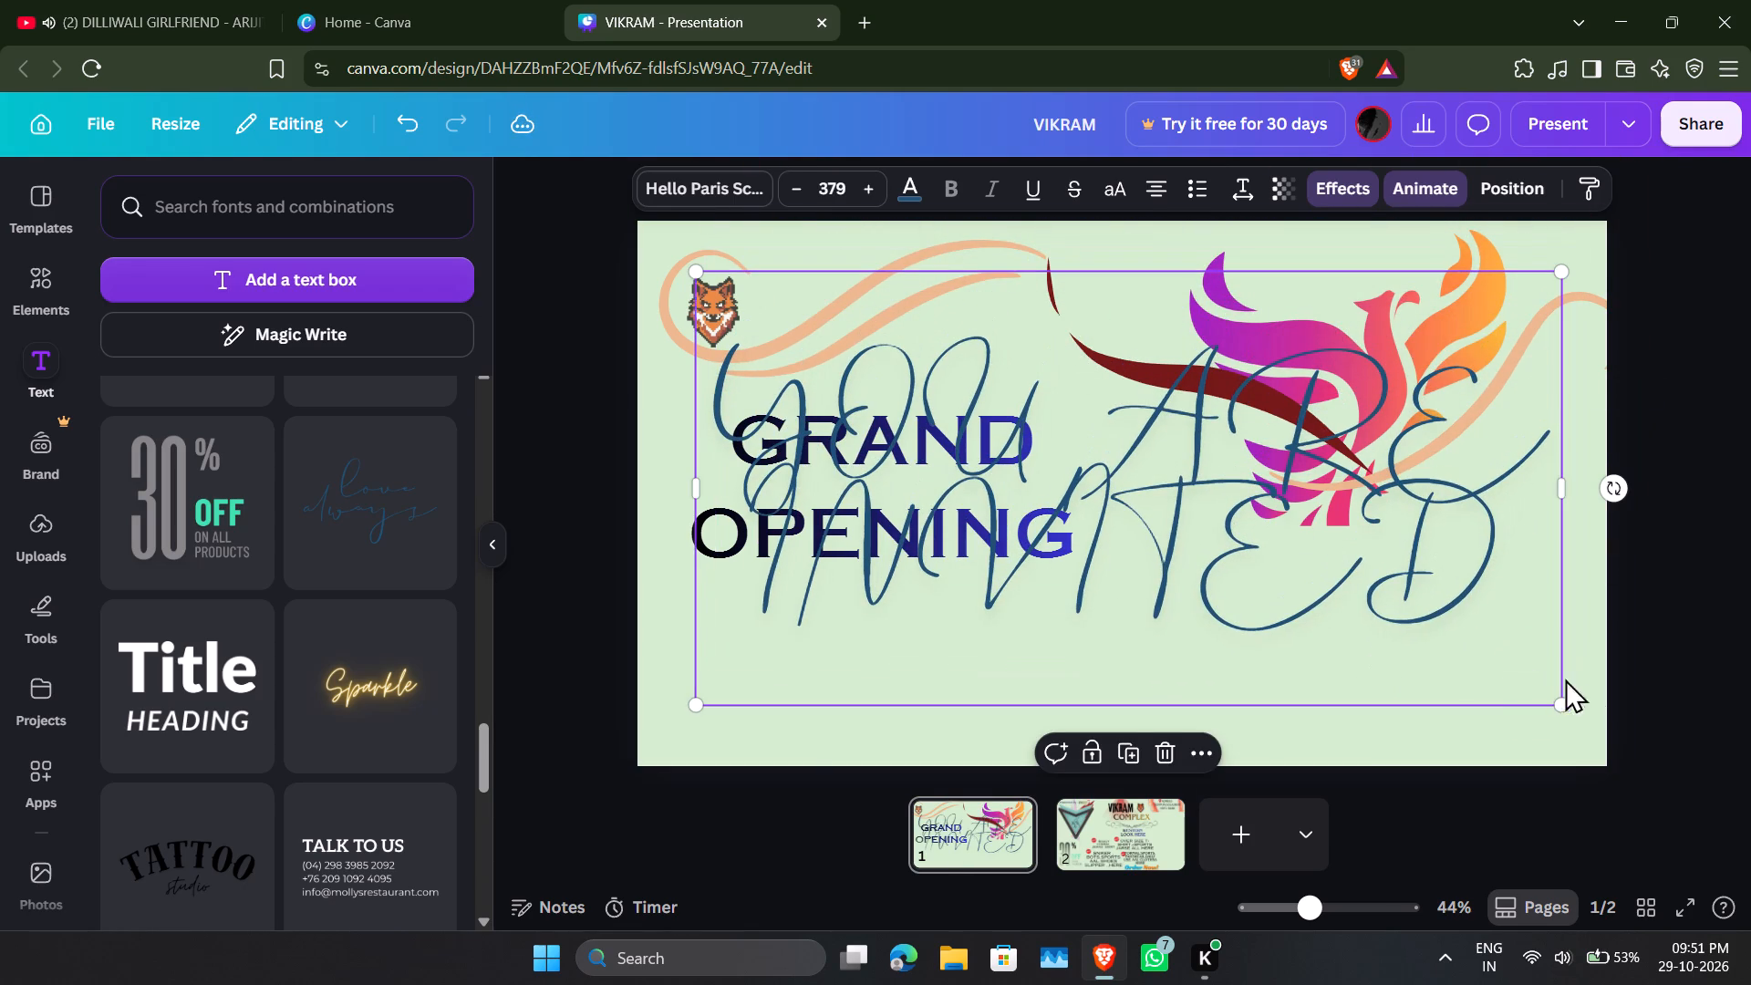
# Shrink the YOU ARE INVITED text to size 138 and move it beside the fox head, over the swirl.
pyautogui.moveTo(1566, 706); pyautogui.dragTo(1071, 529)
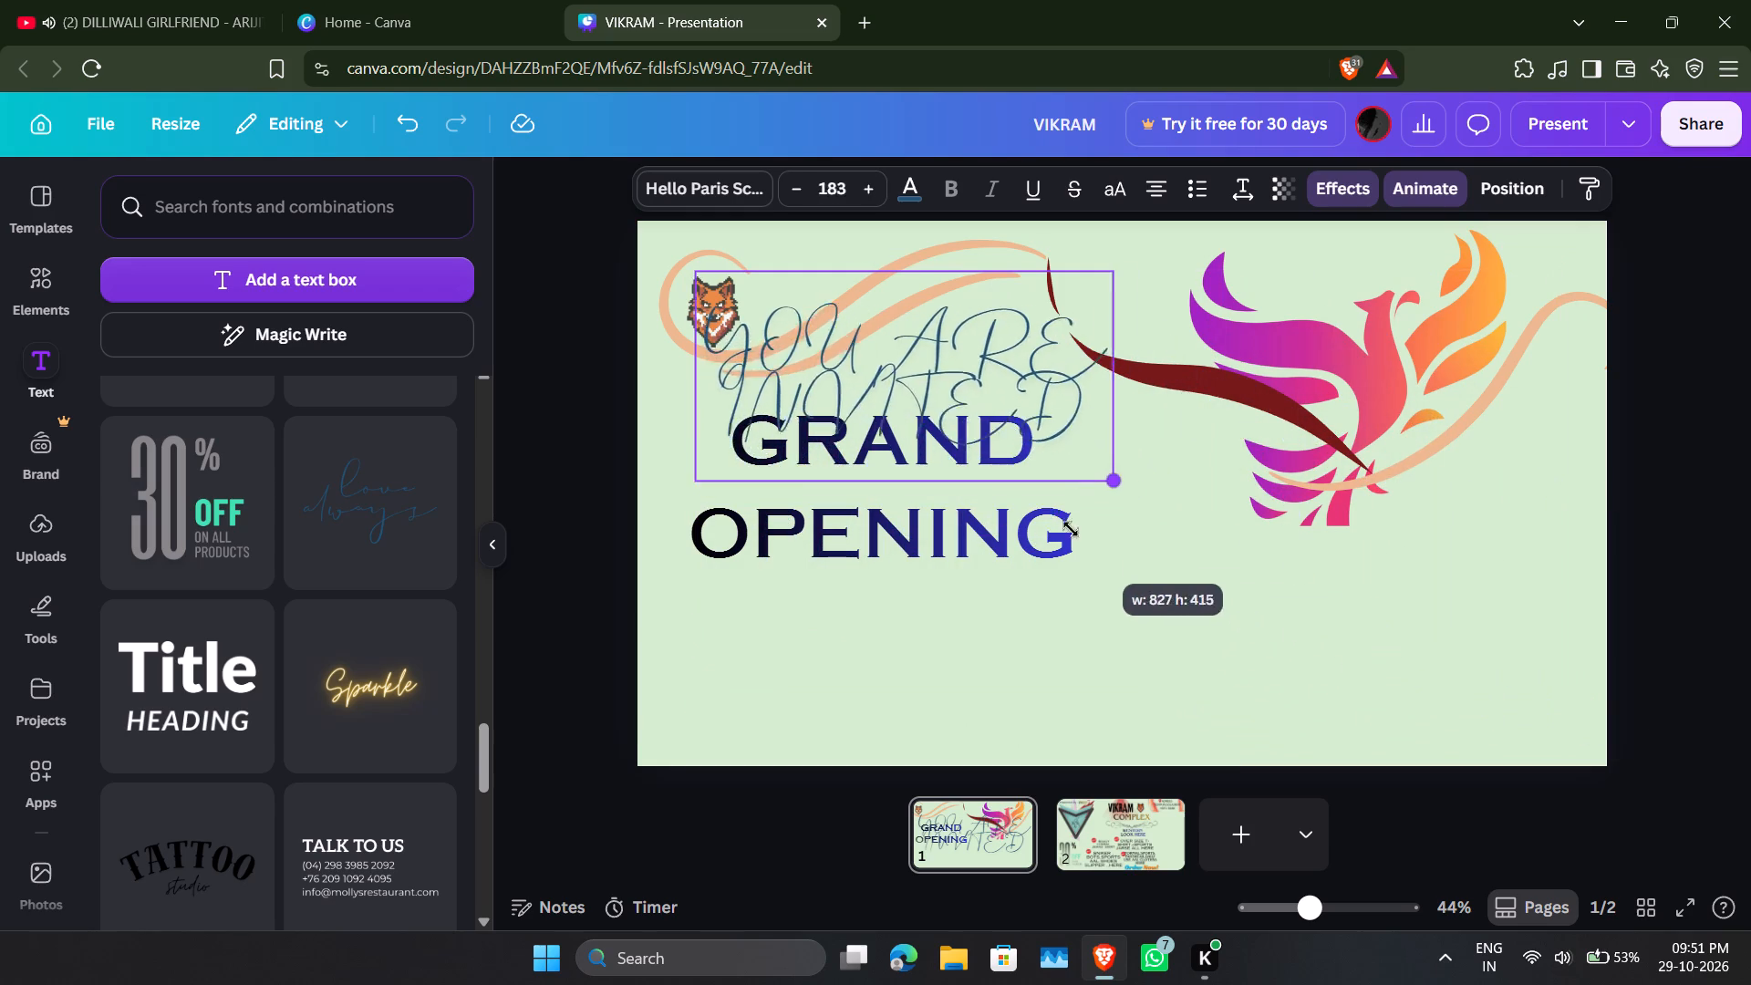
pyautogui.moveTo(1071, 529); pyautogui.dragTo(996, 470)
pyautogui.moveTo(888, 316); pyautogui.dragTo(965, 346)
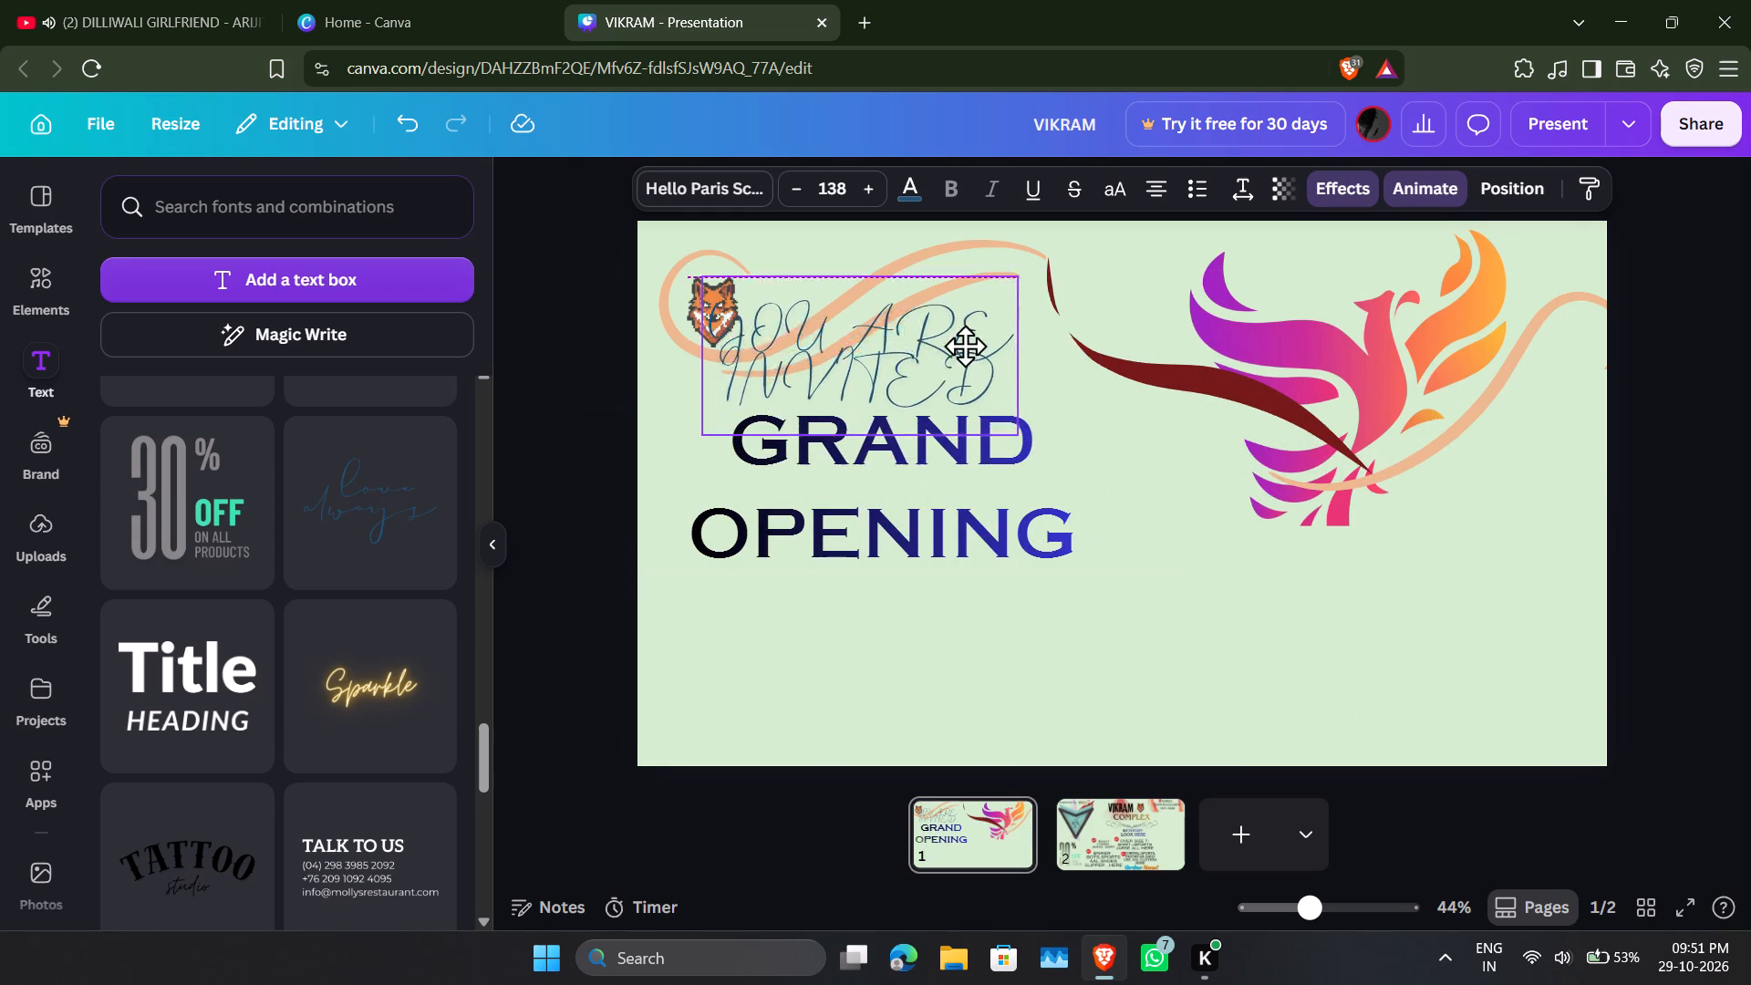
pyautogui.moveTo(965, 346); pyautogui.dragTo(986, 291)
# Move the GRAND OPENING heading down to the lower middle of the page.
pyautogui.moveTo(968, 532); pyautogui.dragTo(1147, 634)
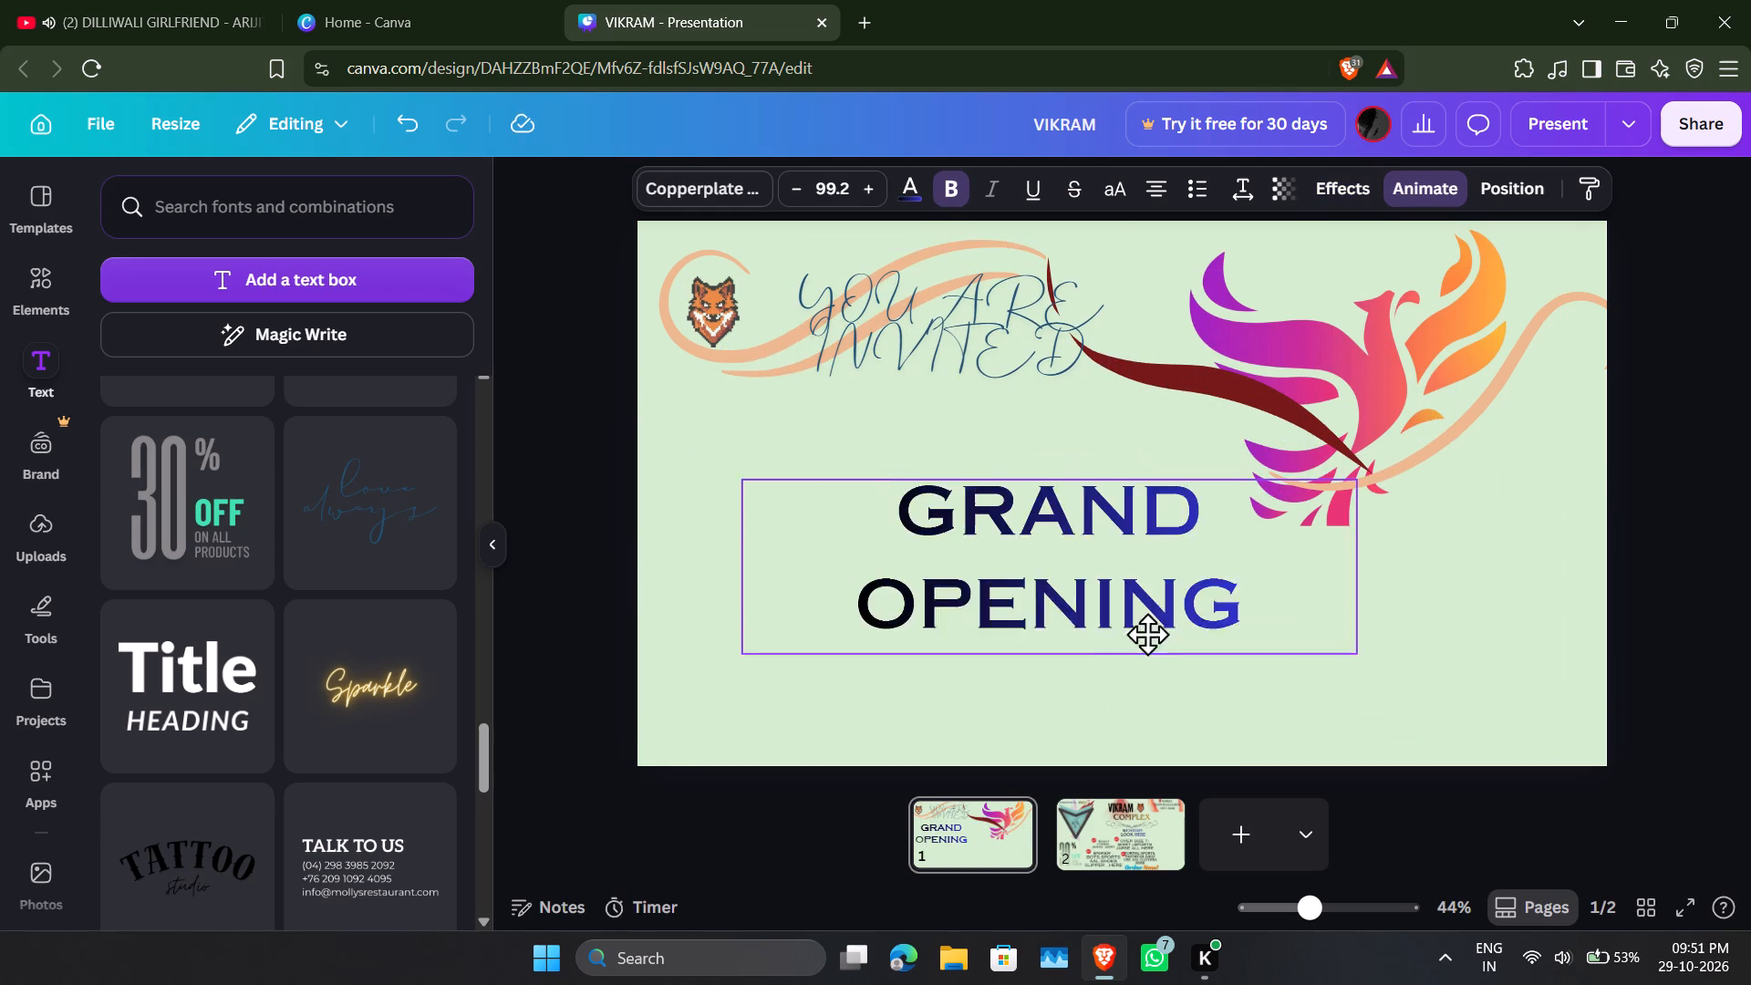
pyautogui.moveTo(1147, 634); pyautogui.dragTo(1180, 699)
# Move the YOU ARE INVITED text below the fox head and swirl, near the page's left edge.
pyautogui.moveTo(1008, 347); pyautogui.dragTo(855, 467)
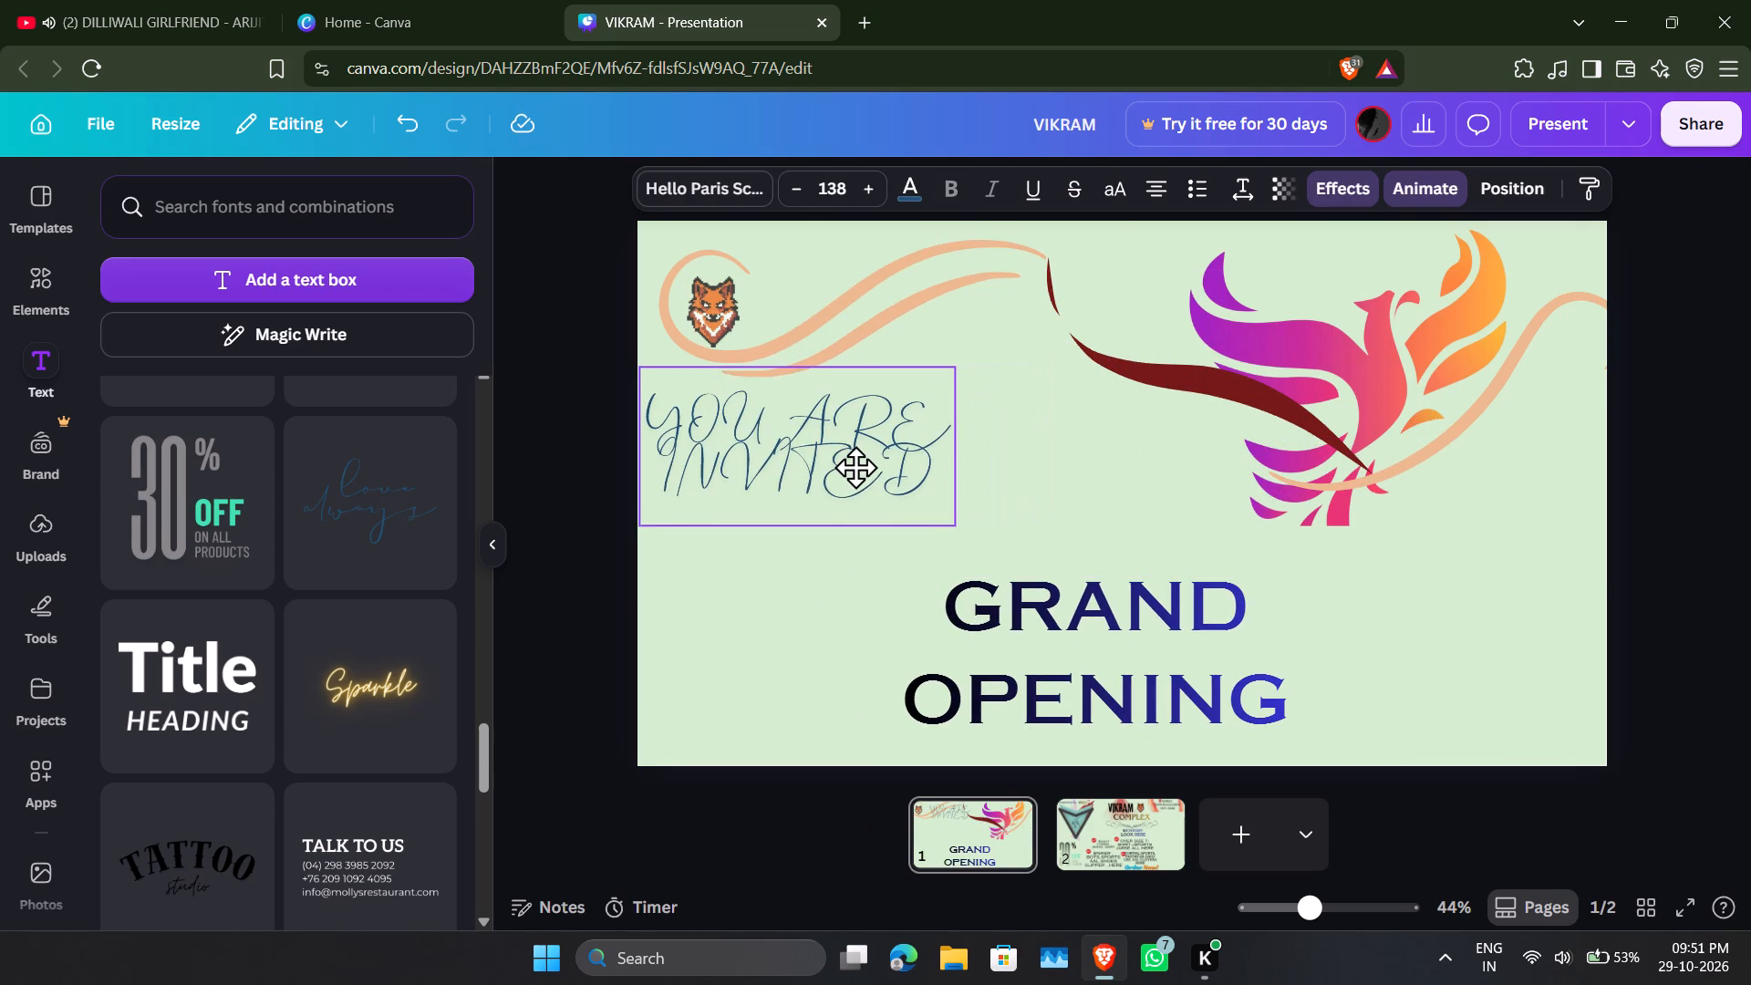
pyautogui.moveTo(855, 467); pyautogui.dragTo(875, 456)
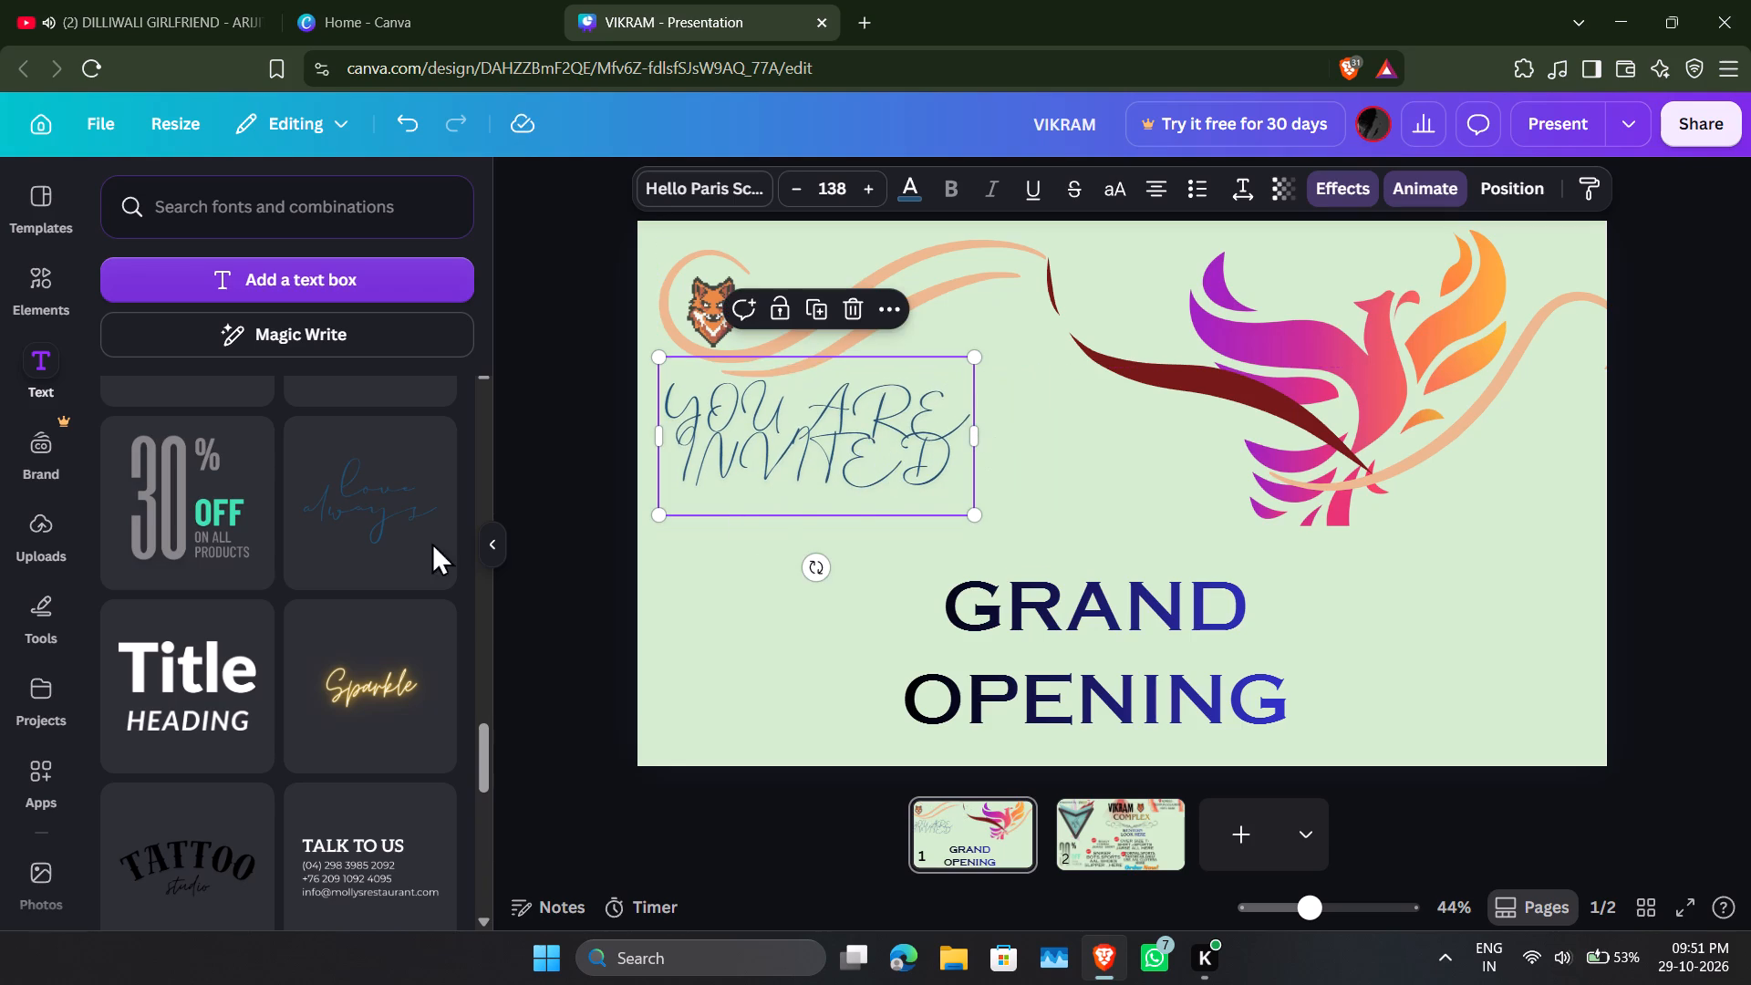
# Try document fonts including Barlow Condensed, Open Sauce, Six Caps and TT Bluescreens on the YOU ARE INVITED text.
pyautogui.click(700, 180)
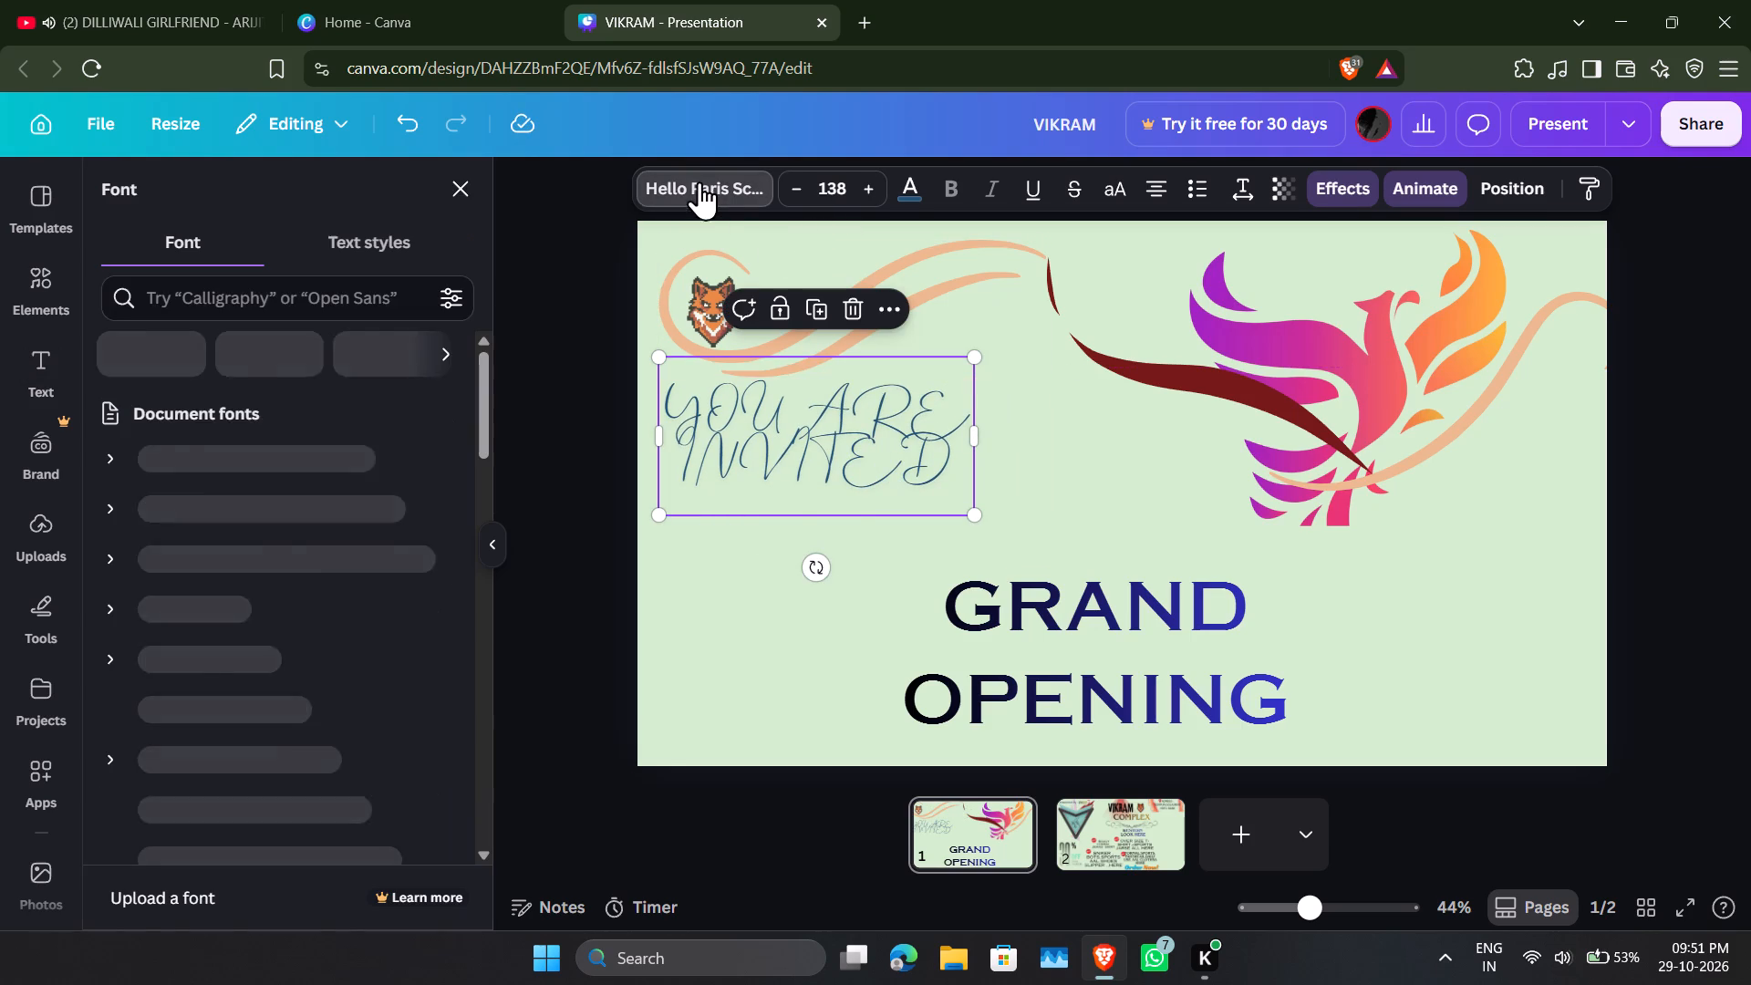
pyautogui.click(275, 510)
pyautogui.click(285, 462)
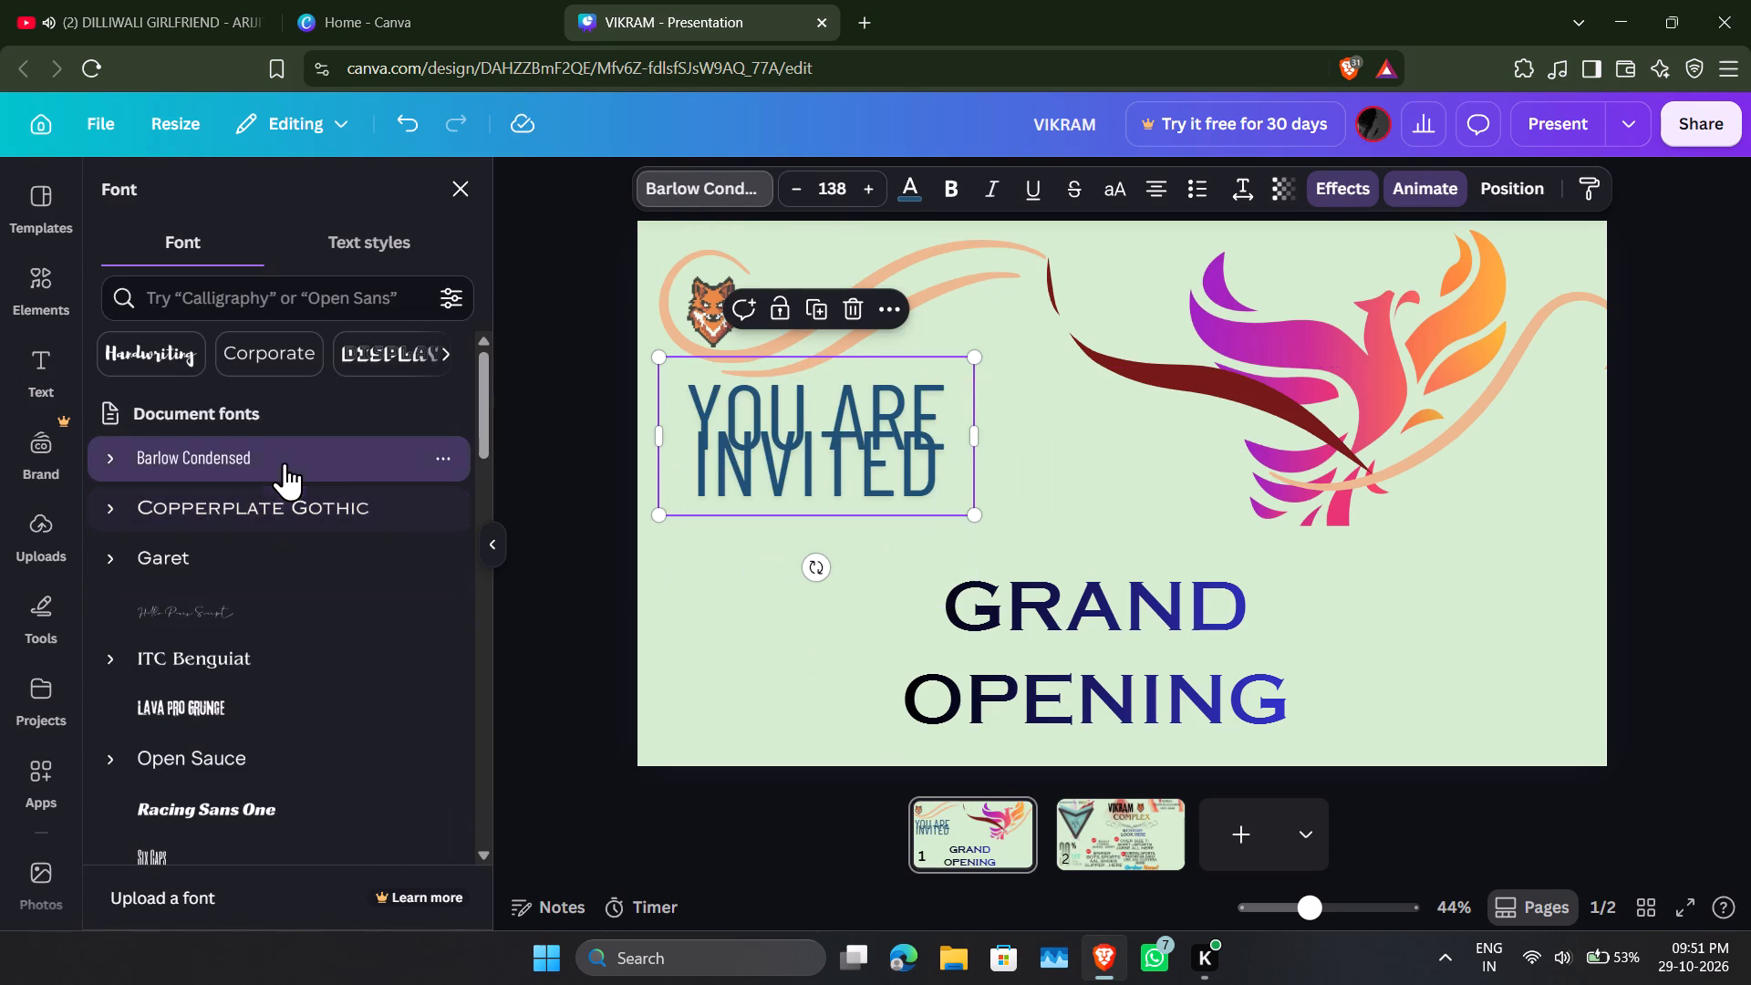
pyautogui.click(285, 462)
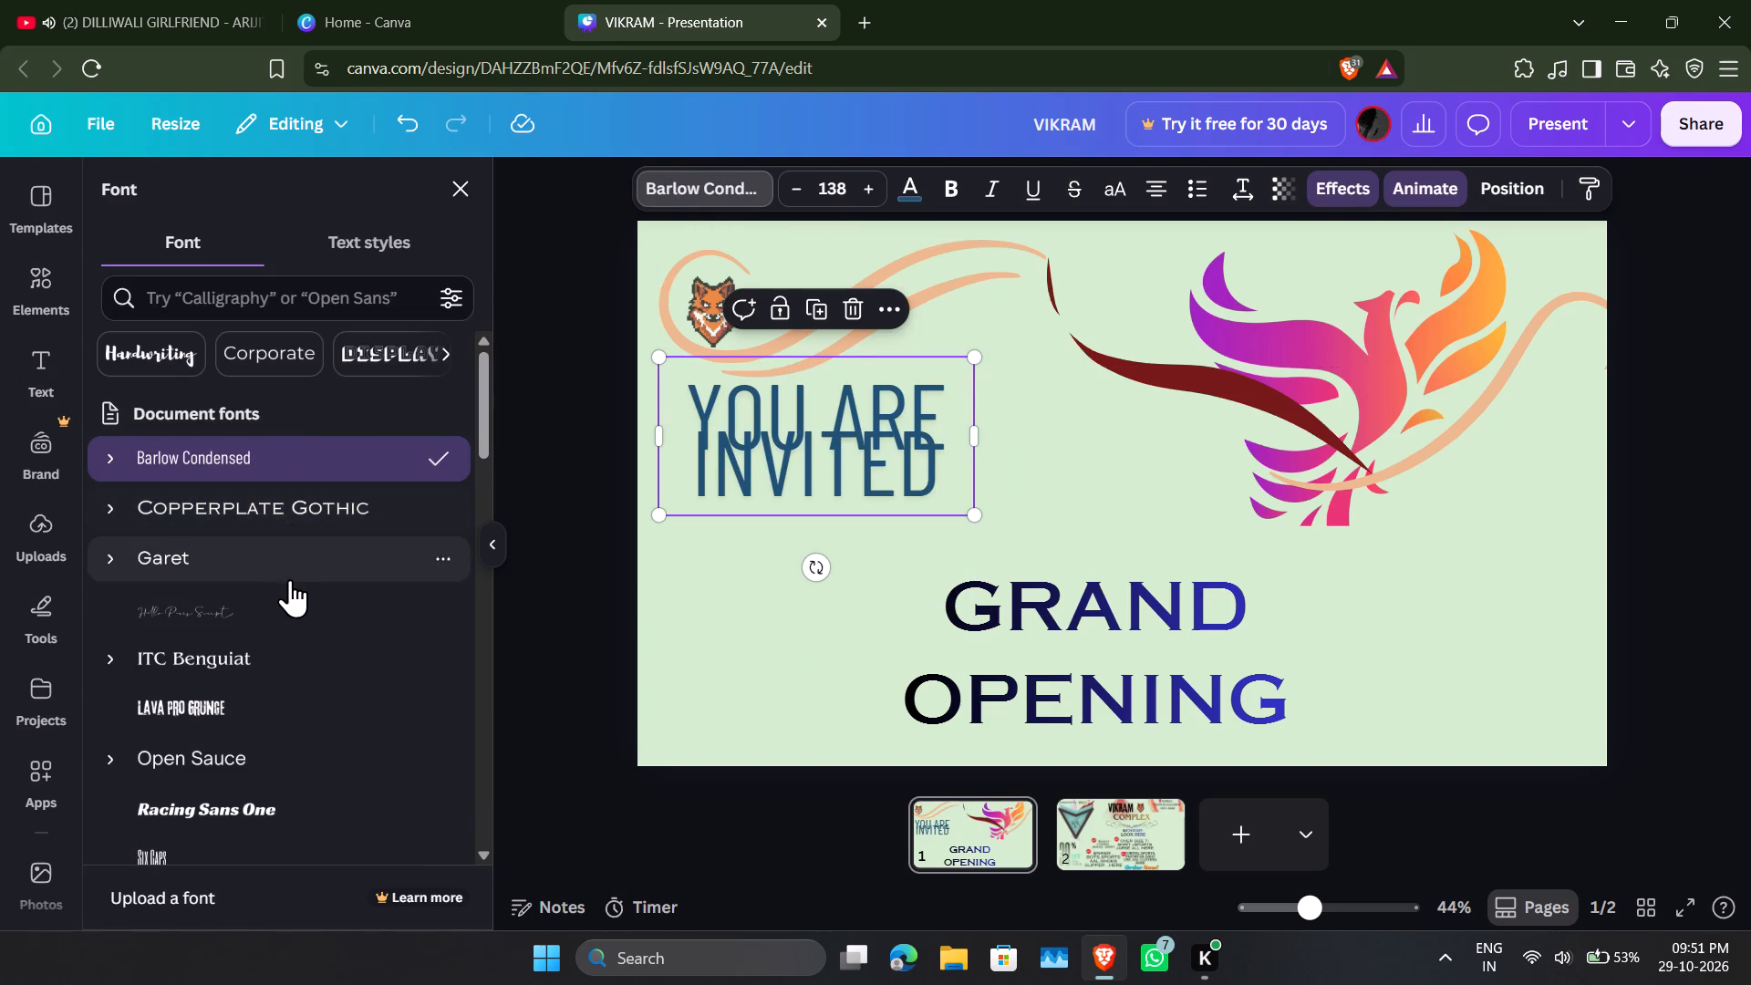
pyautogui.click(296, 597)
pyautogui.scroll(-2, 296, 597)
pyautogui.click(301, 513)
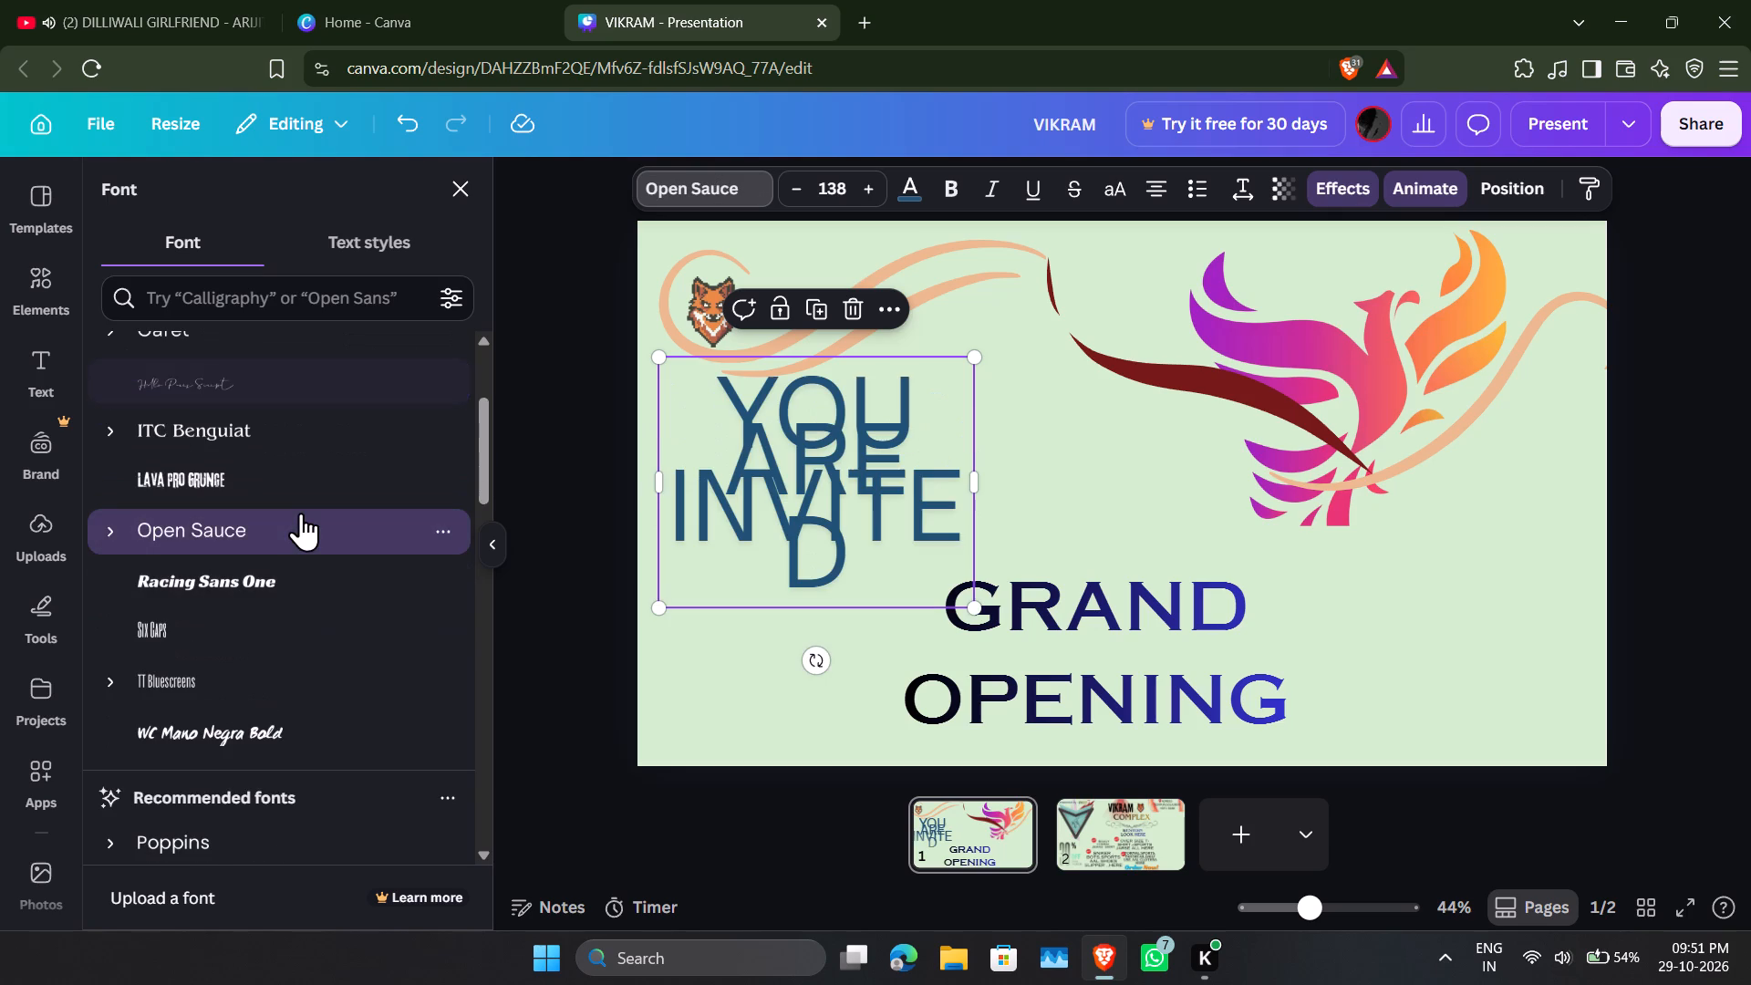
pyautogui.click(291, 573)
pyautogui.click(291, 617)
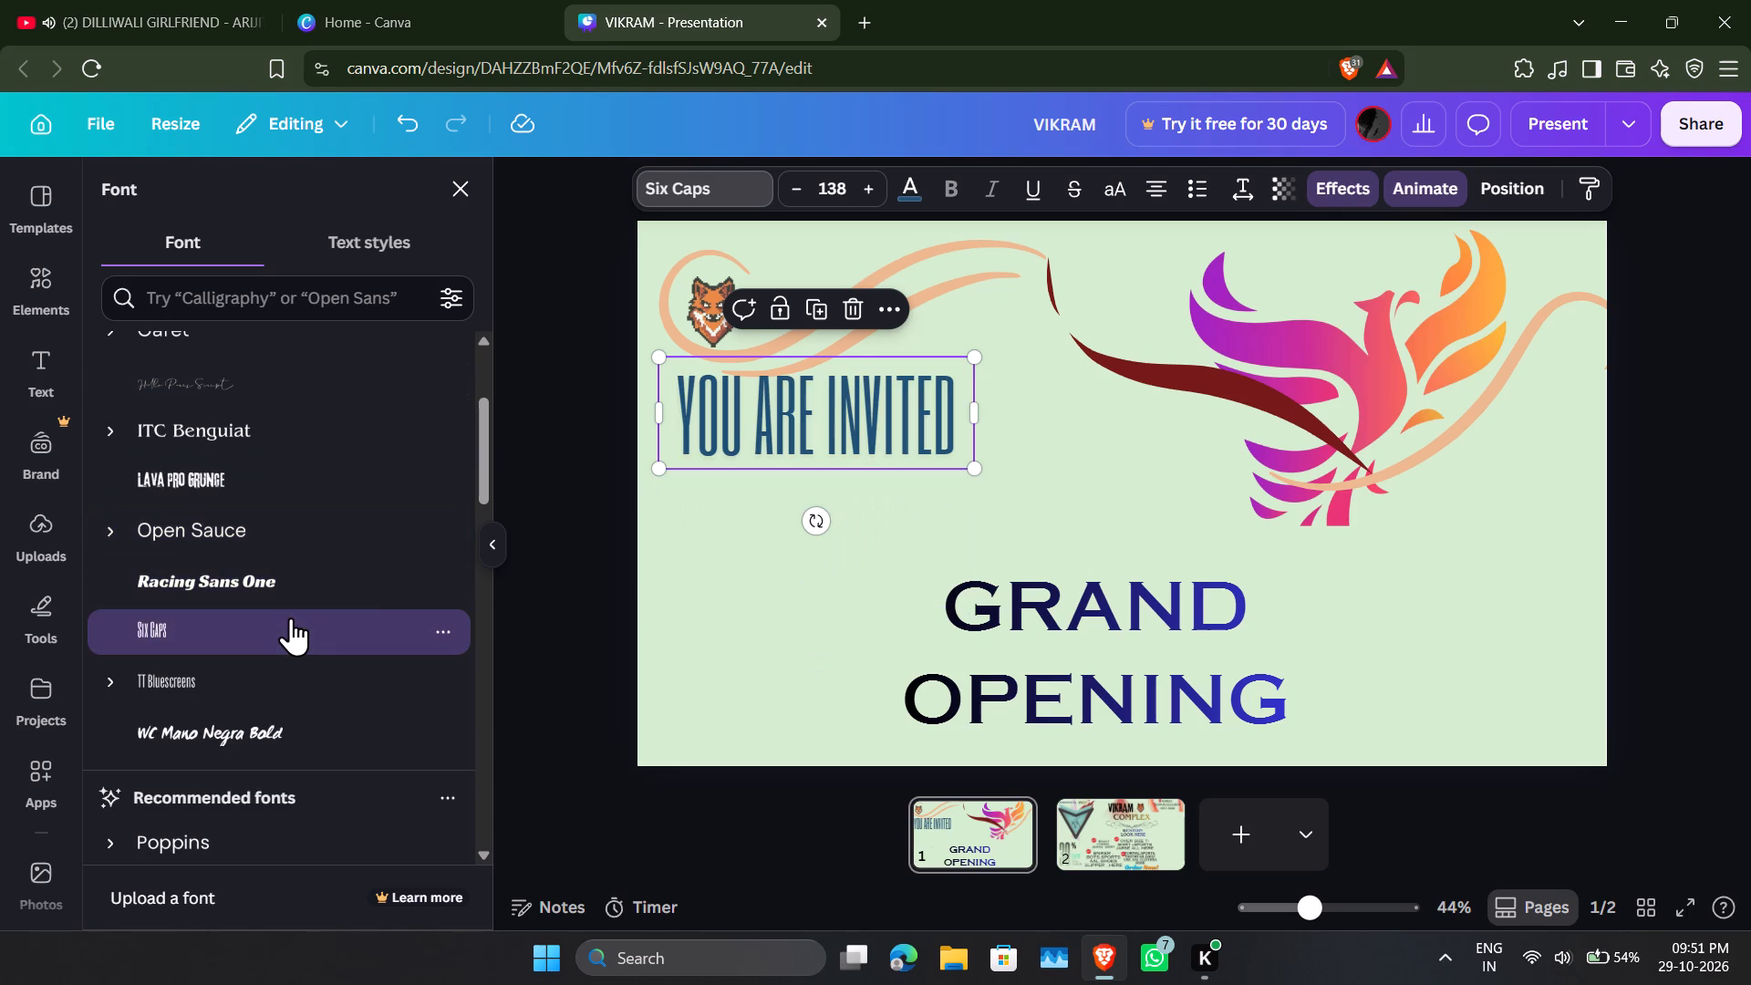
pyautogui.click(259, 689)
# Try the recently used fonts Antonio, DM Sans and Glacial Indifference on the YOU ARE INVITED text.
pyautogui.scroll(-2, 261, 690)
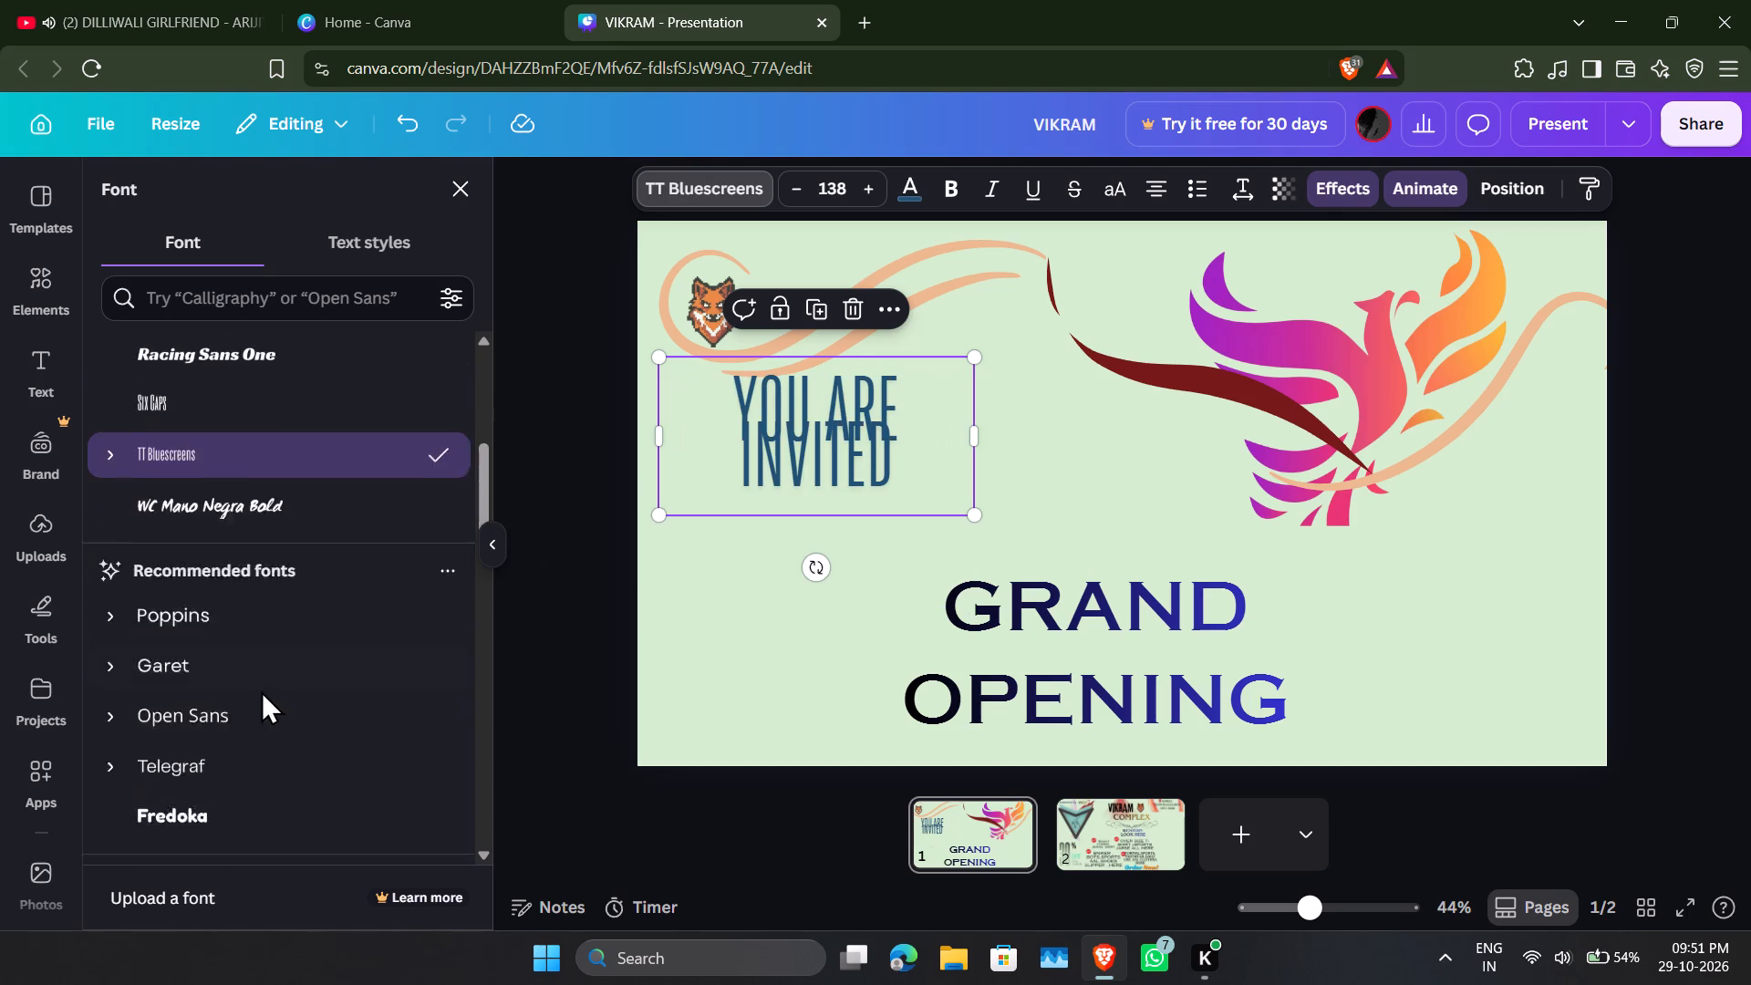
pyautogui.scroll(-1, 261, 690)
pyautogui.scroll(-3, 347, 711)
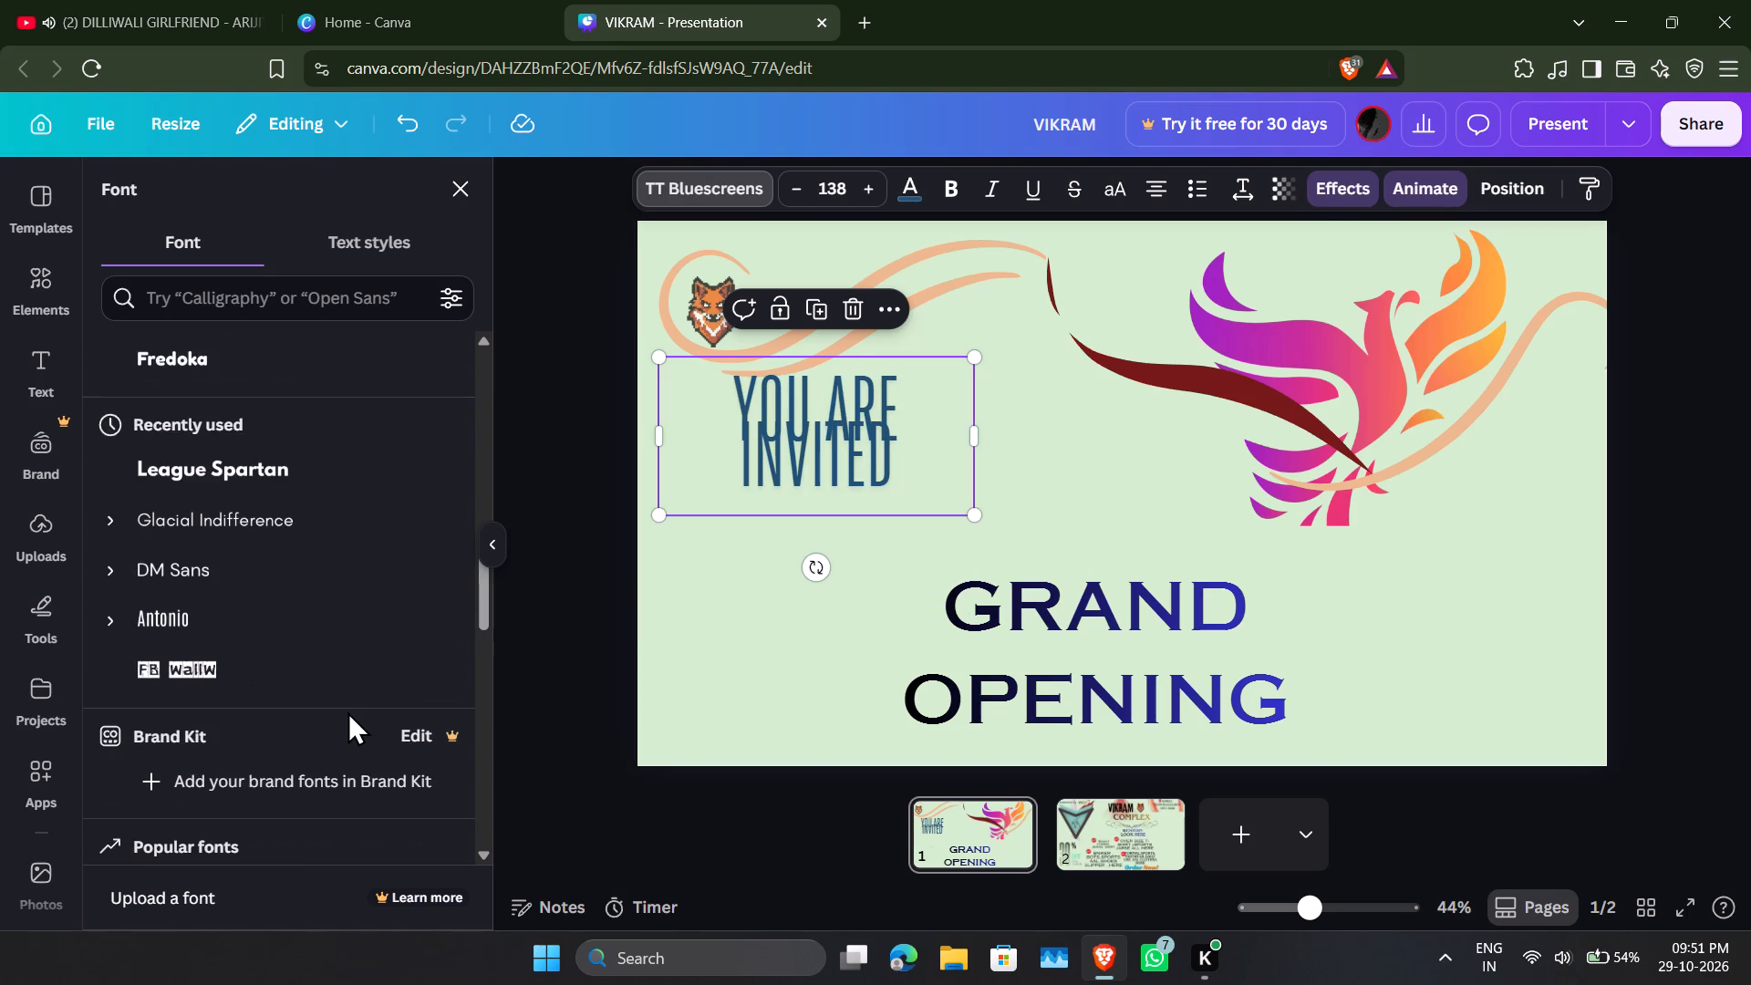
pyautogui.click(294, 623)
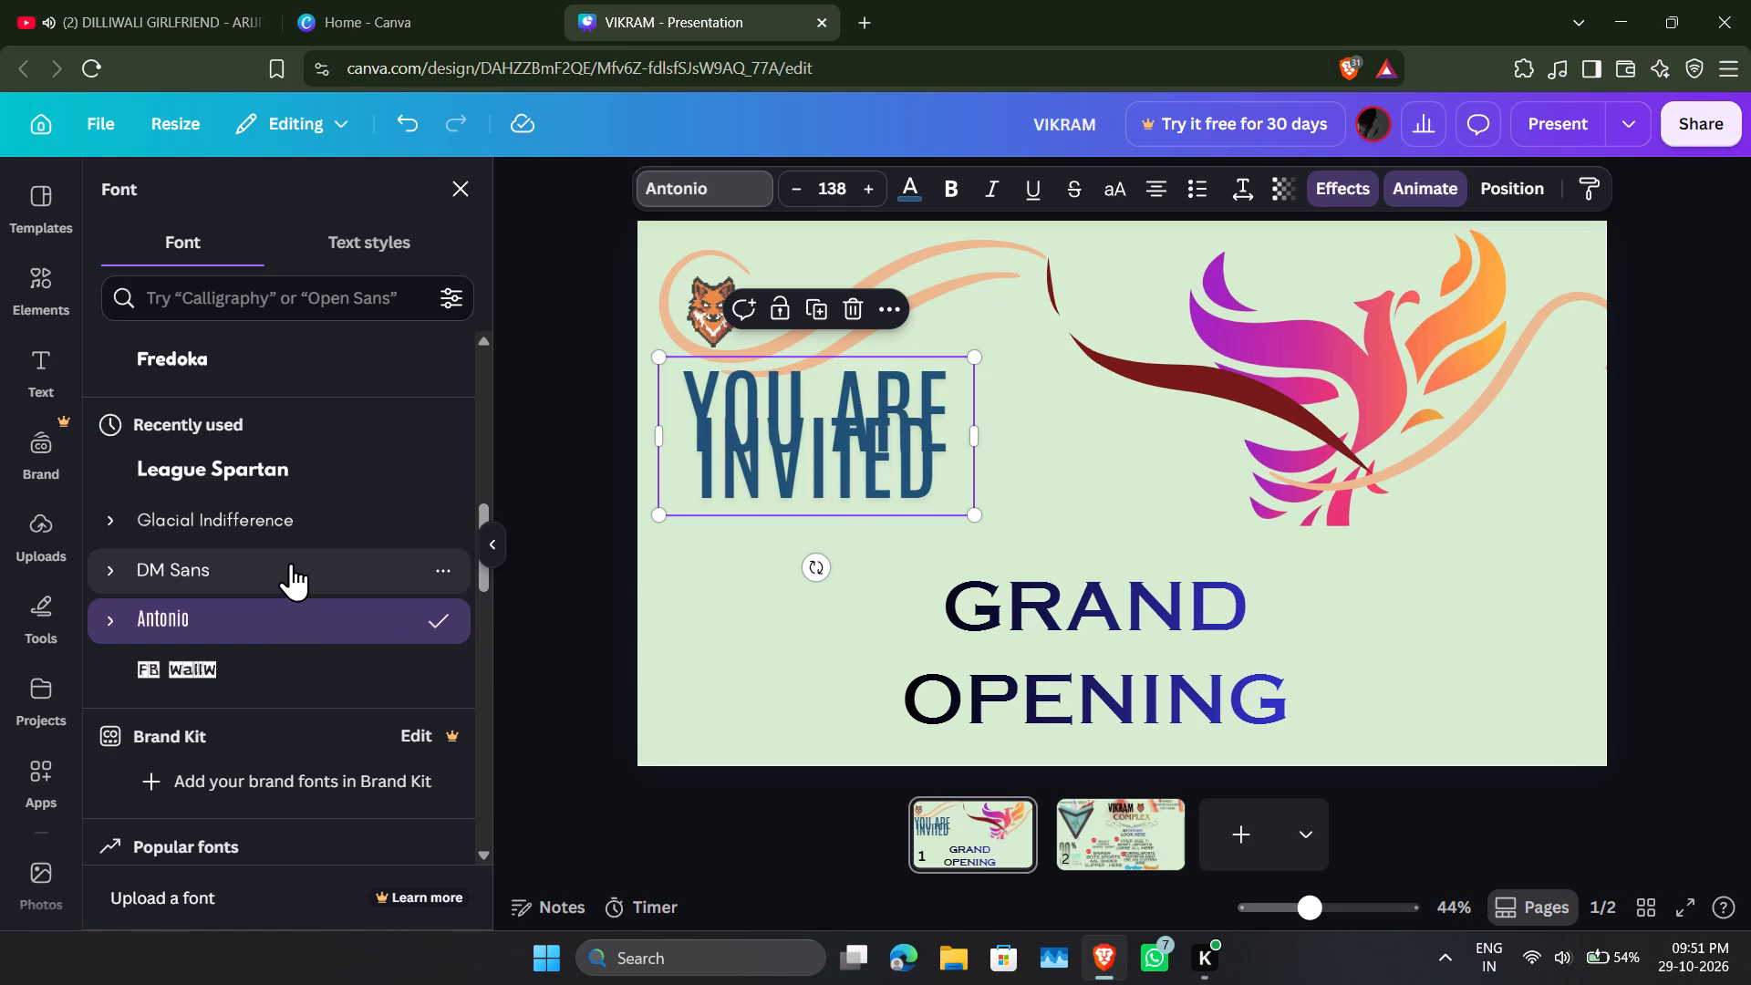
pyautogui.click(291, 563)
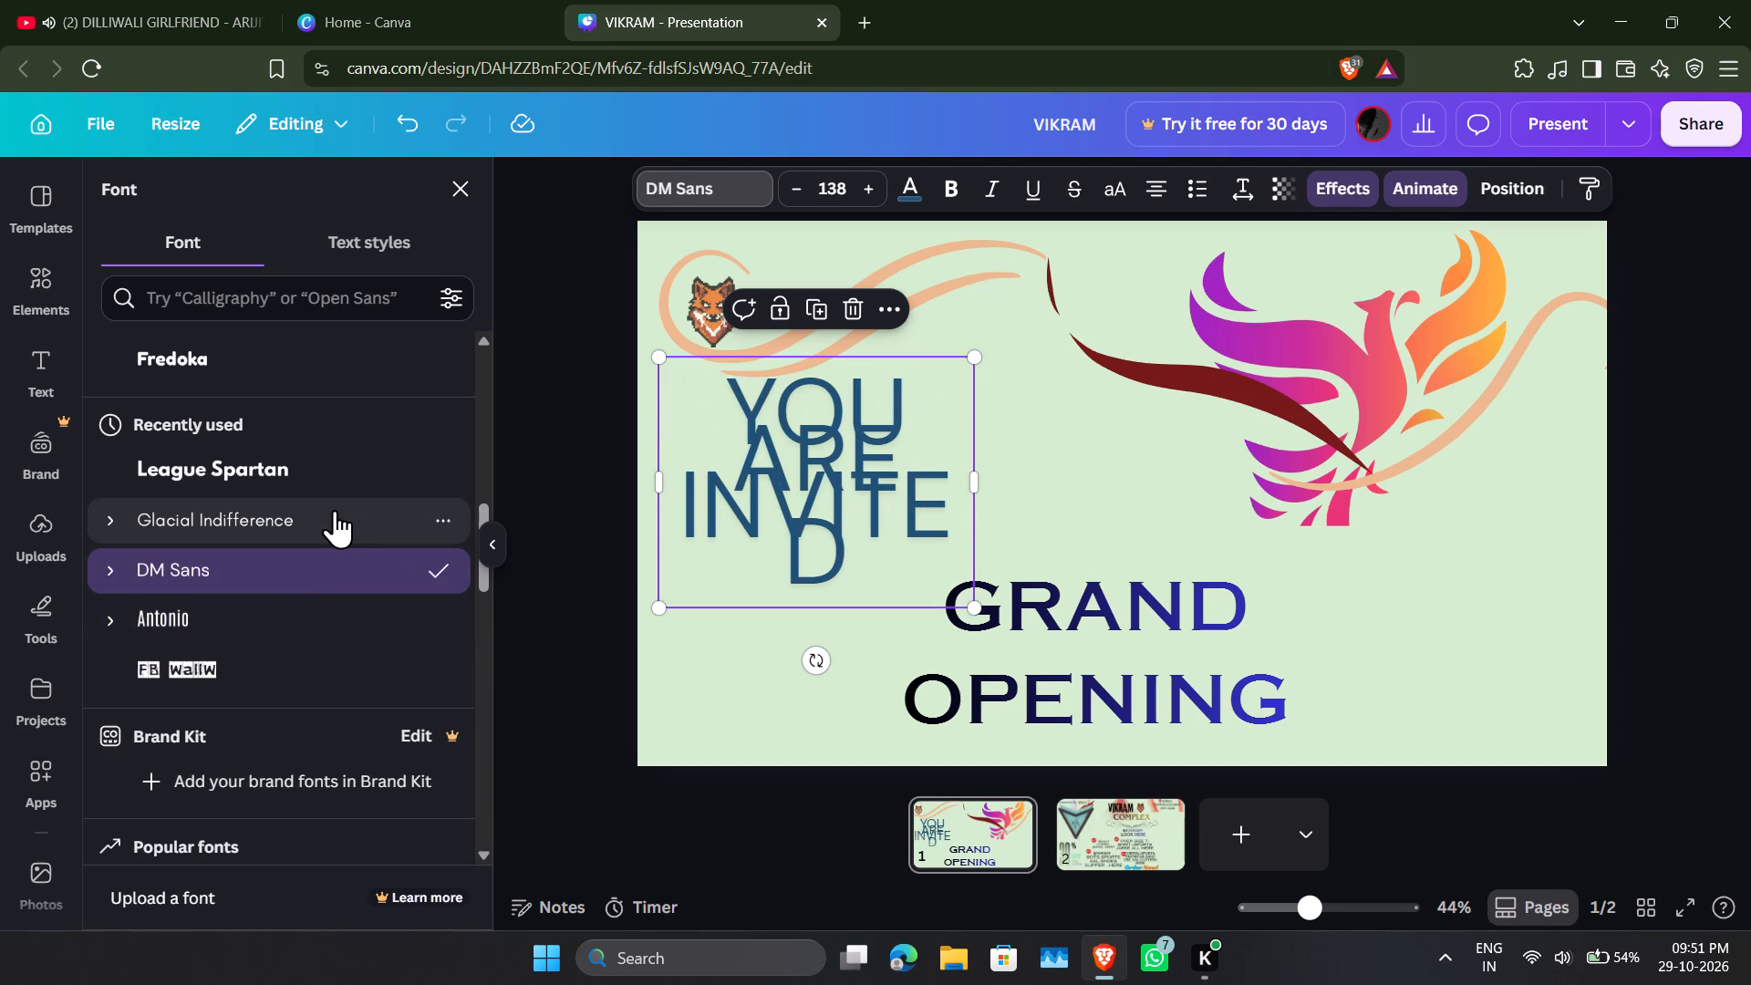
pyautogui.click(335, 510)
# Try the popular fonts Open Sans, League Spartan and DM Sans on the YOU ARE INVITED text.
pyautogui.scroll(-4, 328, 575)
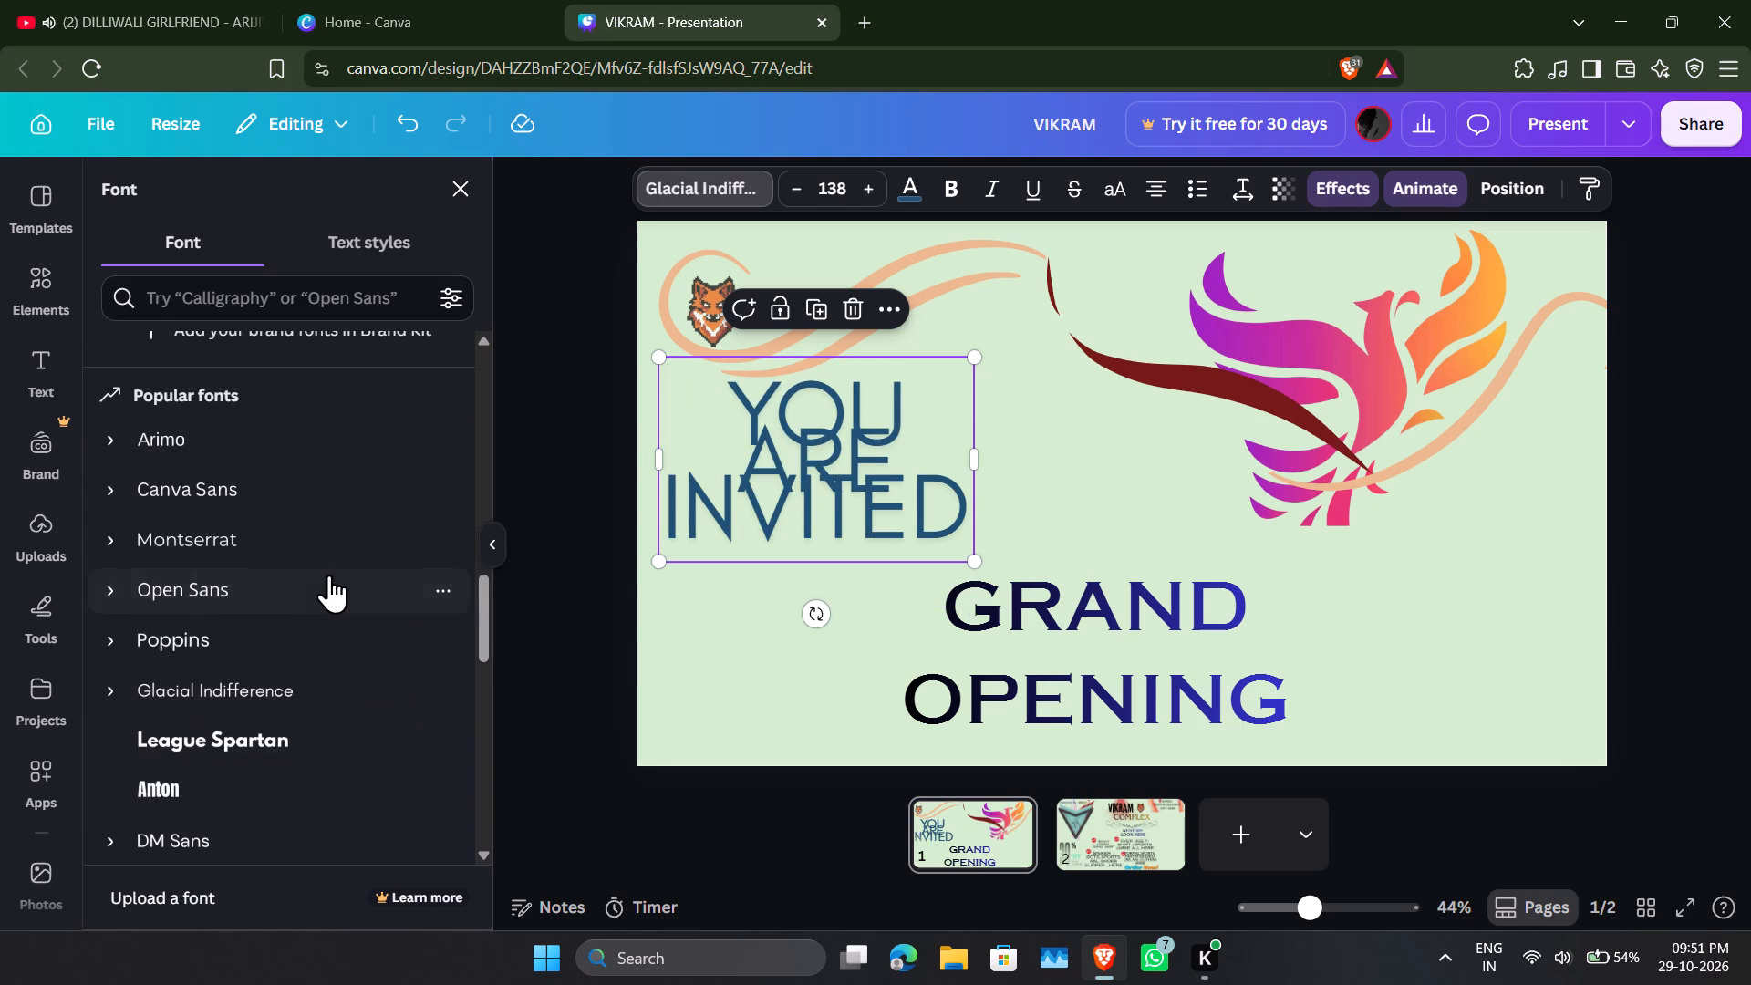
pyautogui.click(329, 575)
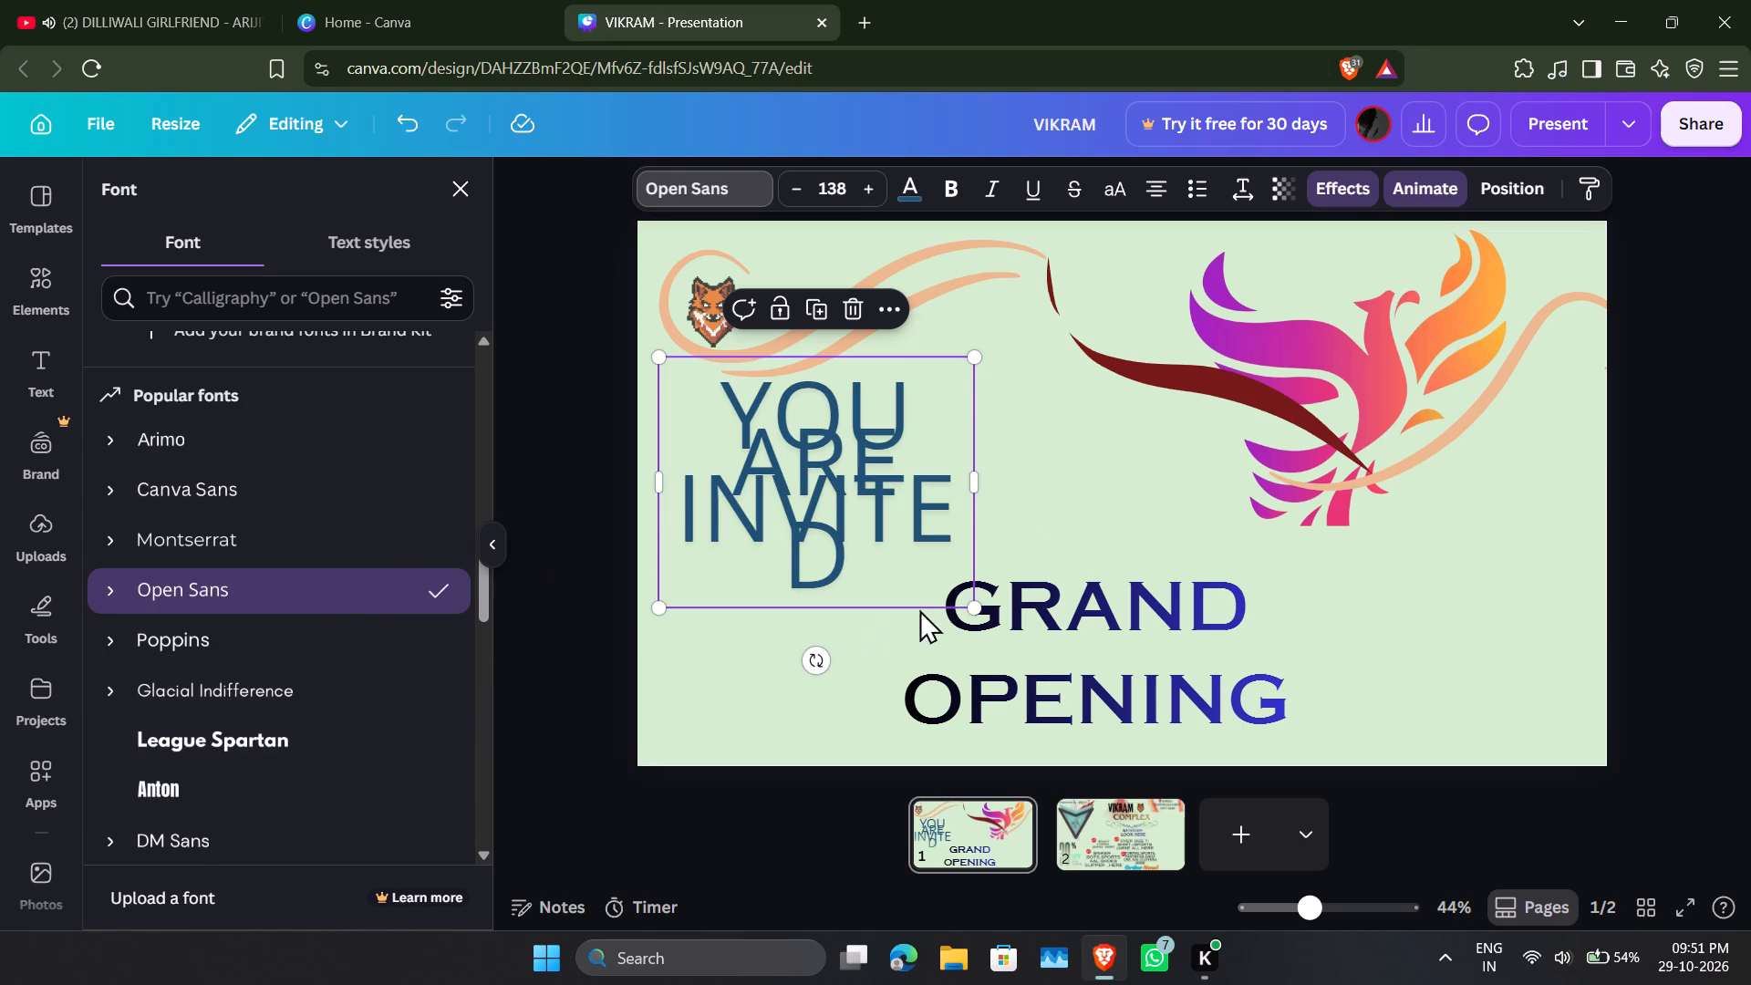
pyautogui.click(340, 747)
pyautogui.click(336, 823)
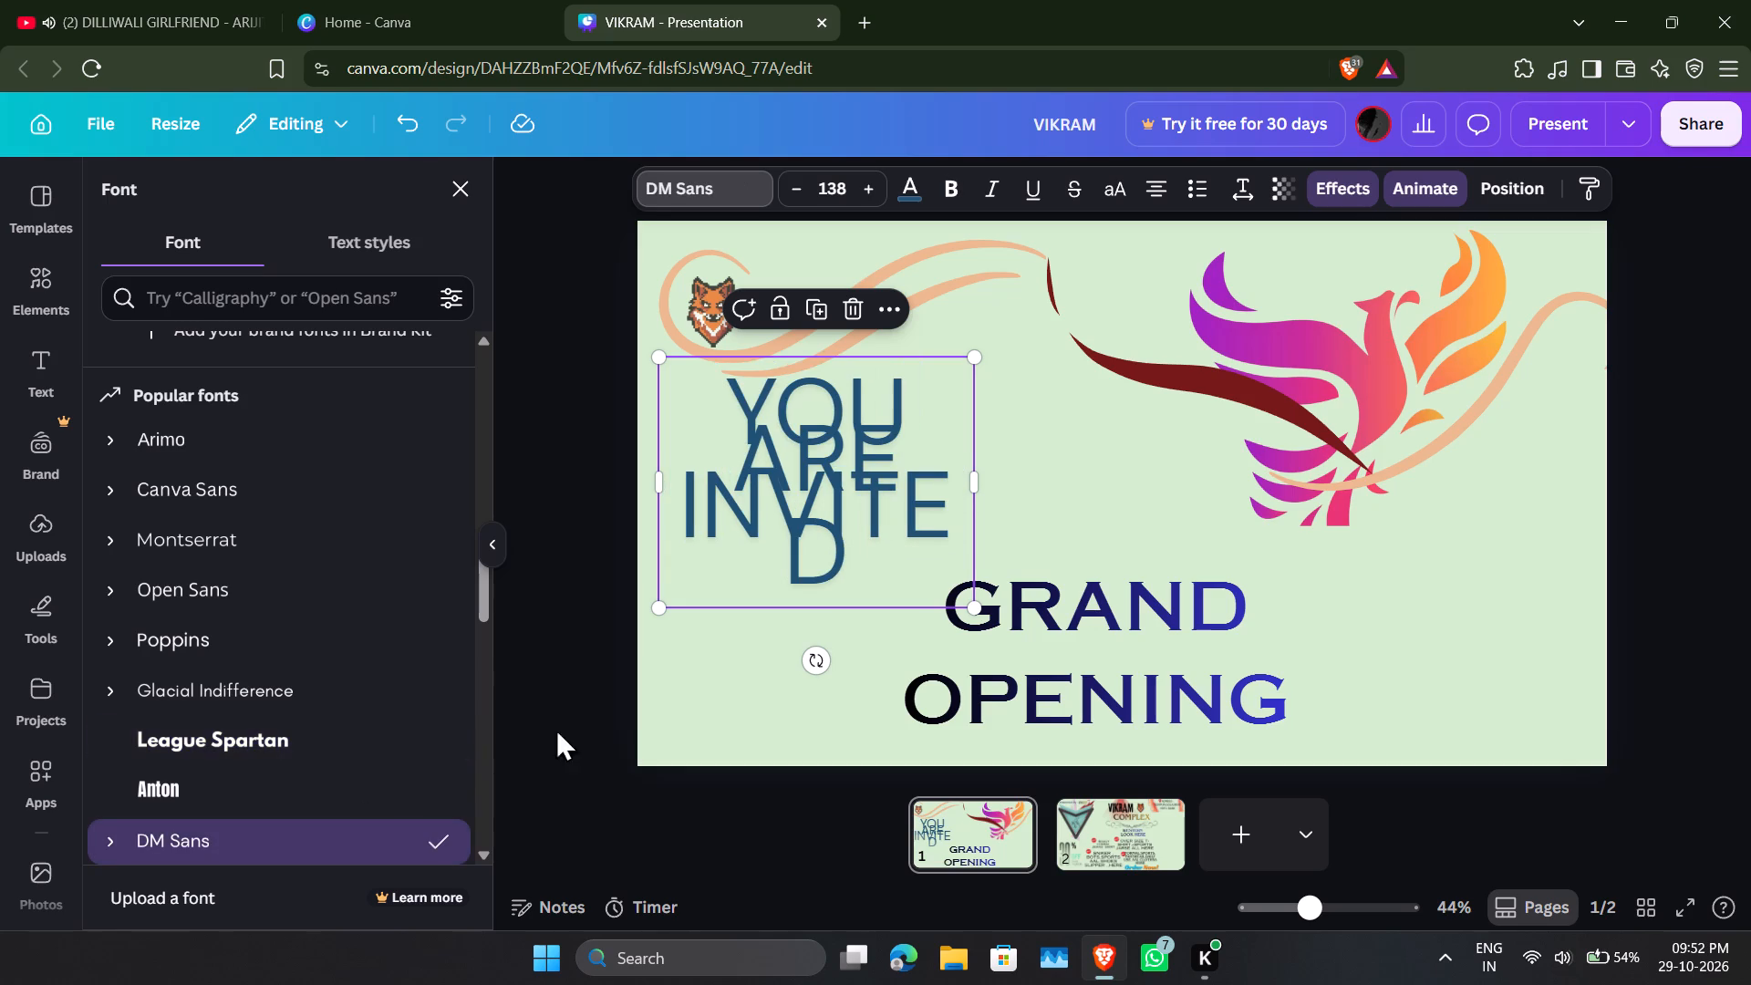
# Set the YOU ARE INVITED text to the Brittany font.
pyautogui.scroll(-6, 240, 570)
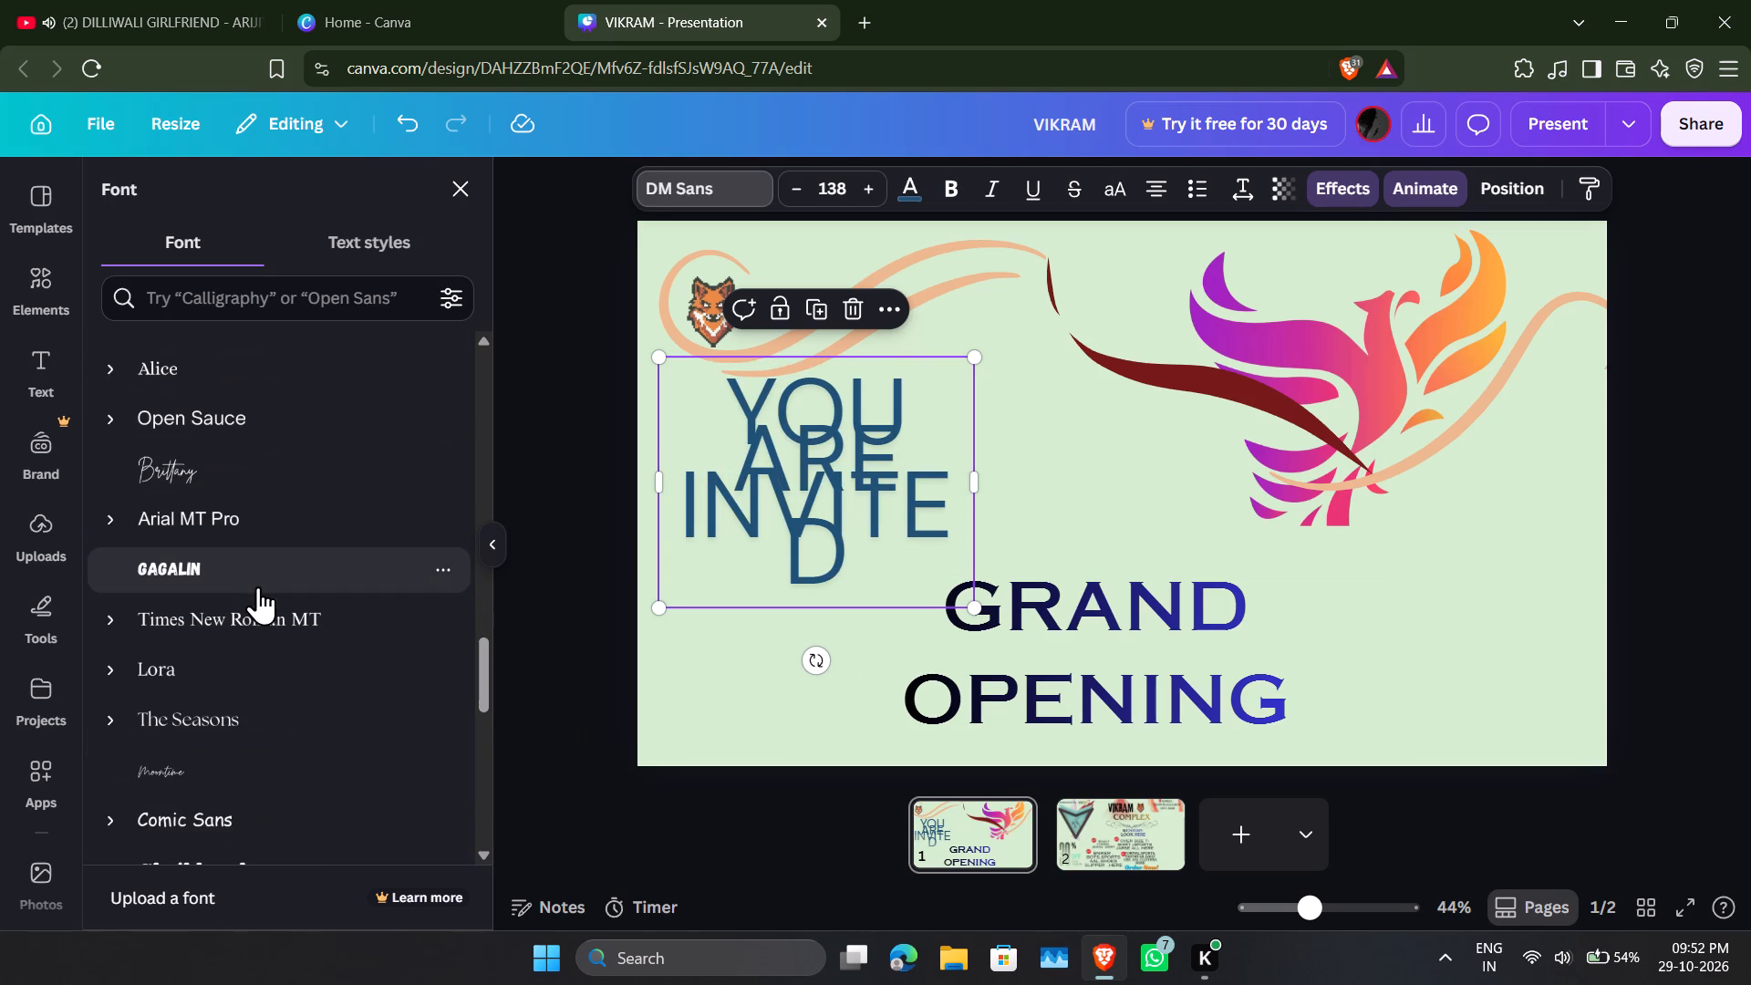
pyautogui.click(275, 474)
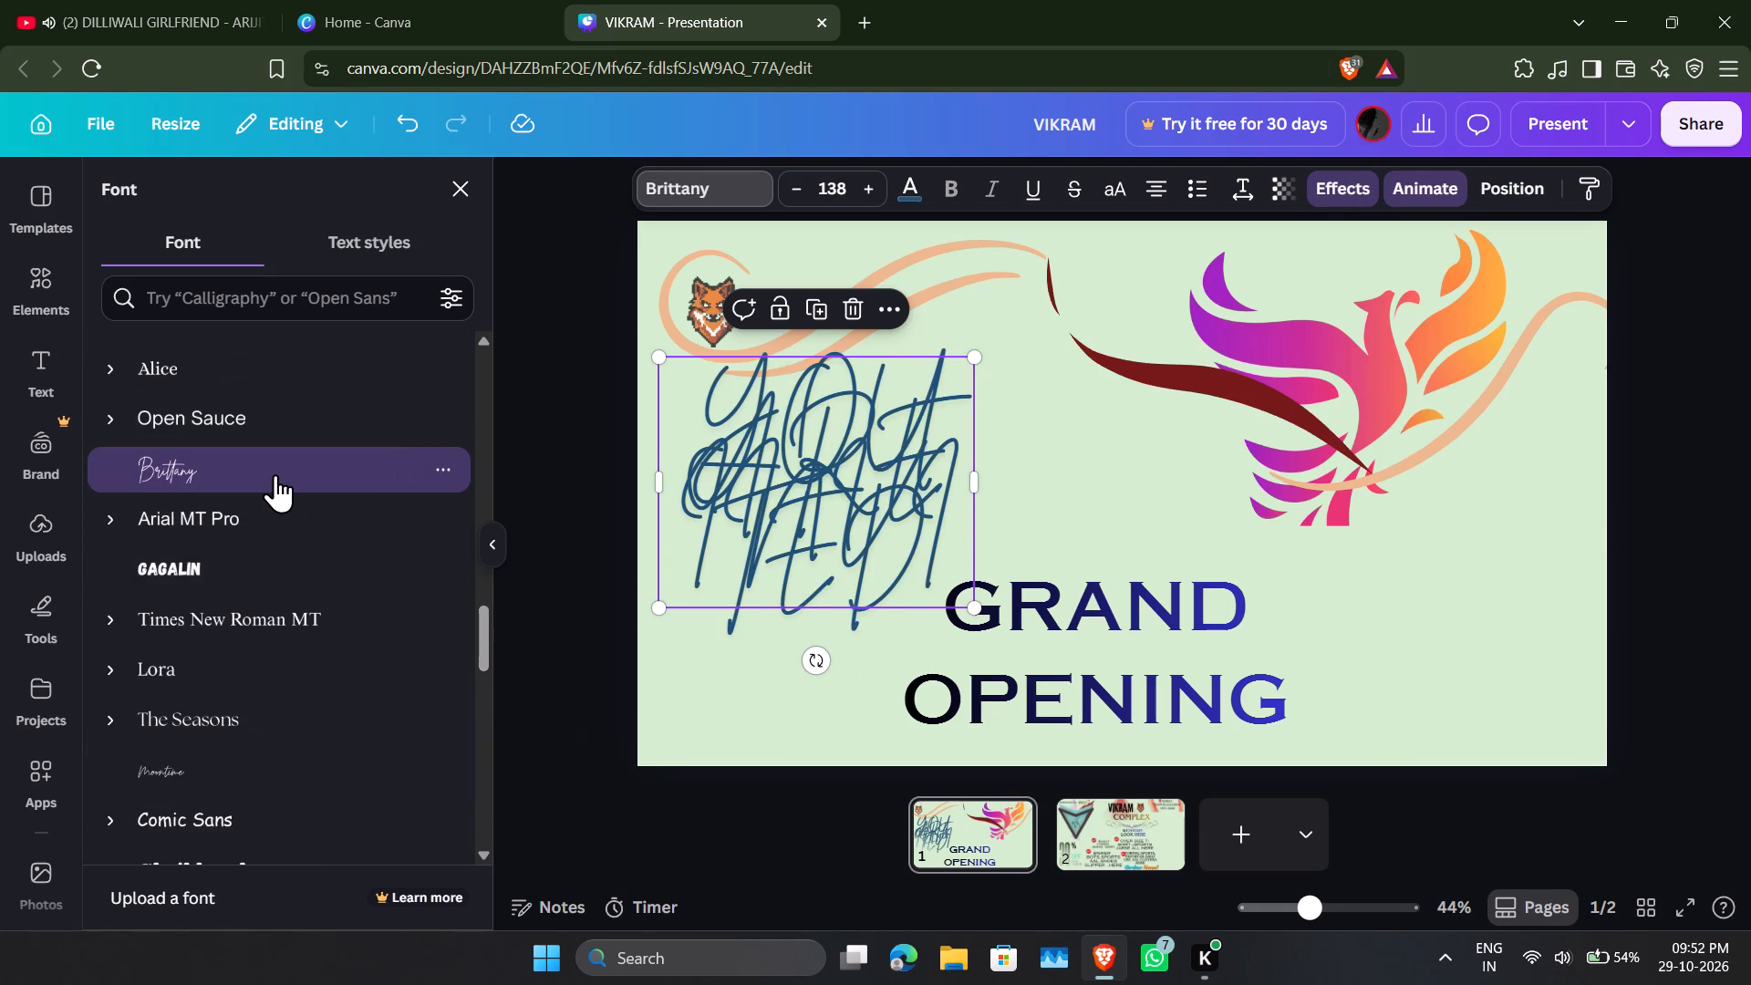
# Set the YOU ARE INVITED text to The Seasons font.
pyautogui.click(257, 762)
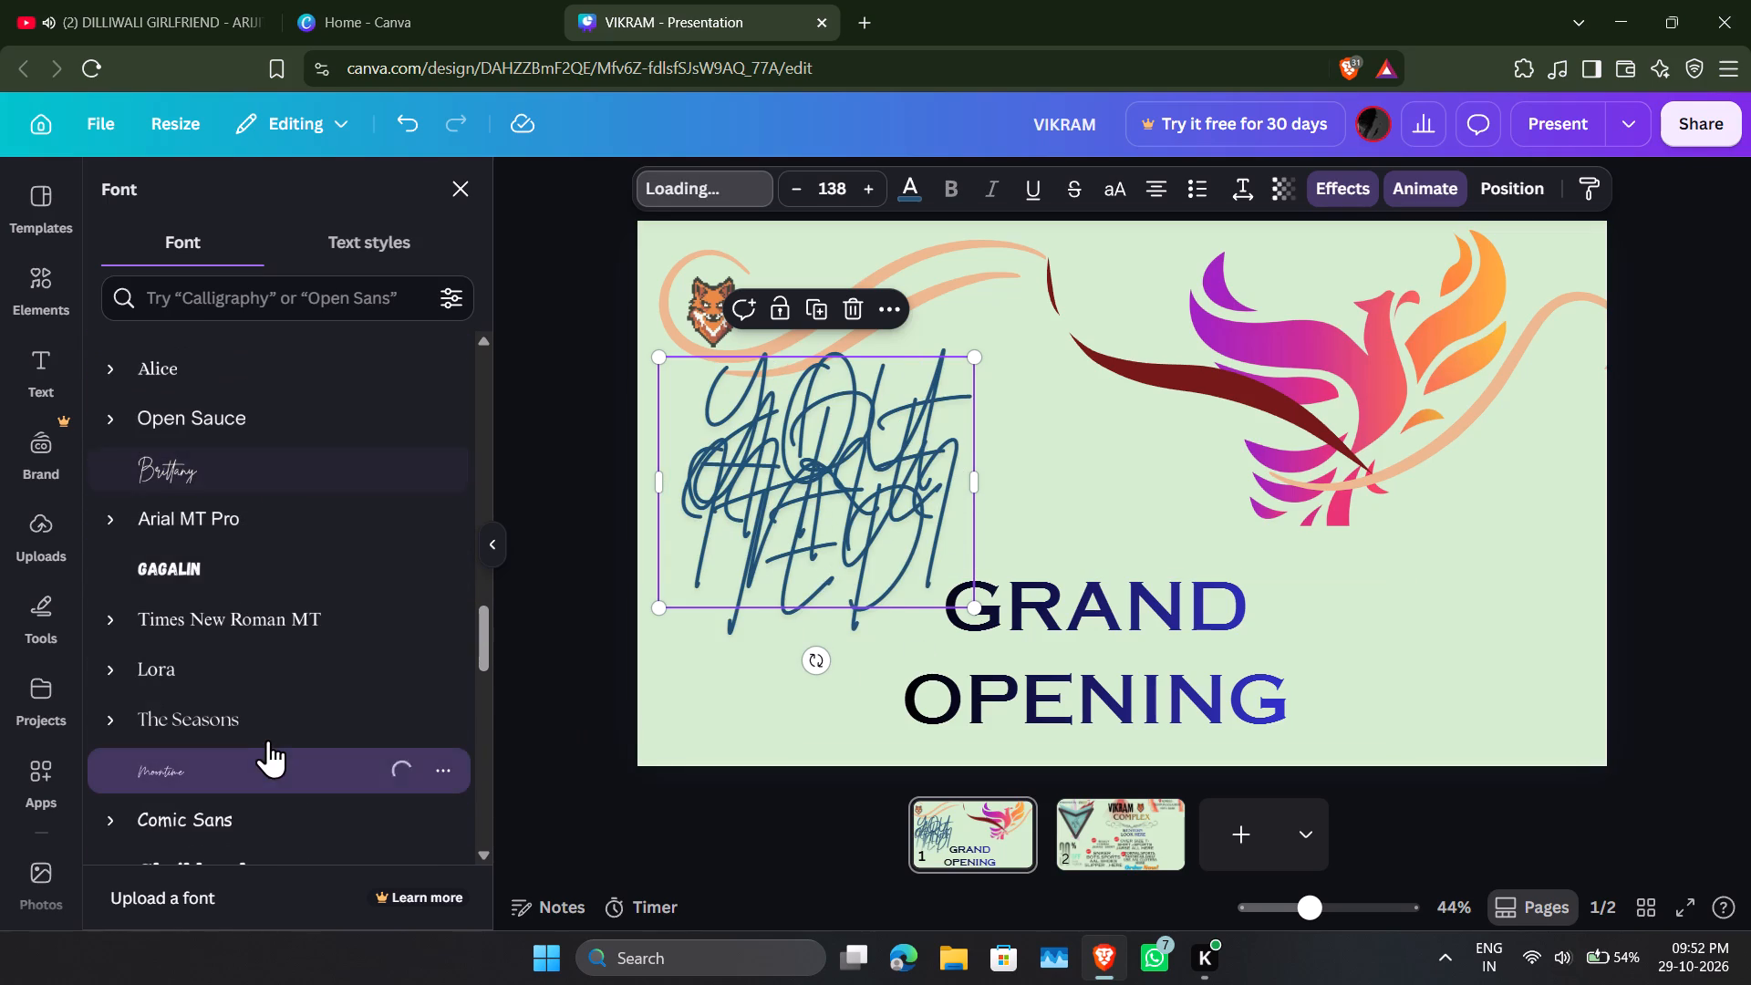
pyautogui.click(277, 728)
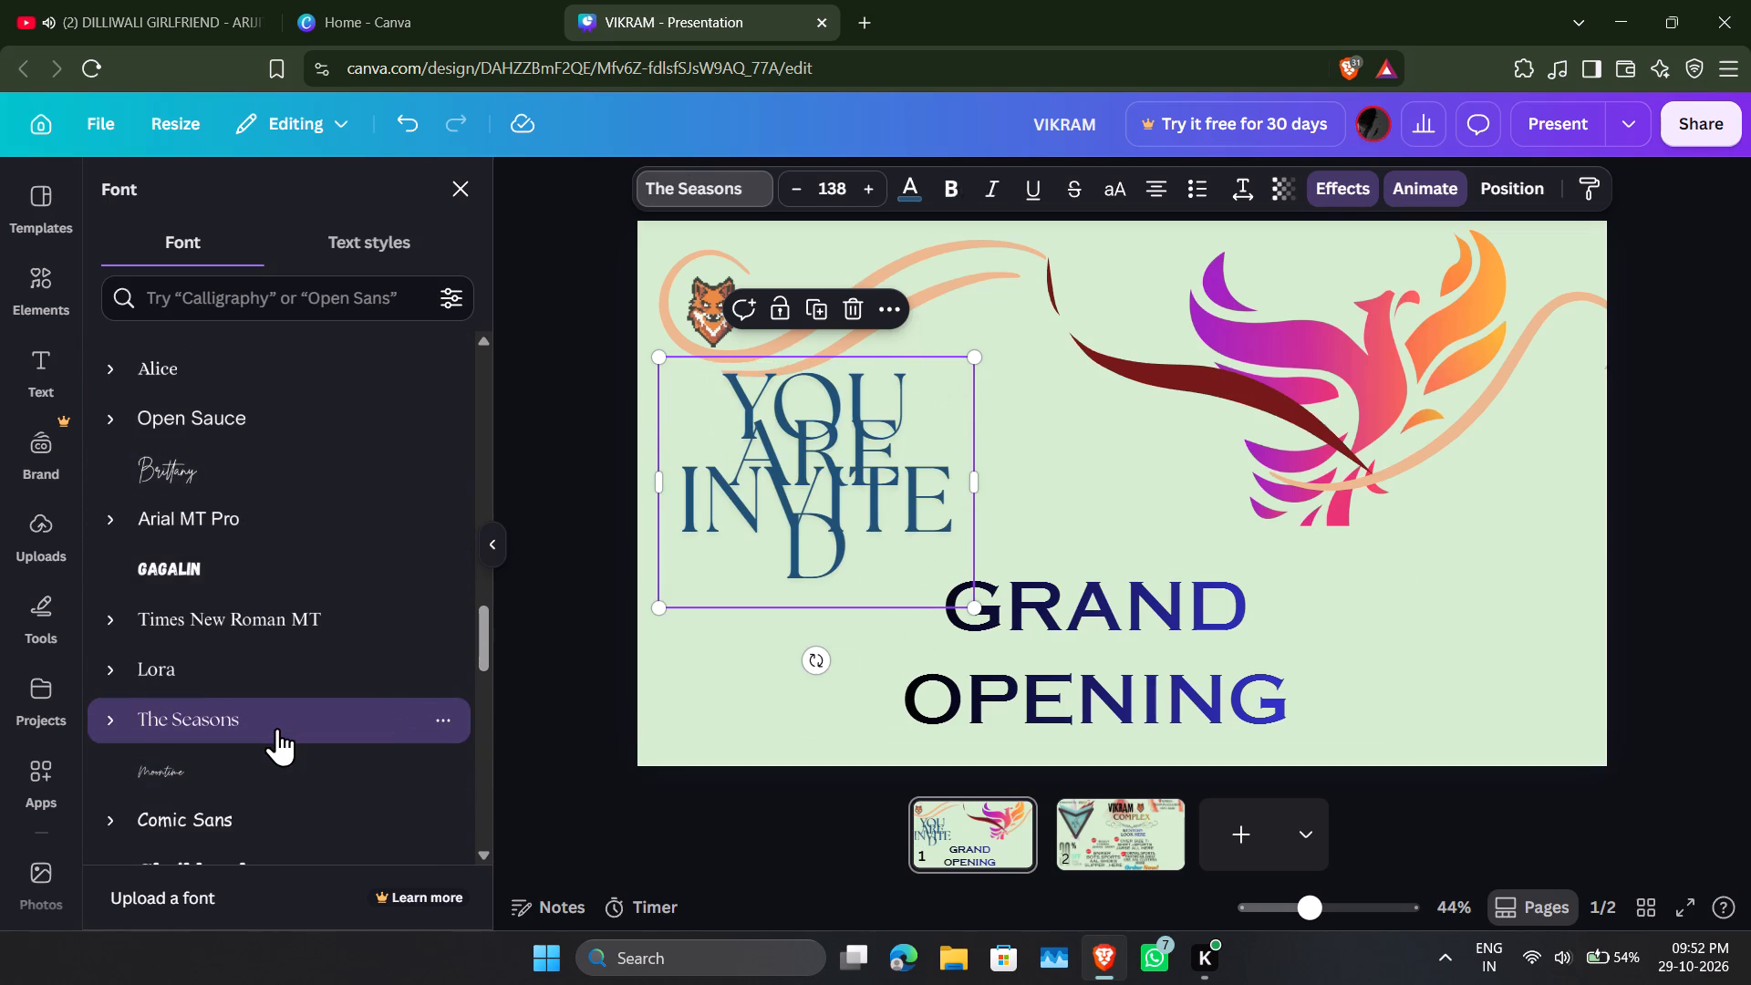
# Fit the YOU ARE INVITED text onto one line at size 103, about 1,131 wide, placed just beneath the peach swirl.
pyautogui.moveTo(975, 603); pyautogui.dragTo(1107, 577)
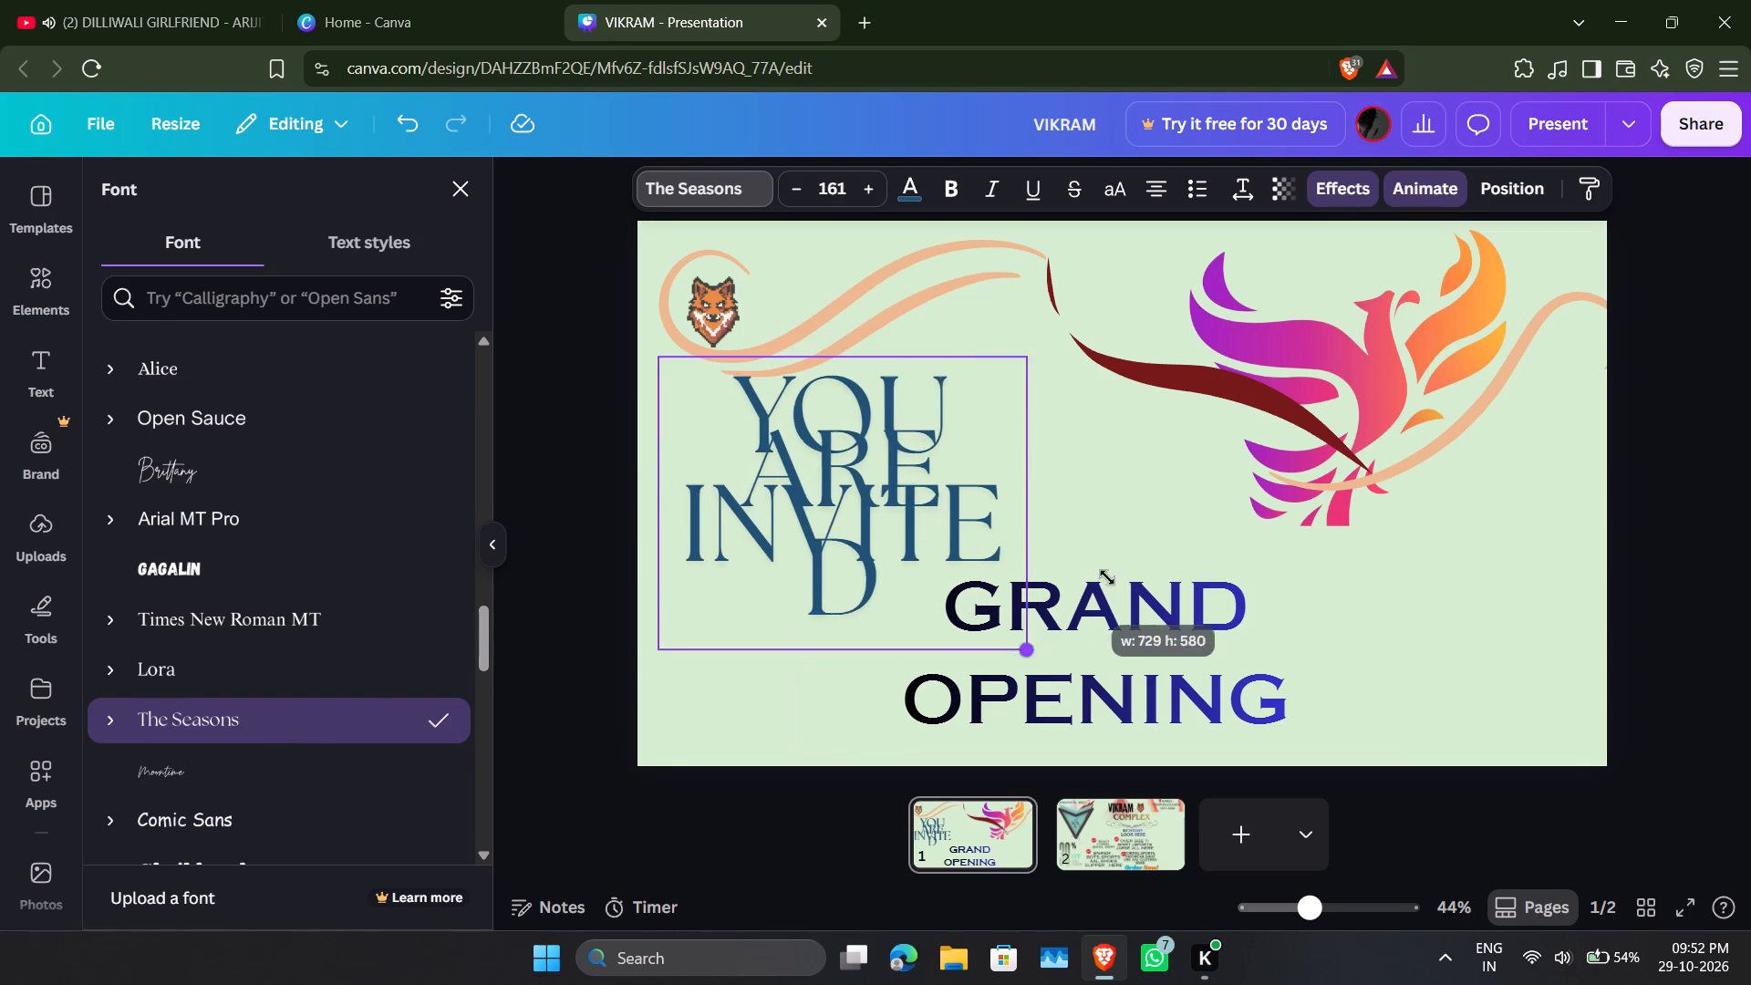
pyautogui.moveTo(1107, 577); pyautogui.dragTo(871, 567)
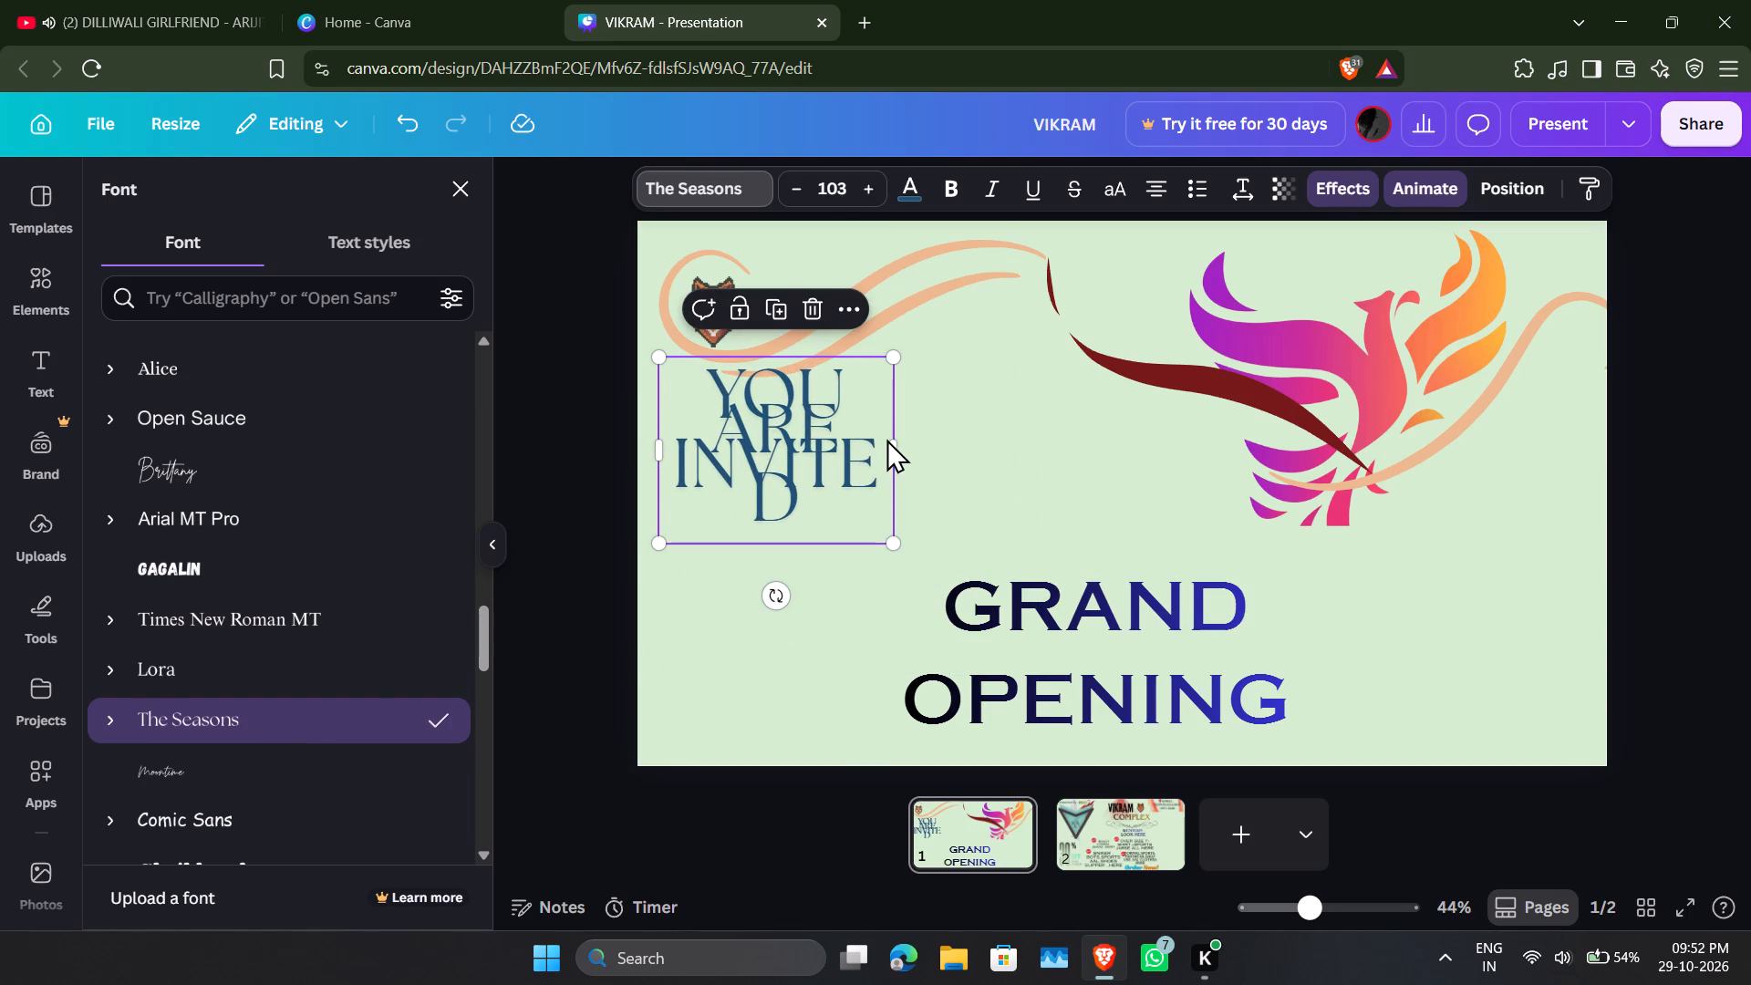
pyautogui.moveTo(896, 454); pyautogui.dragTo(1237, 461)
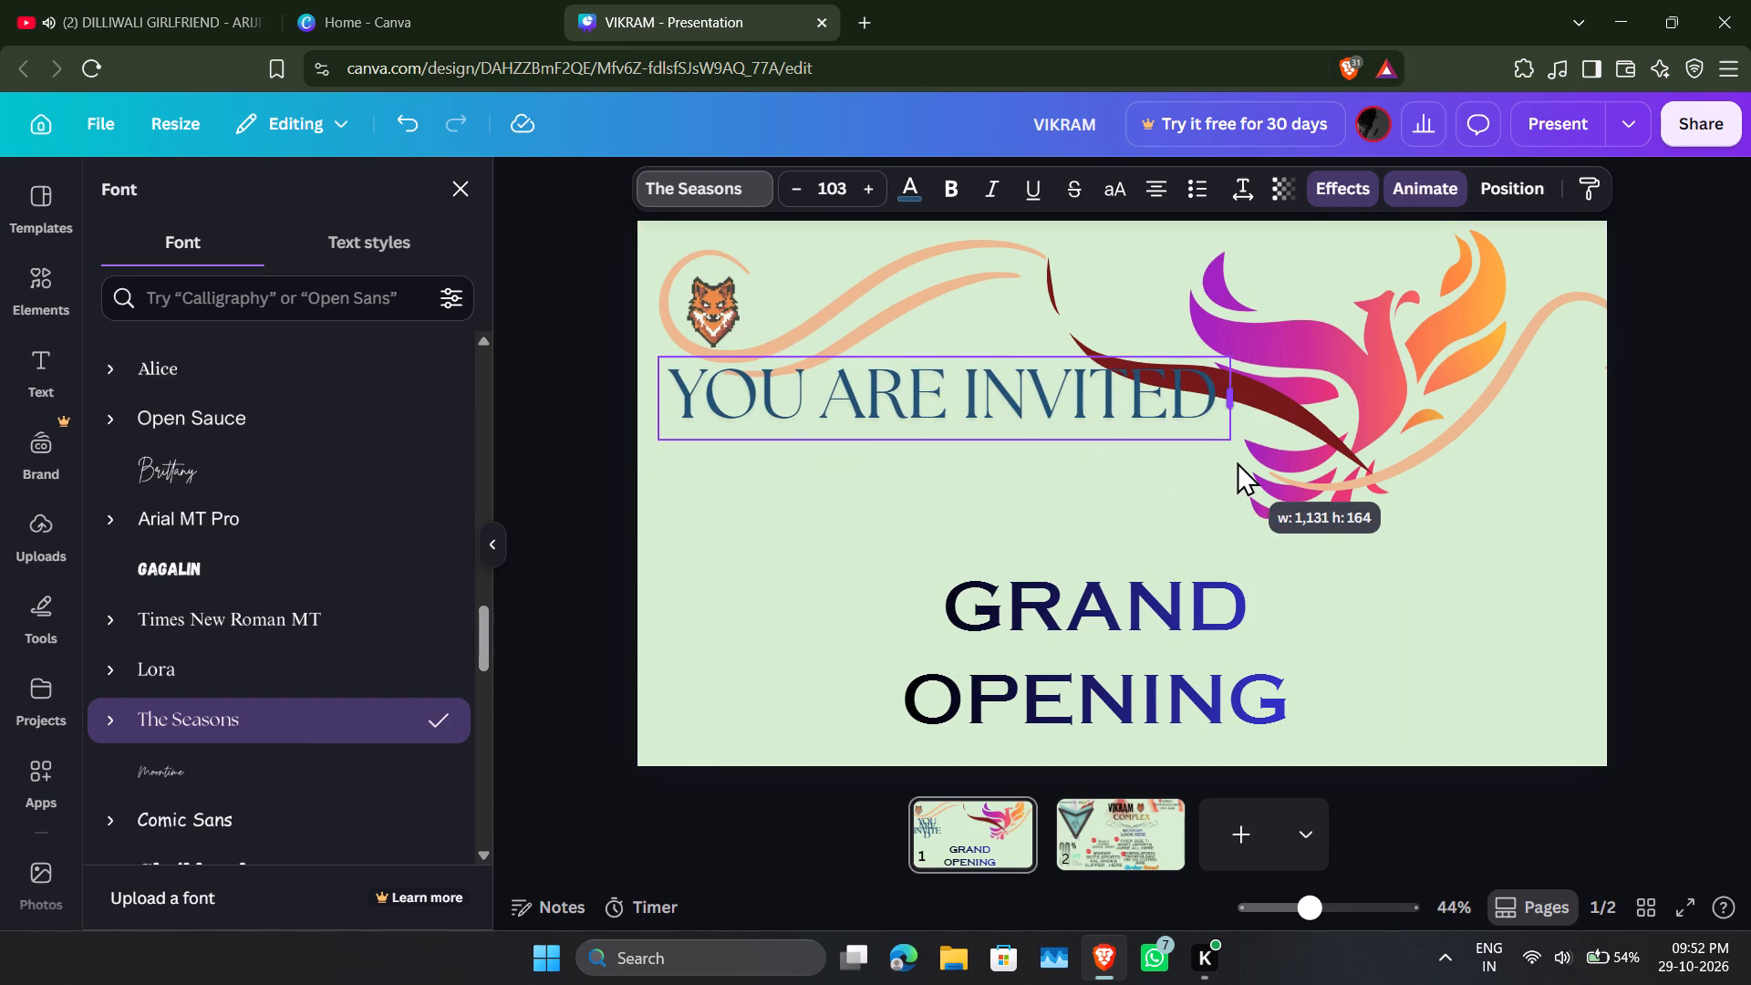
pyautogui.moveTo(1237, 461); pyautogui.dragTo(1234, 461)
pyautogui.moveTo(990, 391); pyautogui.dragTo(972, 430)
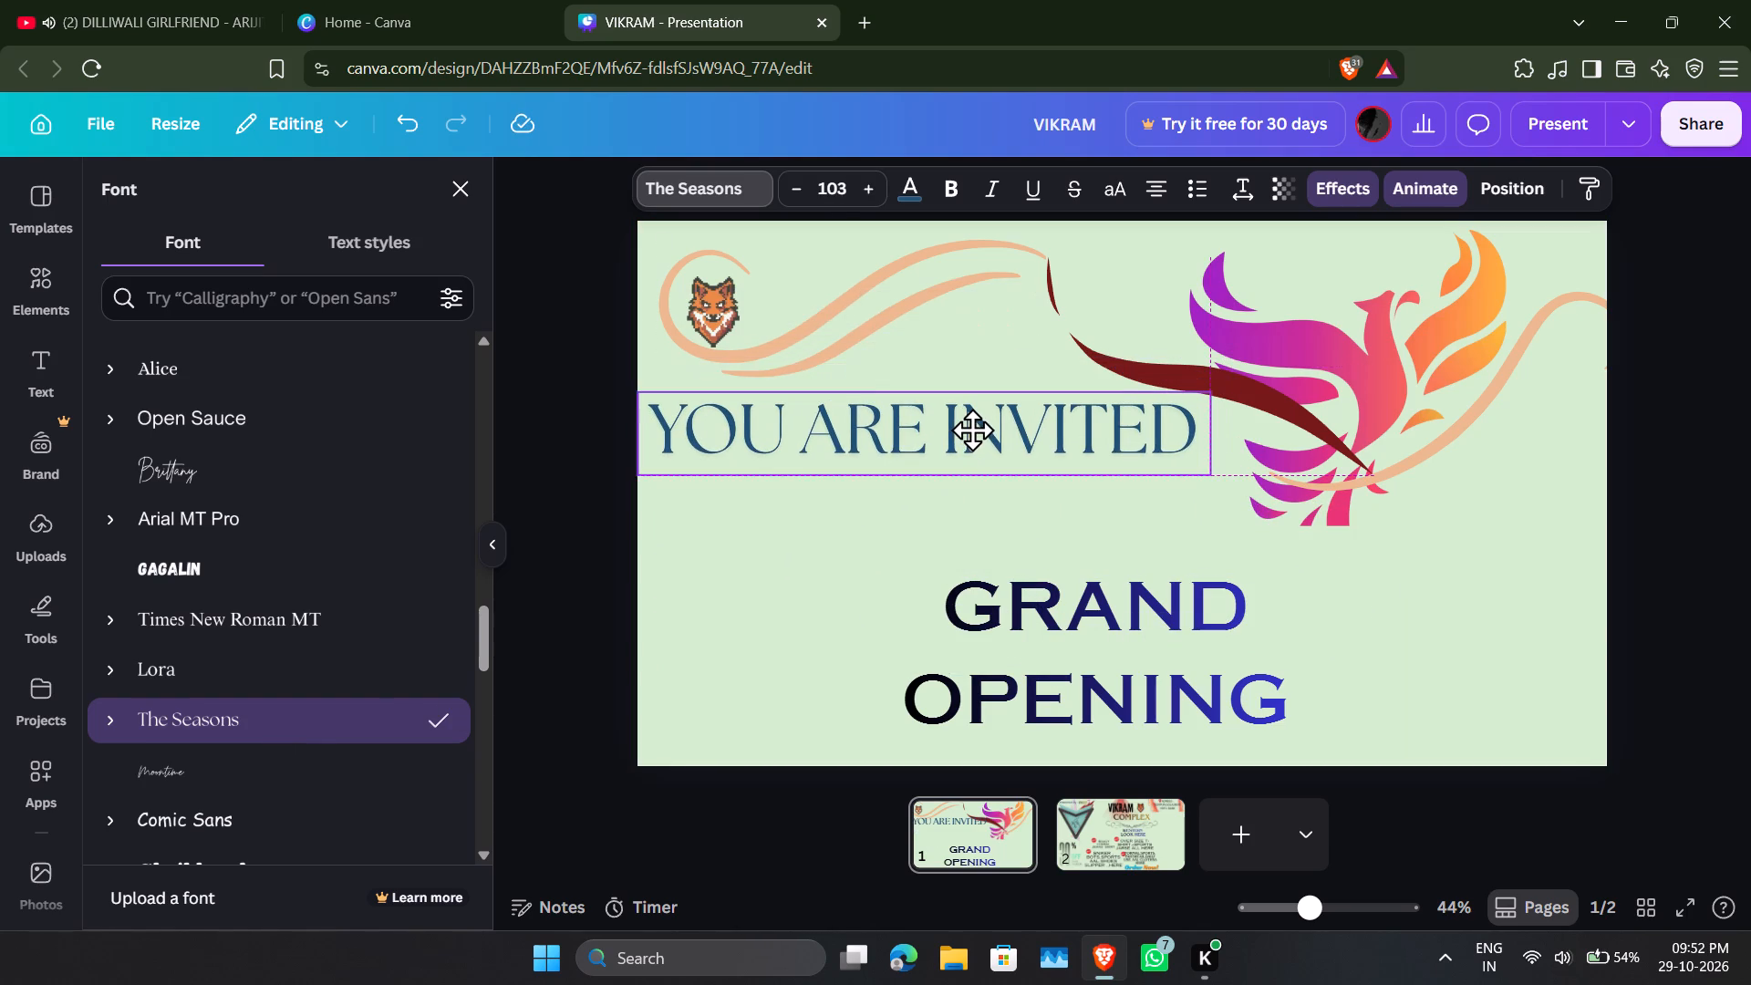
pyautogui.moveTo(972, 430); pyautogui.dragTo(986, 427)
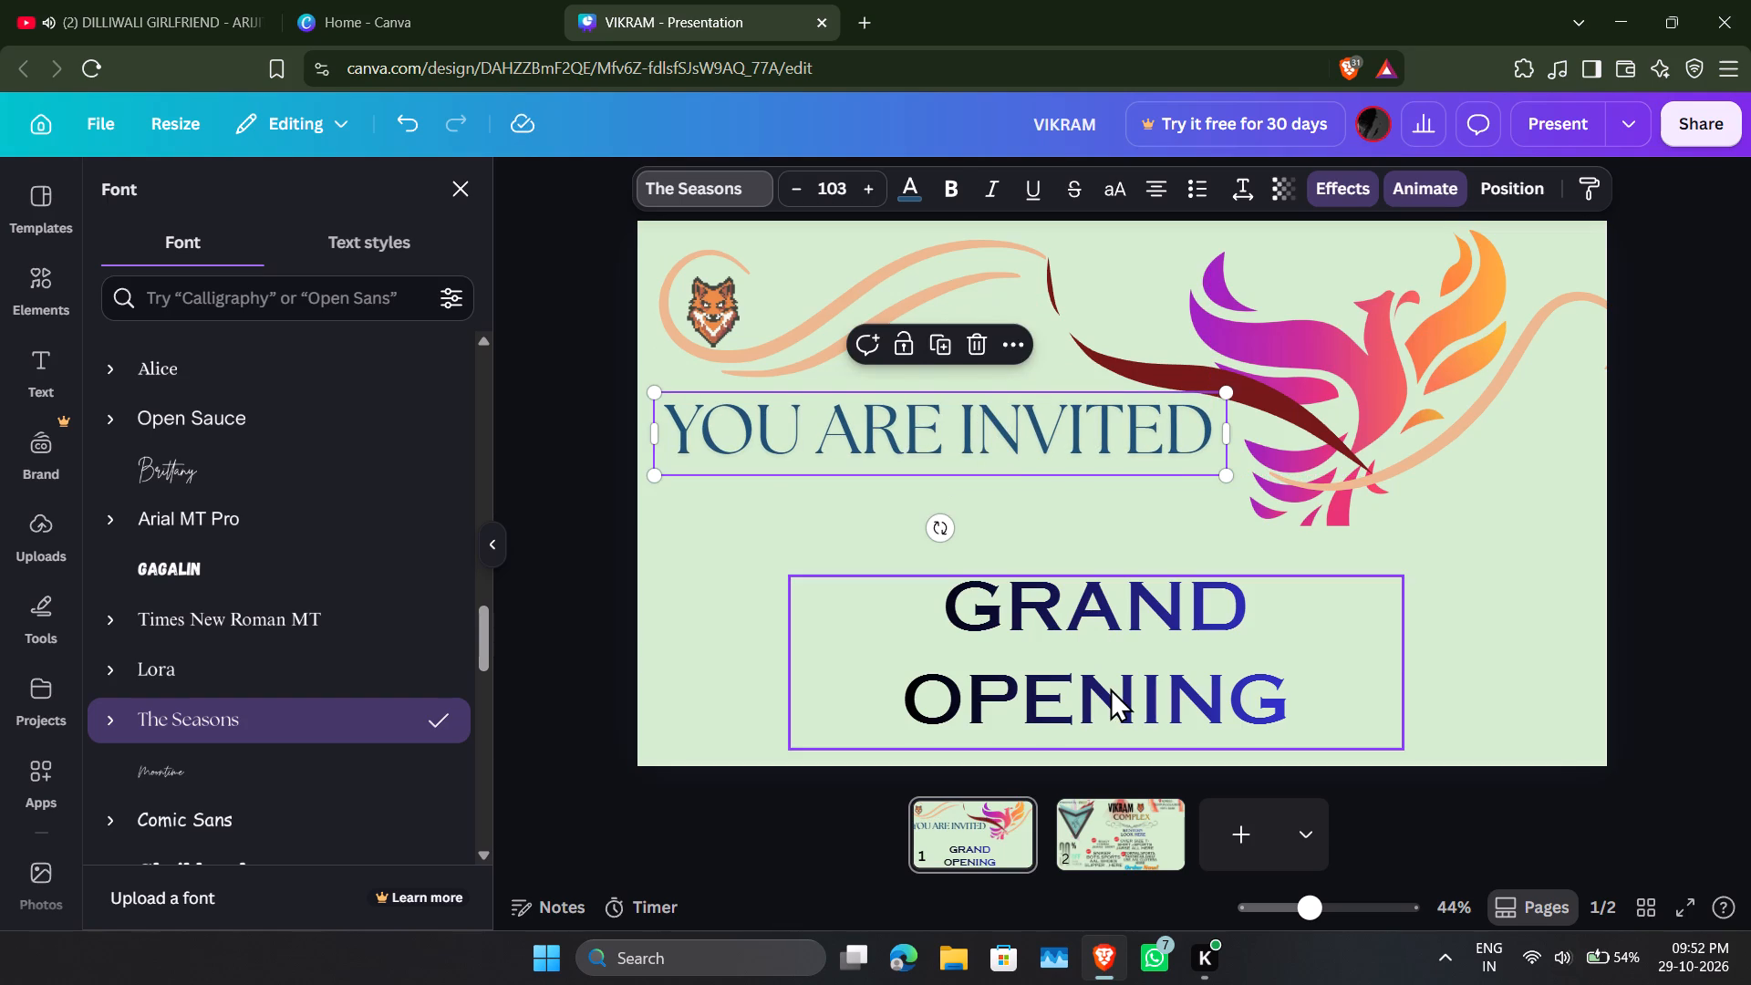
# Move the GRAND OPENING heading toward the page's left side, beneath the YOU ARE INVITED text.
pyautogui.moveTo(1110, 688); pyautogui.dragTo(924, 661)
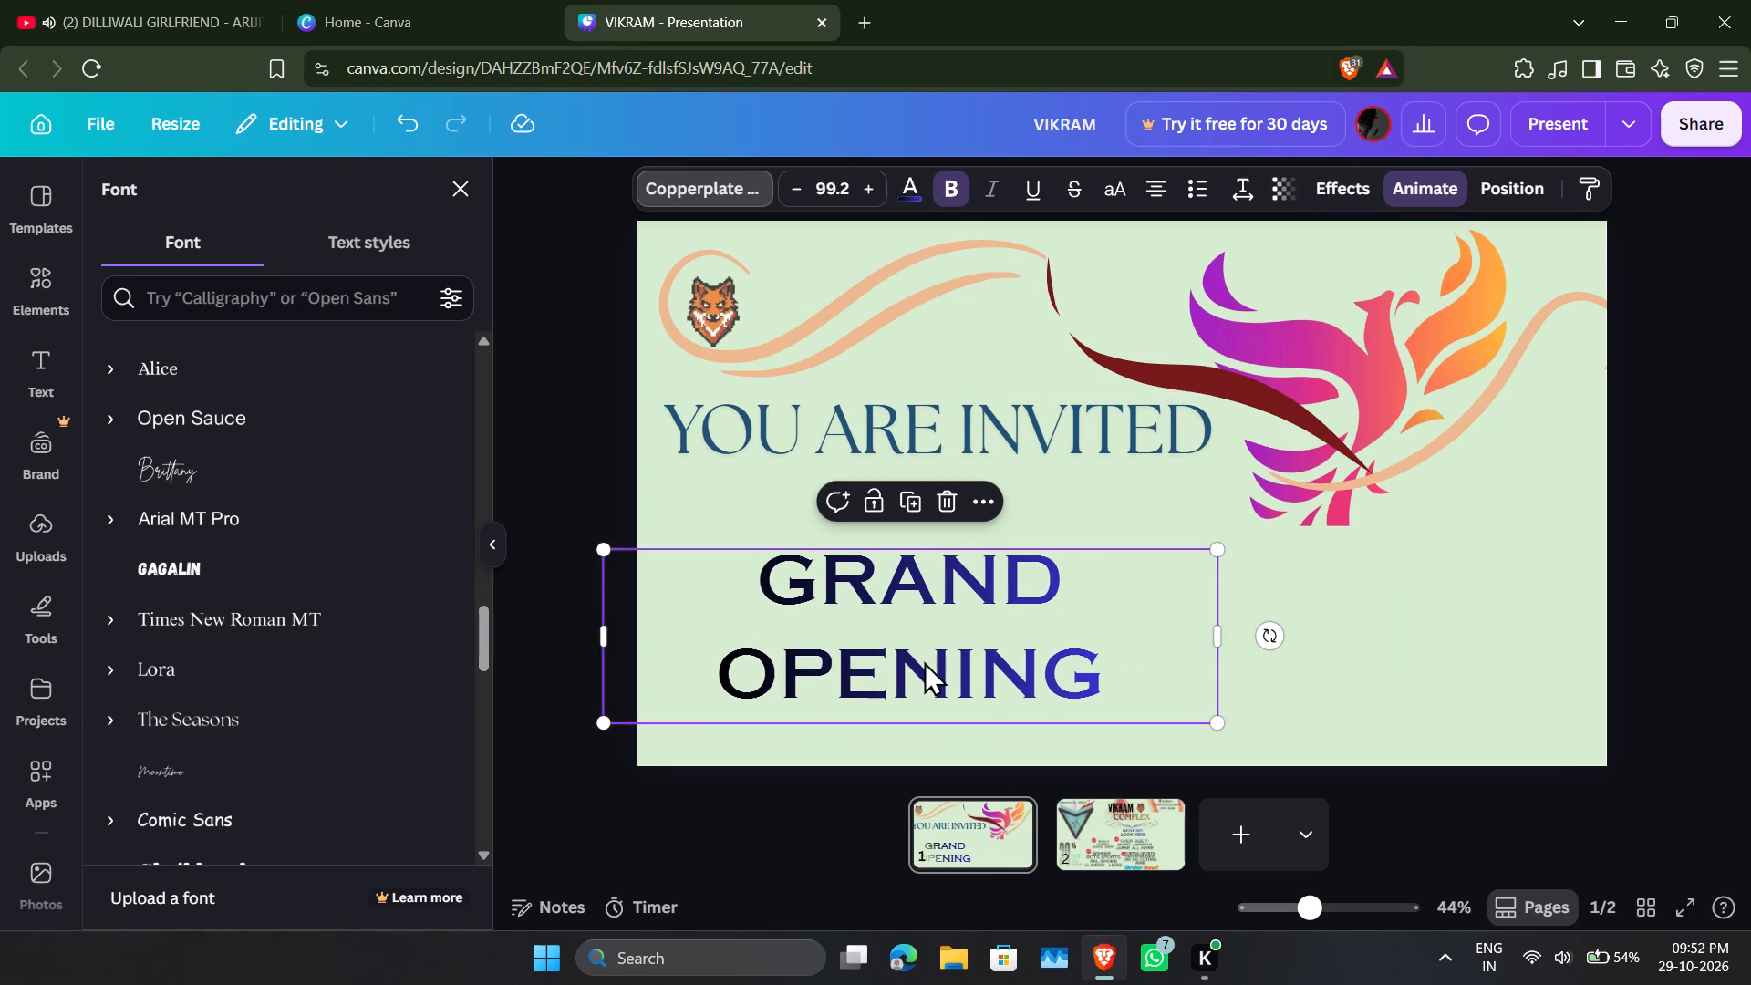
pyautogui.click(1331, 641)
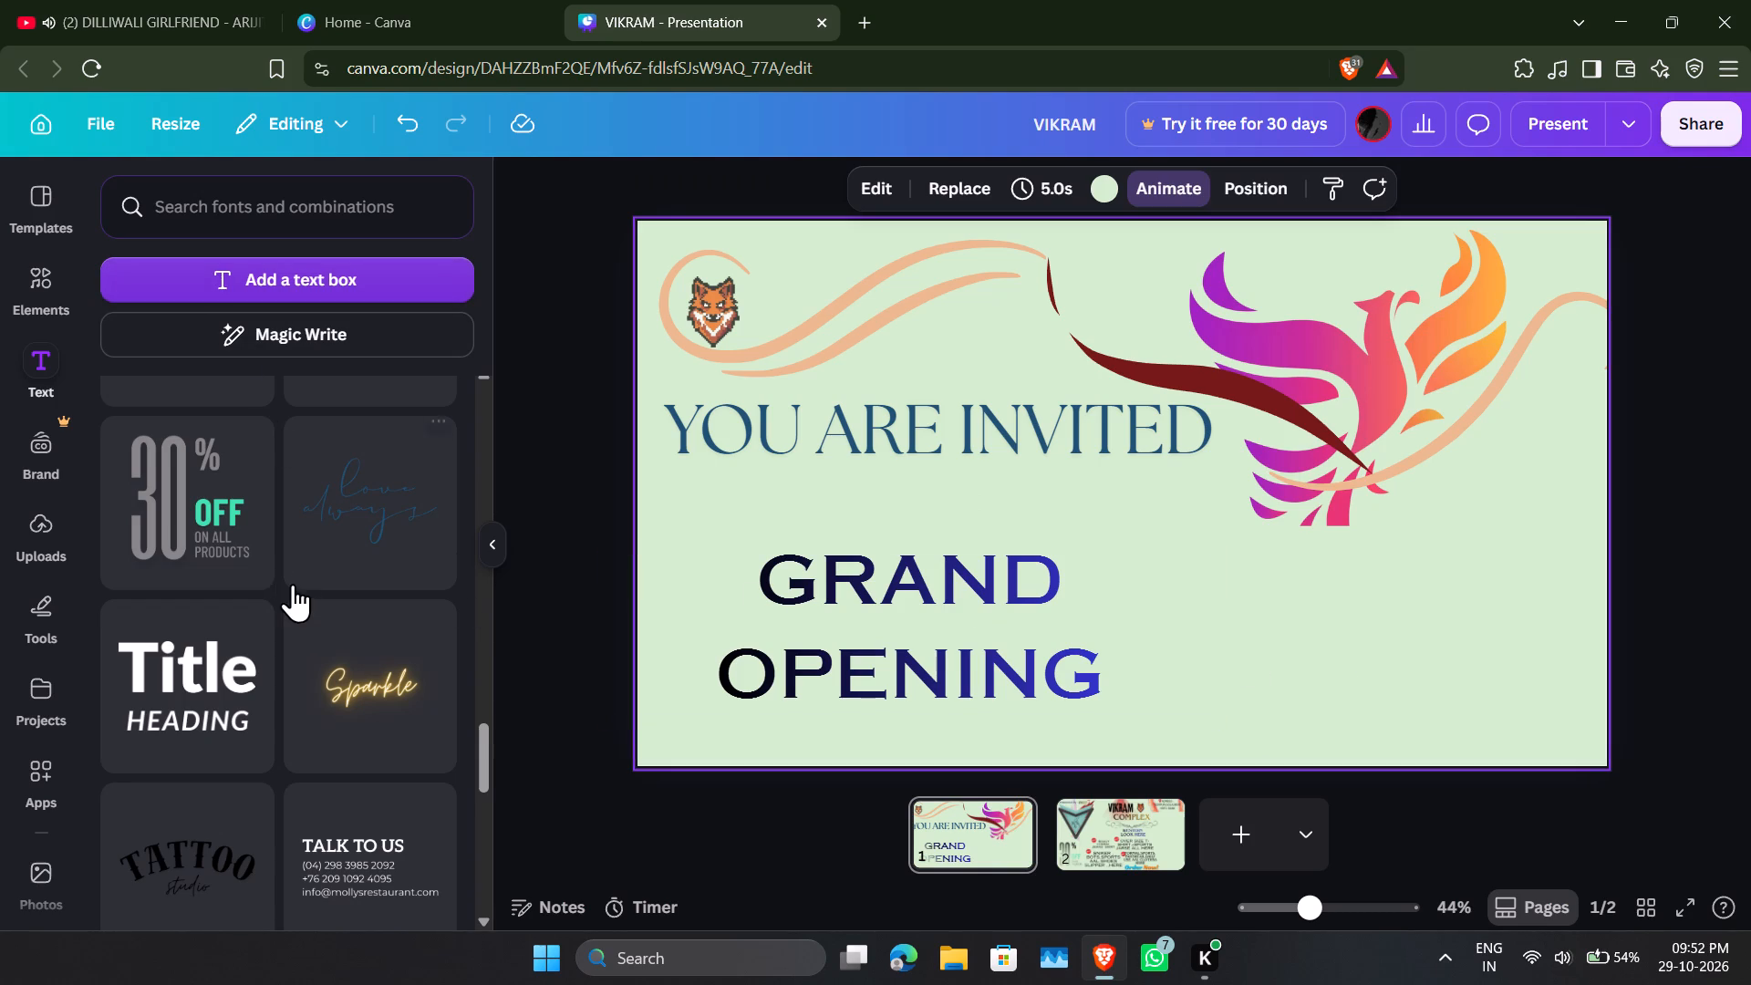
# Add the Title and HEADING text combination to the page and move it over the lower middle of the page.
pyautogui.scroll(-1, 300, 578)
pyautogui.moveTo(181, 582); pyautogui.dragTo(1247, 575)
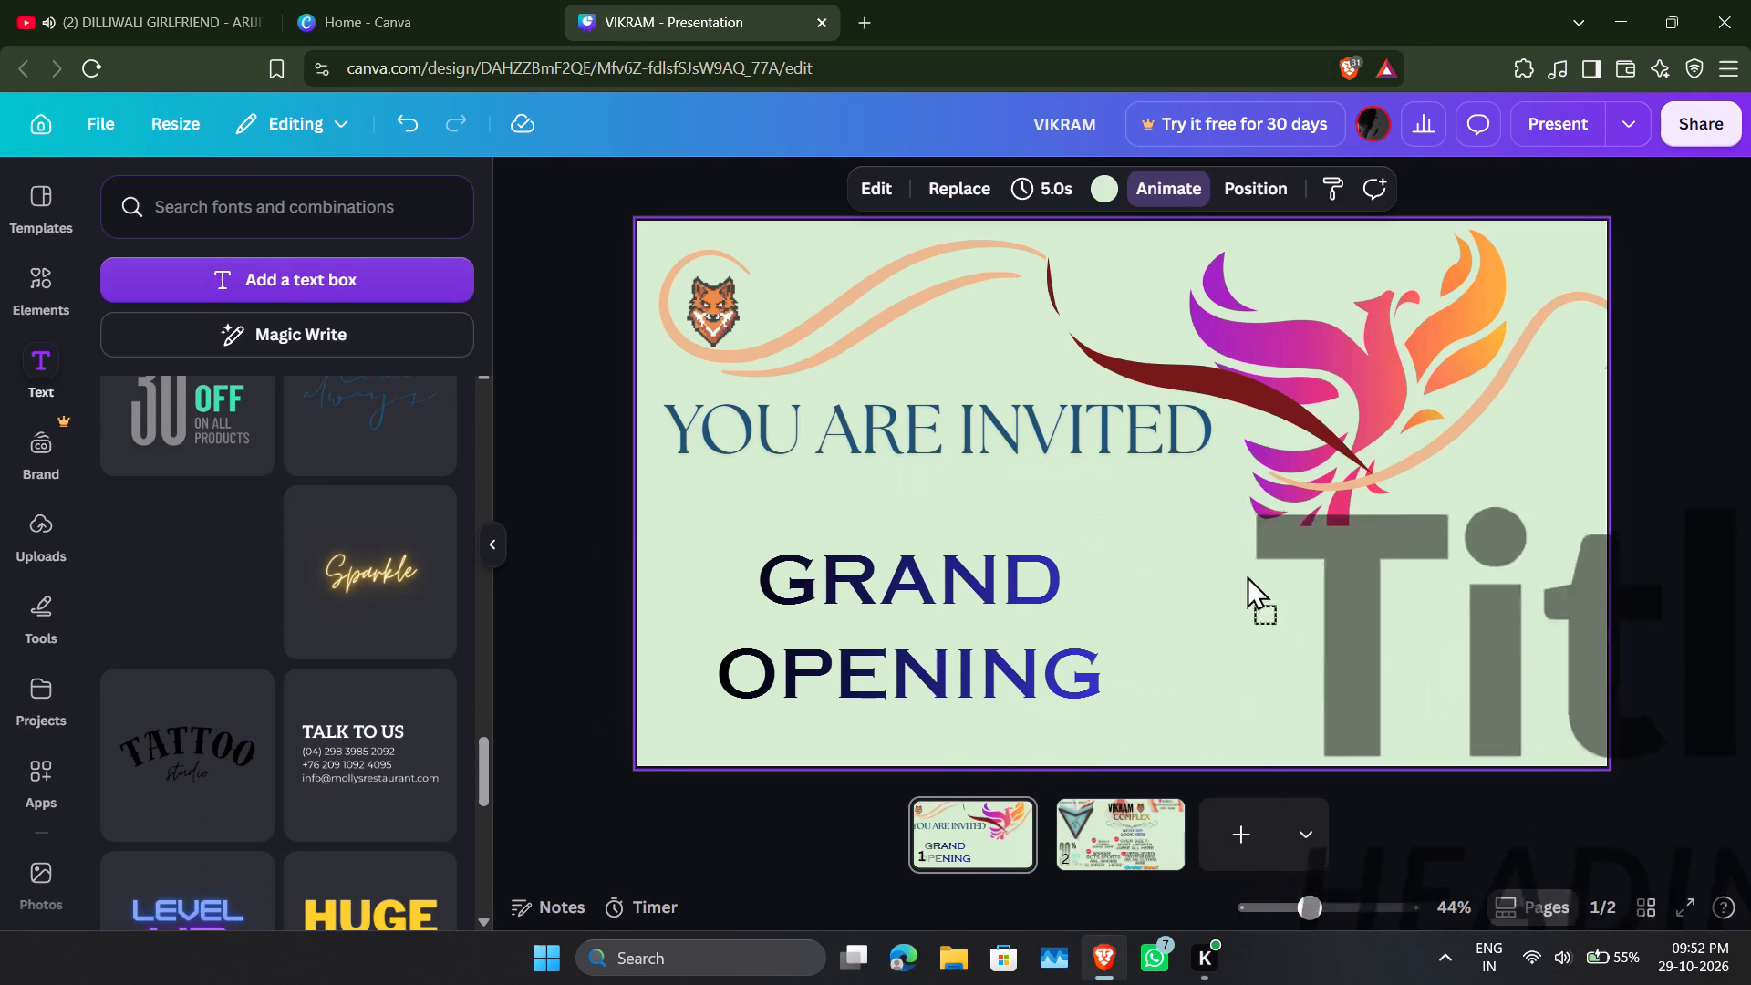
pyautogui.moveTo(1247, 575); pyautogui.dragTo(1100, 552)
pyautogui.moveTo(1387, 617); pyautogui.dragTo(994, 571)
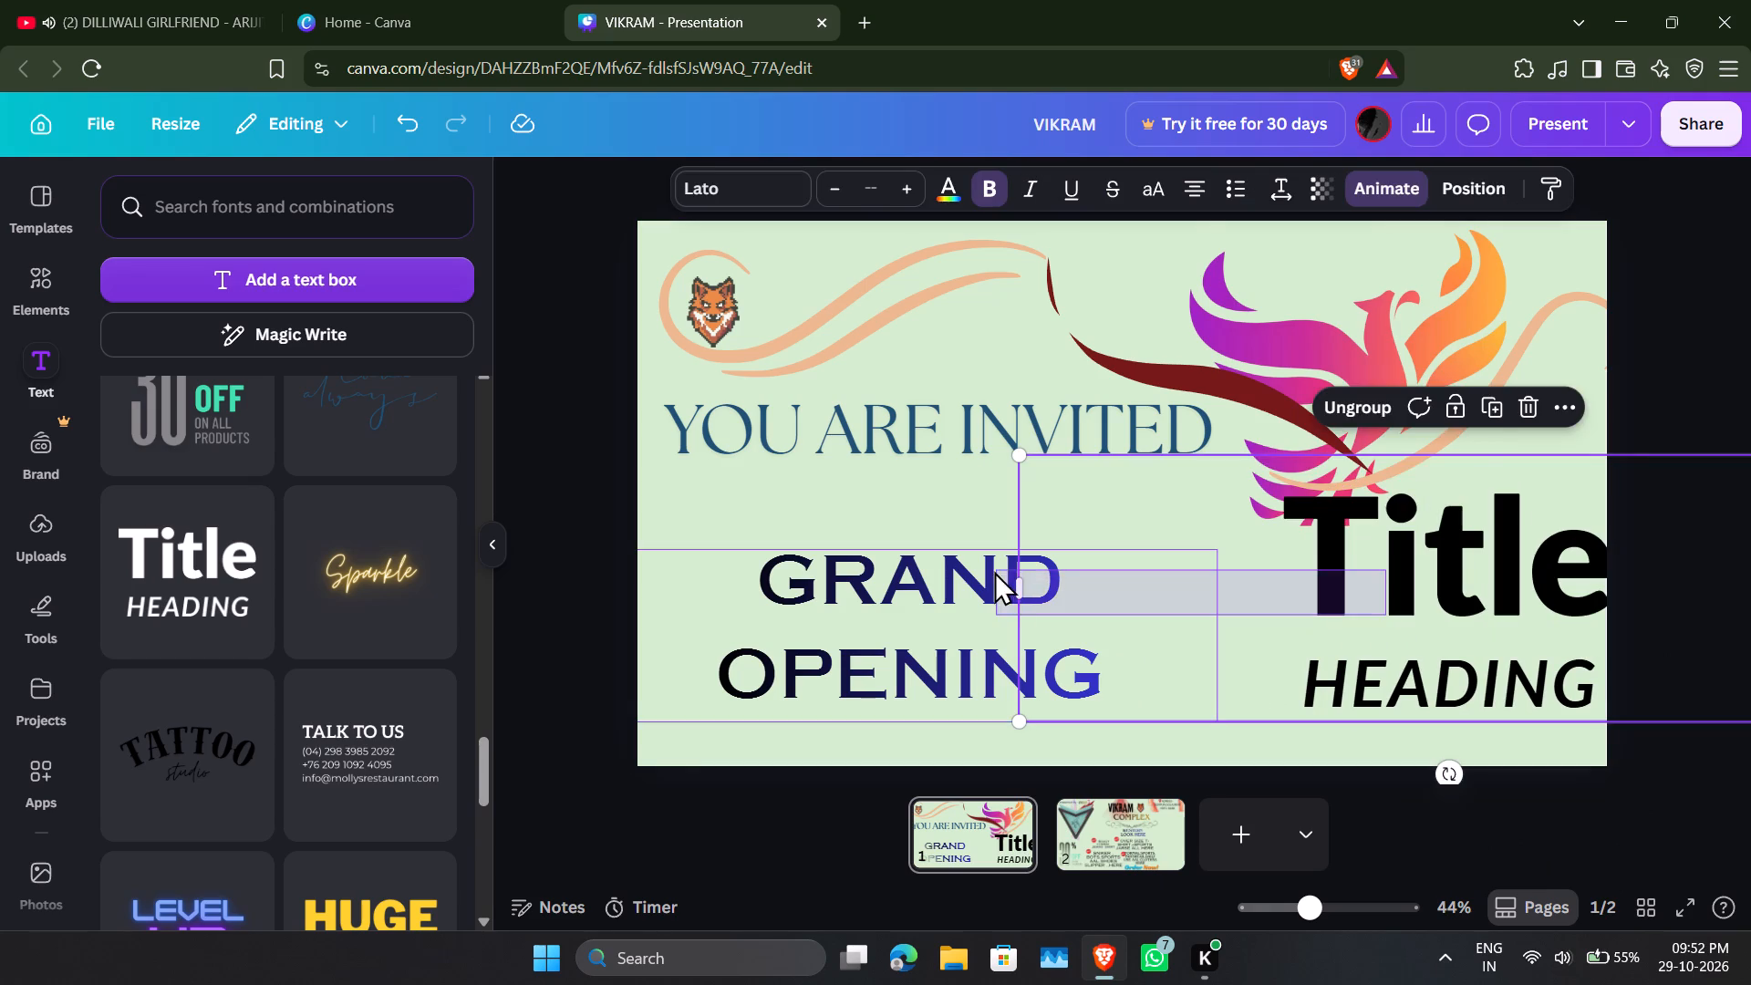
pyautogui.moveTo(994, 571); pyautogui.dragTo(1028, 579)
pyautogui.click(1616, 612)
pyautogui.moveTo(1616, 612); pyautogui.dragTo(1581, 619)
pyautogui.moveTo(1487, 631); pyautogui.dragTo(1152, 558)
# Delete the Title line from the added text combination, keeping only HEADING.
pyautogui.click(1365, 576)
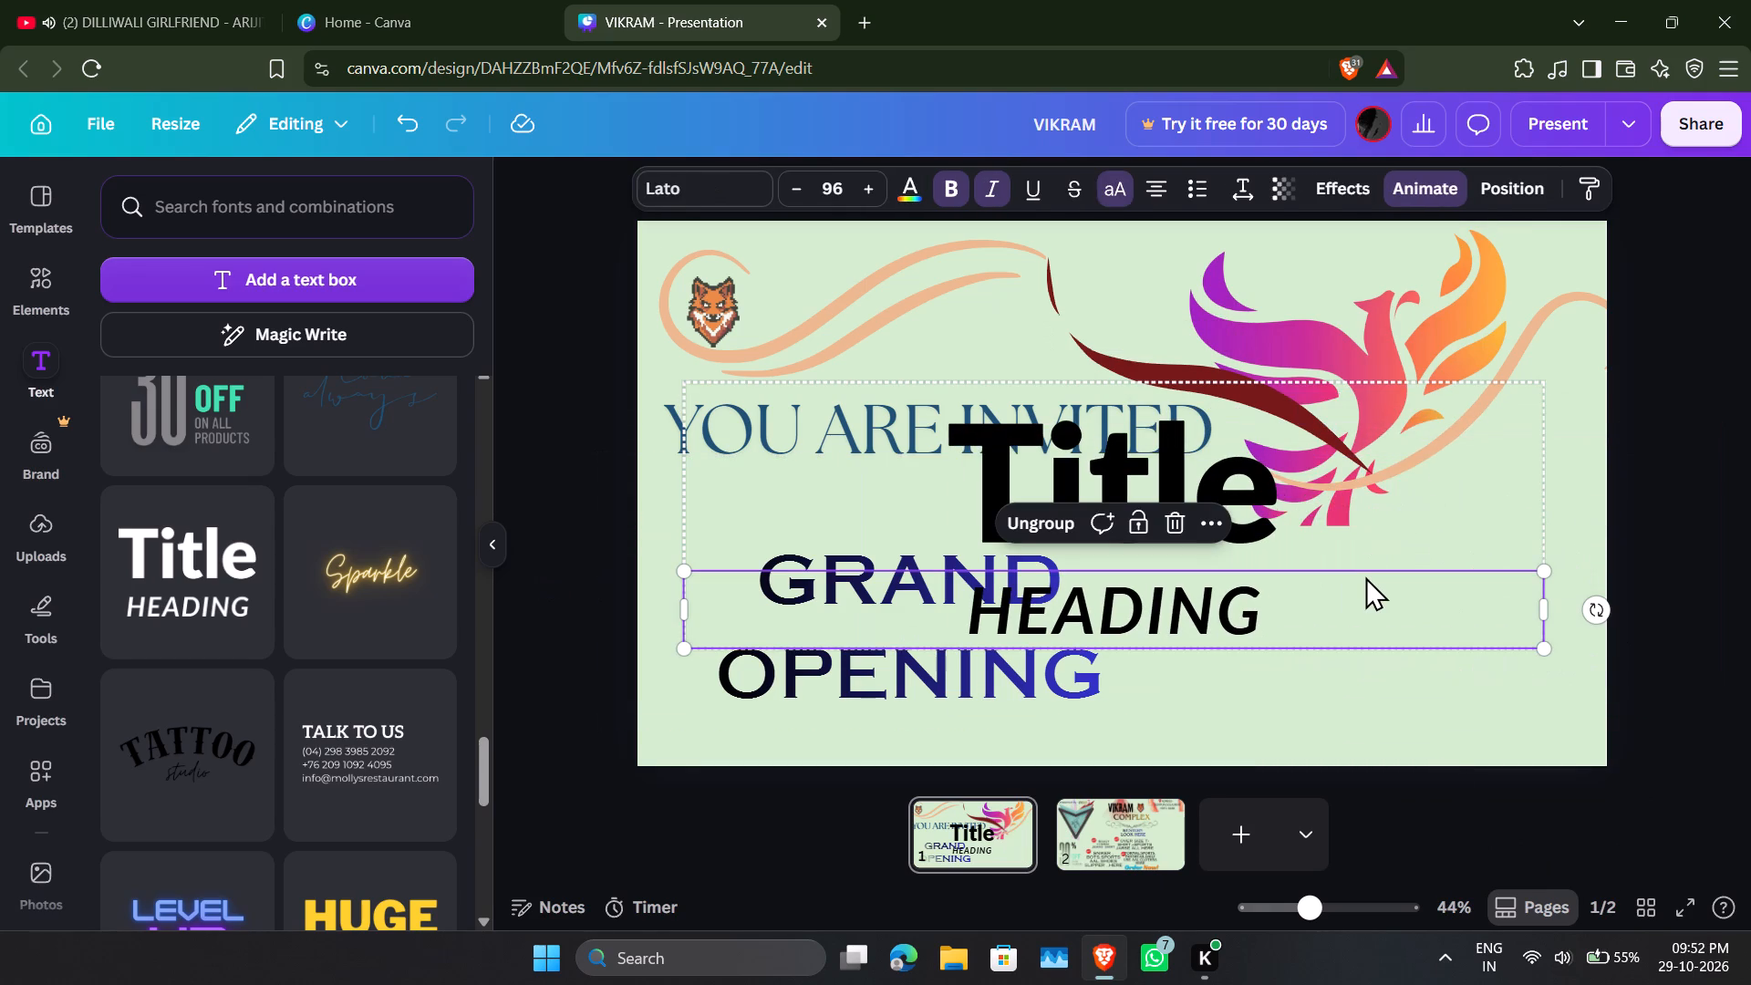
pyautogui.click(1365, 454)
pyautogui.press('BackSpace')
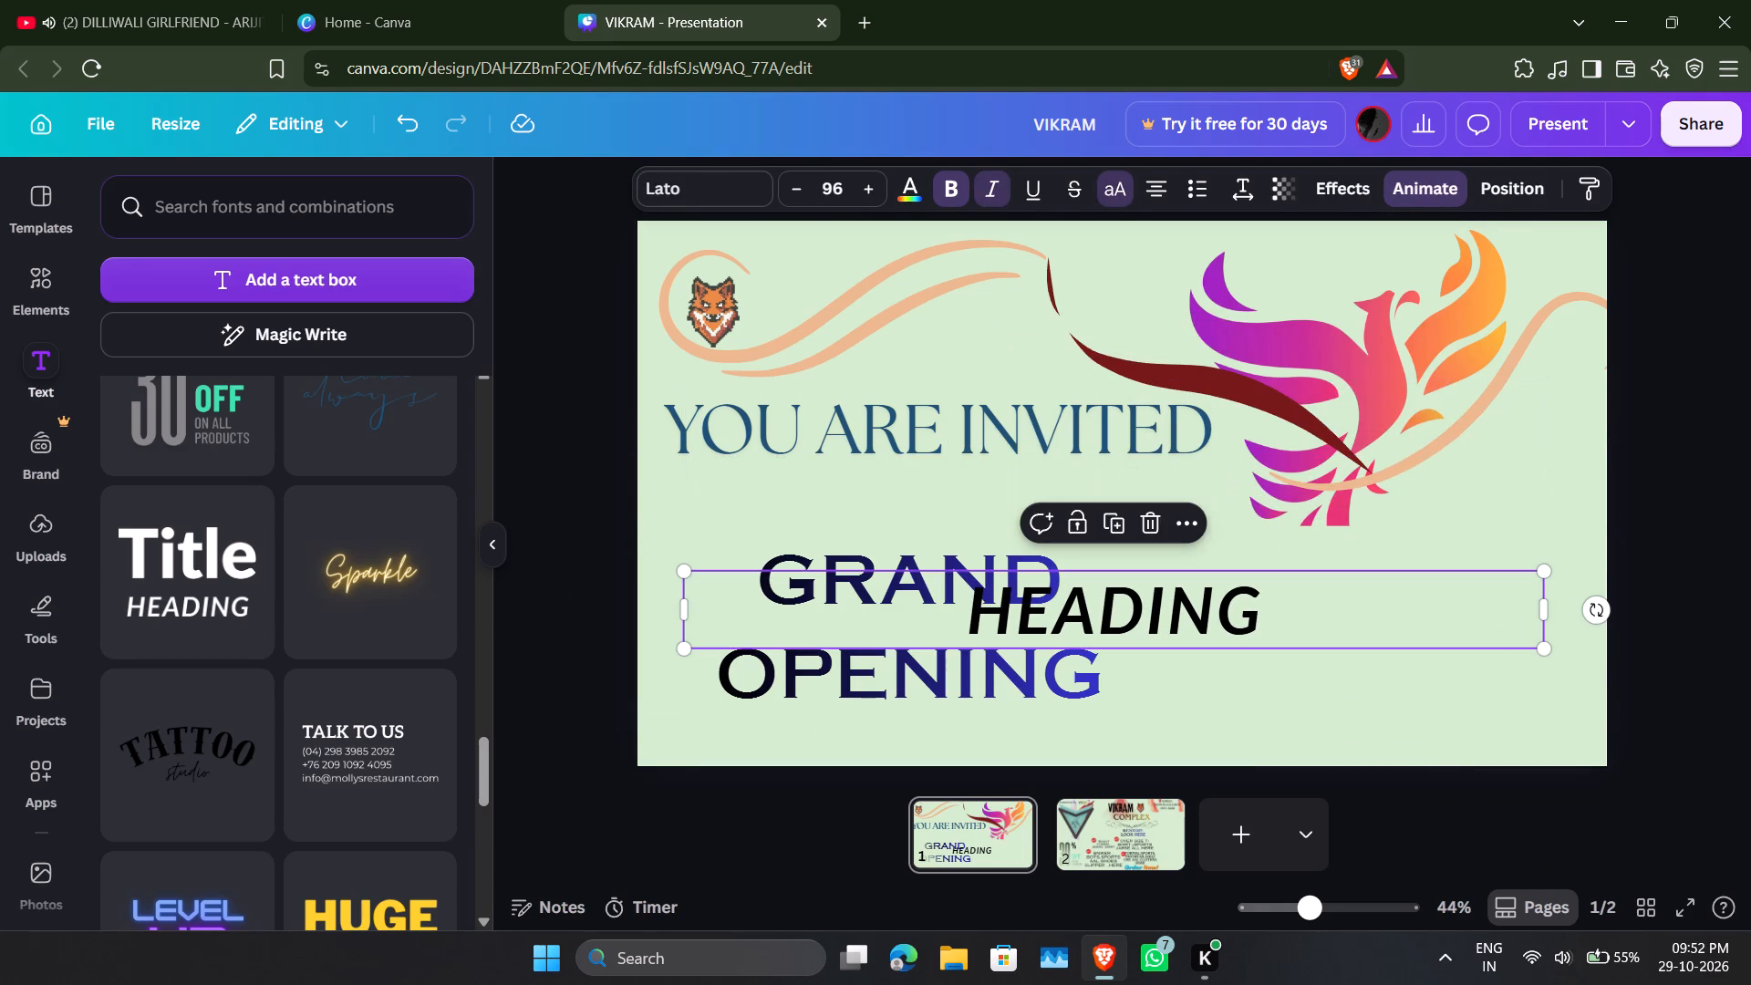
# Replace the HEADING text with DATE>66\10\2026.
pyautogui.click(1387, 596)
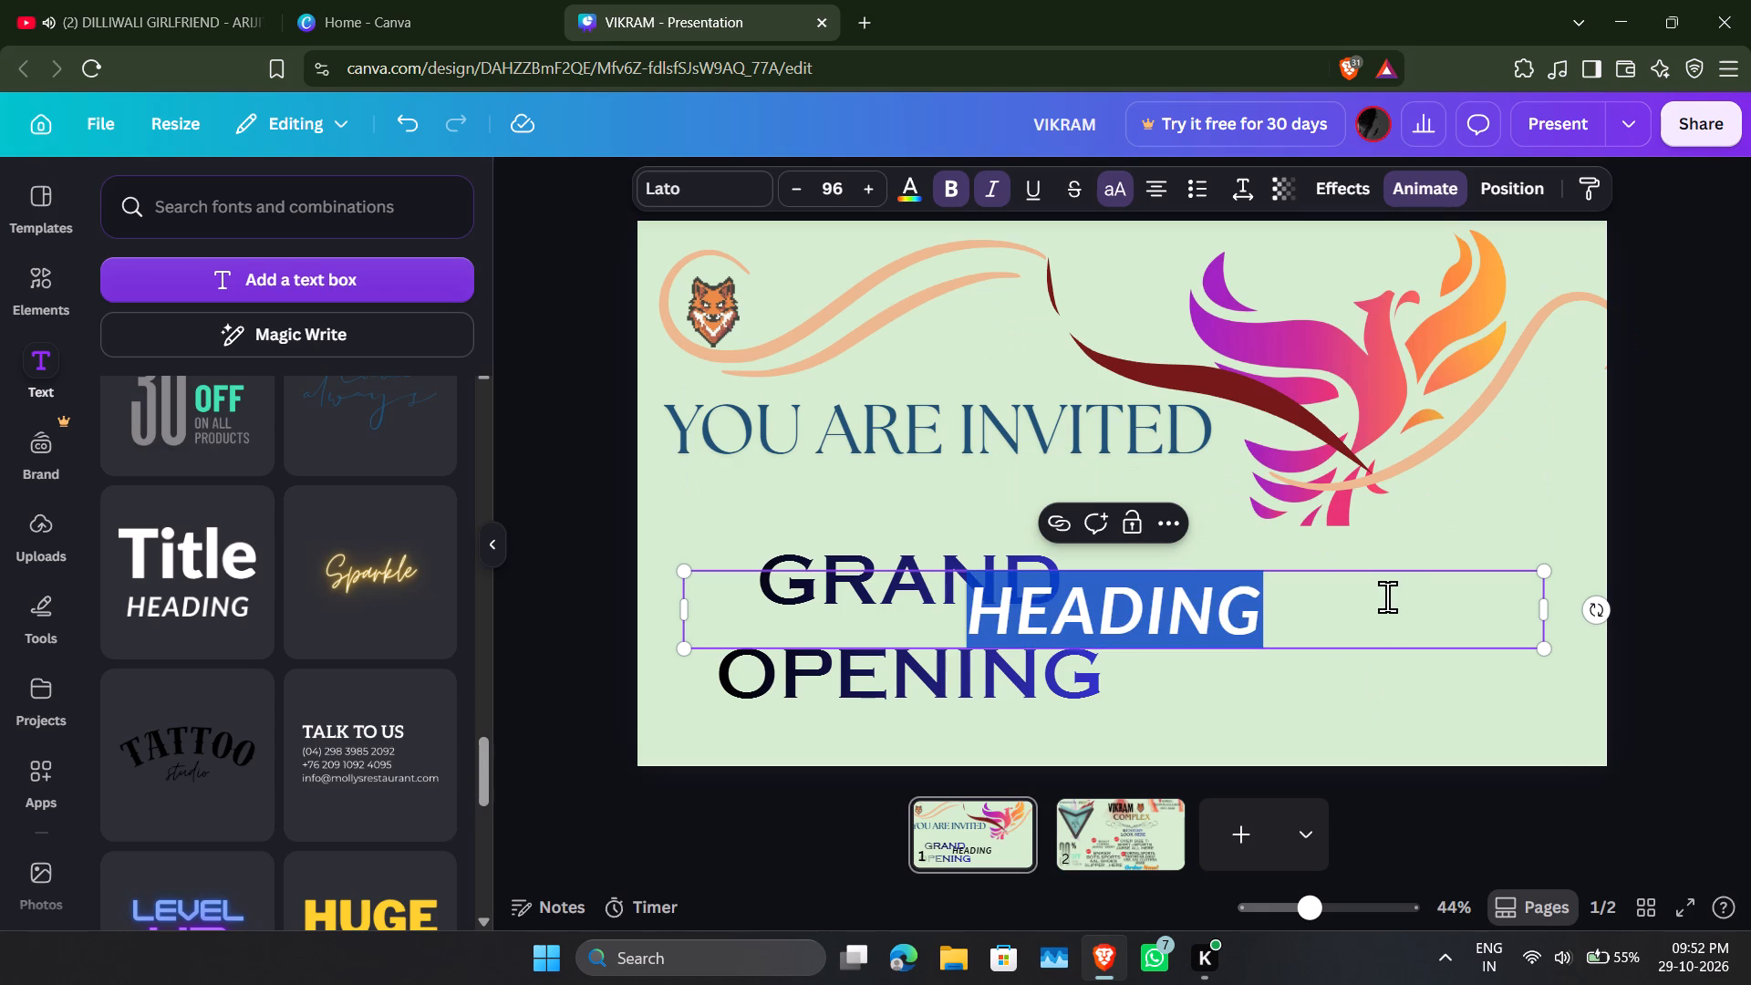
pyautogui.press('BackSpace')
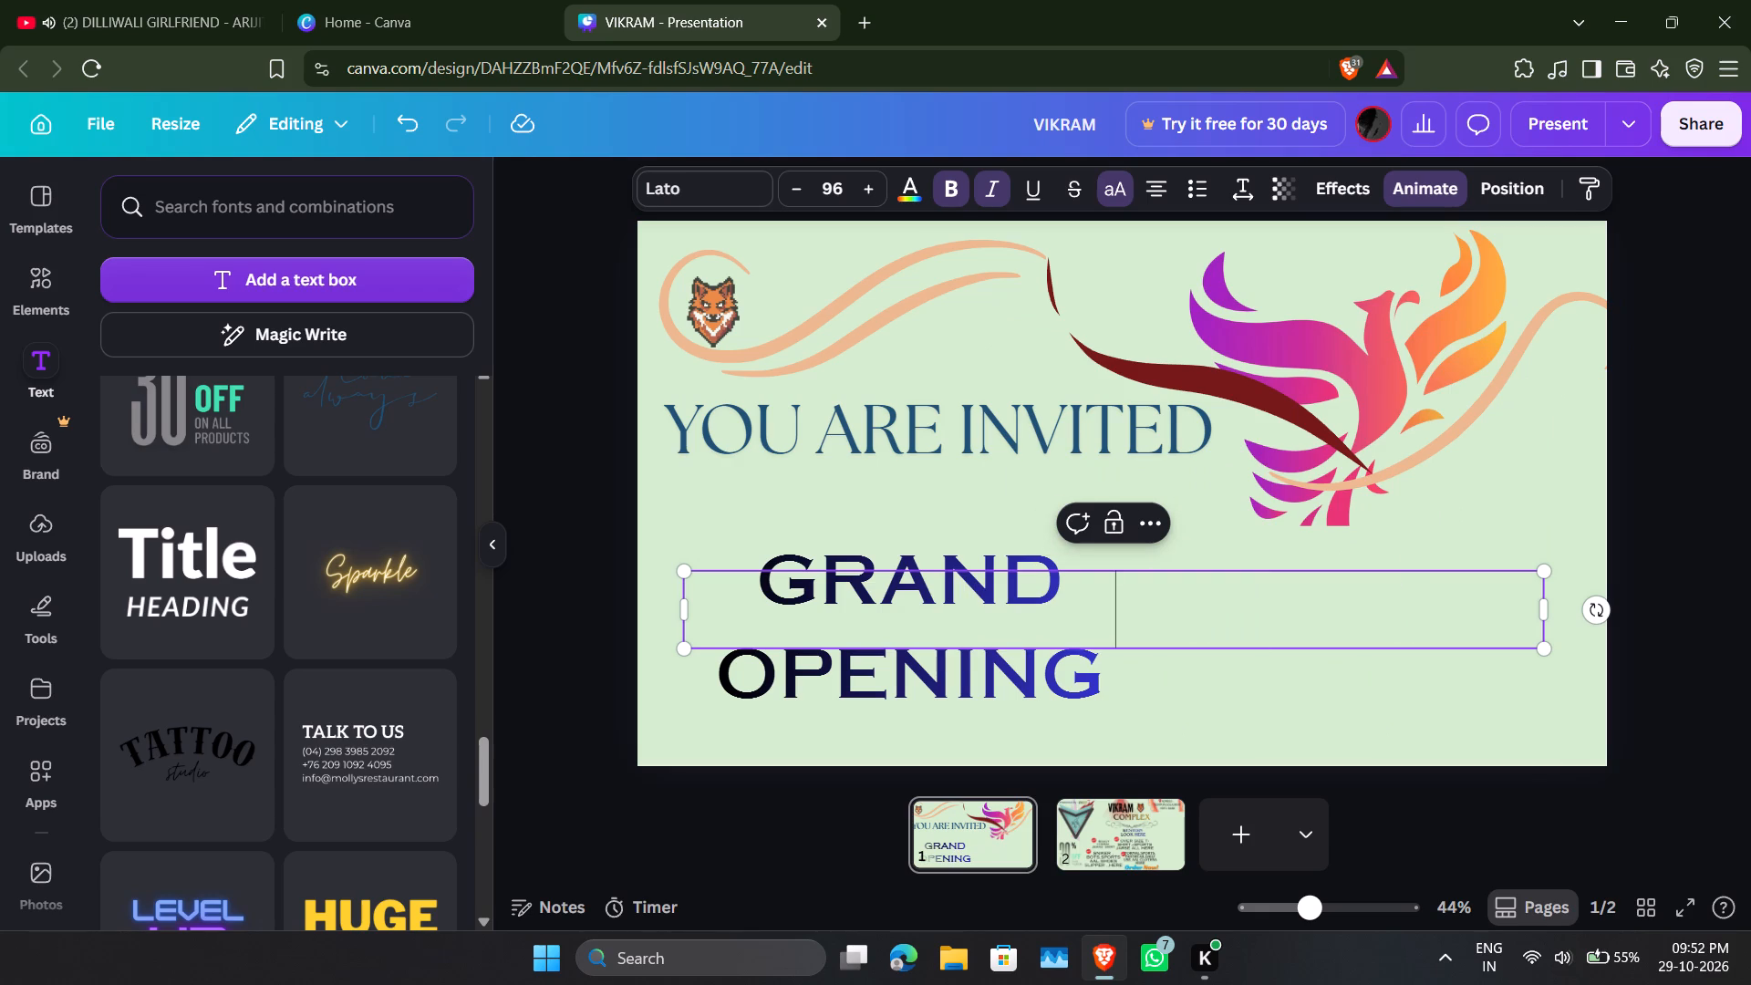
pyautogui.write('DA')
pyautogui.write('TE')
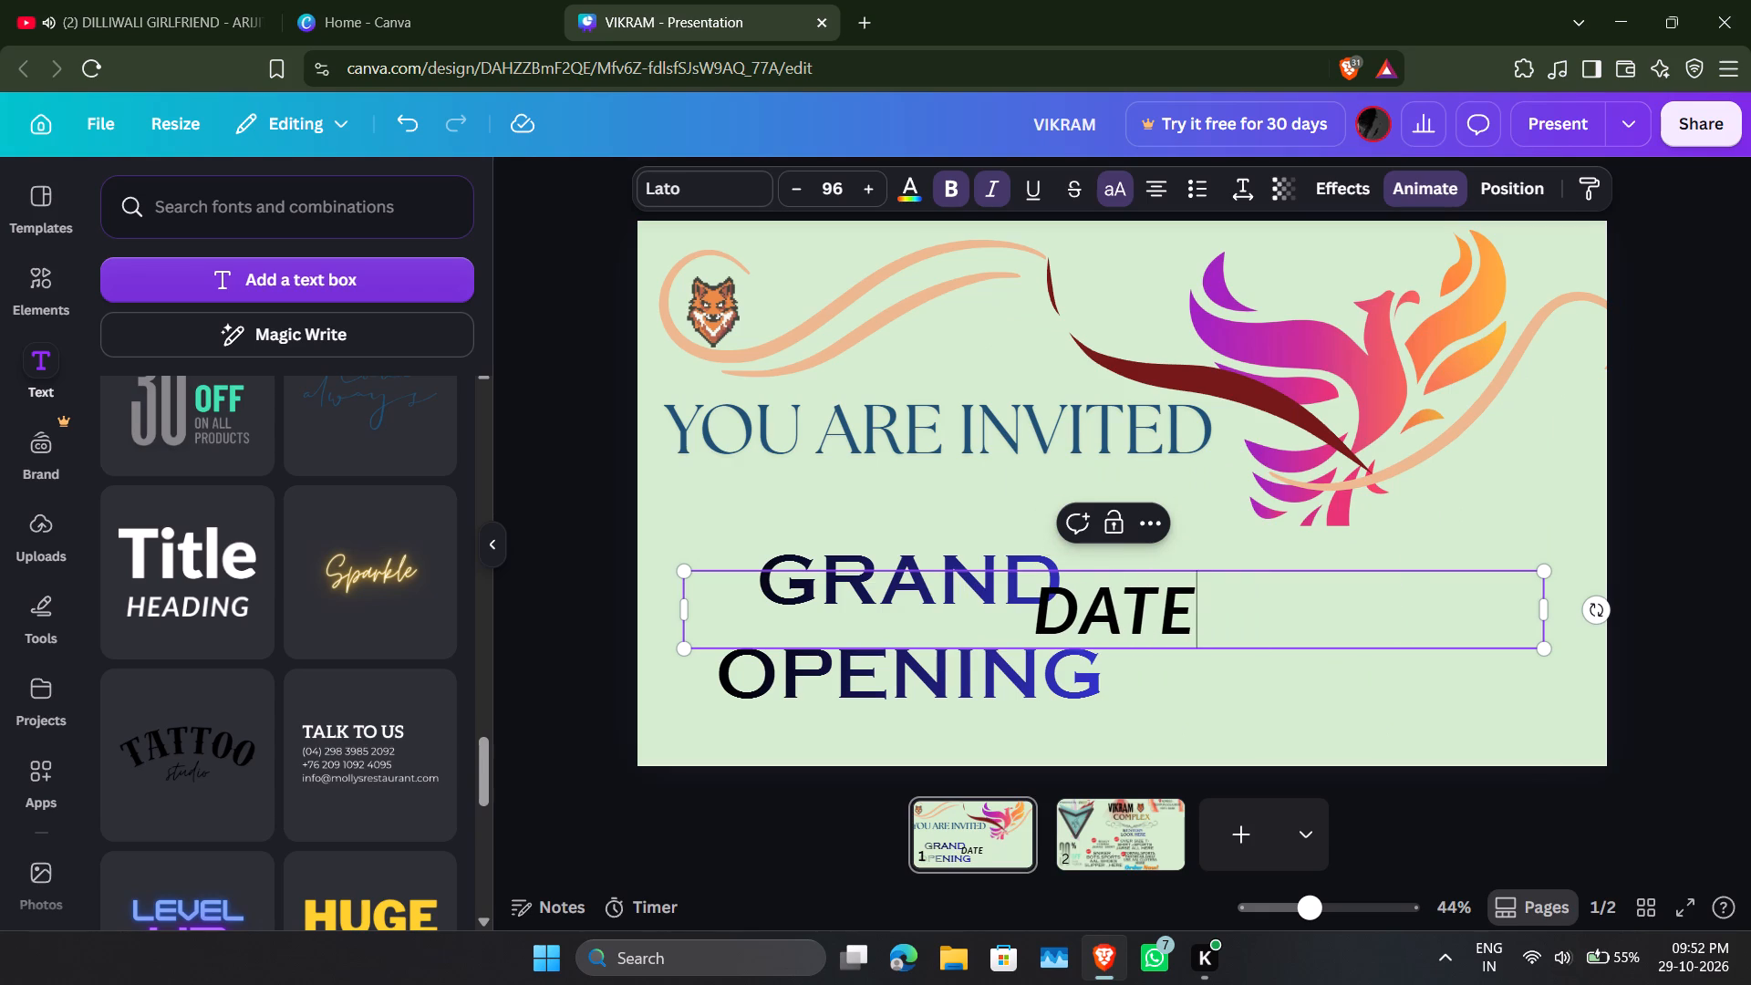
pyautogui.press('Right')
pyautogui.hotkey('shift', 'Right')
pyautogui.hotkey('ctrl', 'Right')
pyautogui.hotkey('shift', '>')
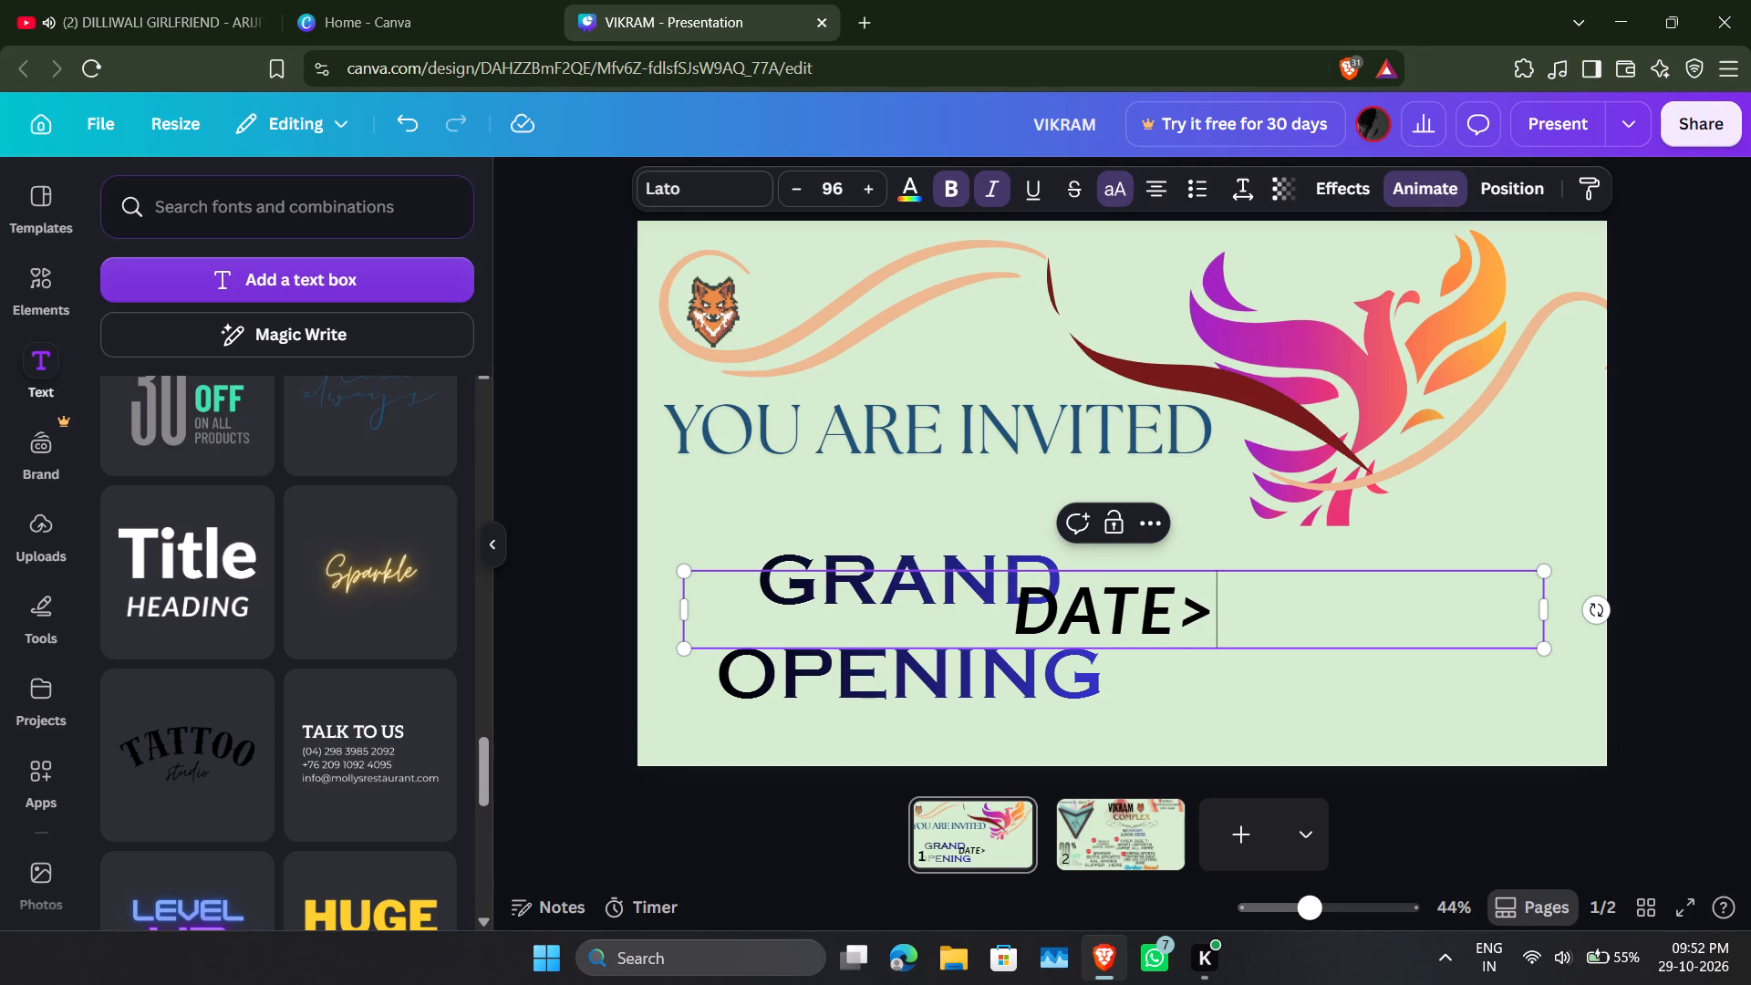
pyautogui.write('66')
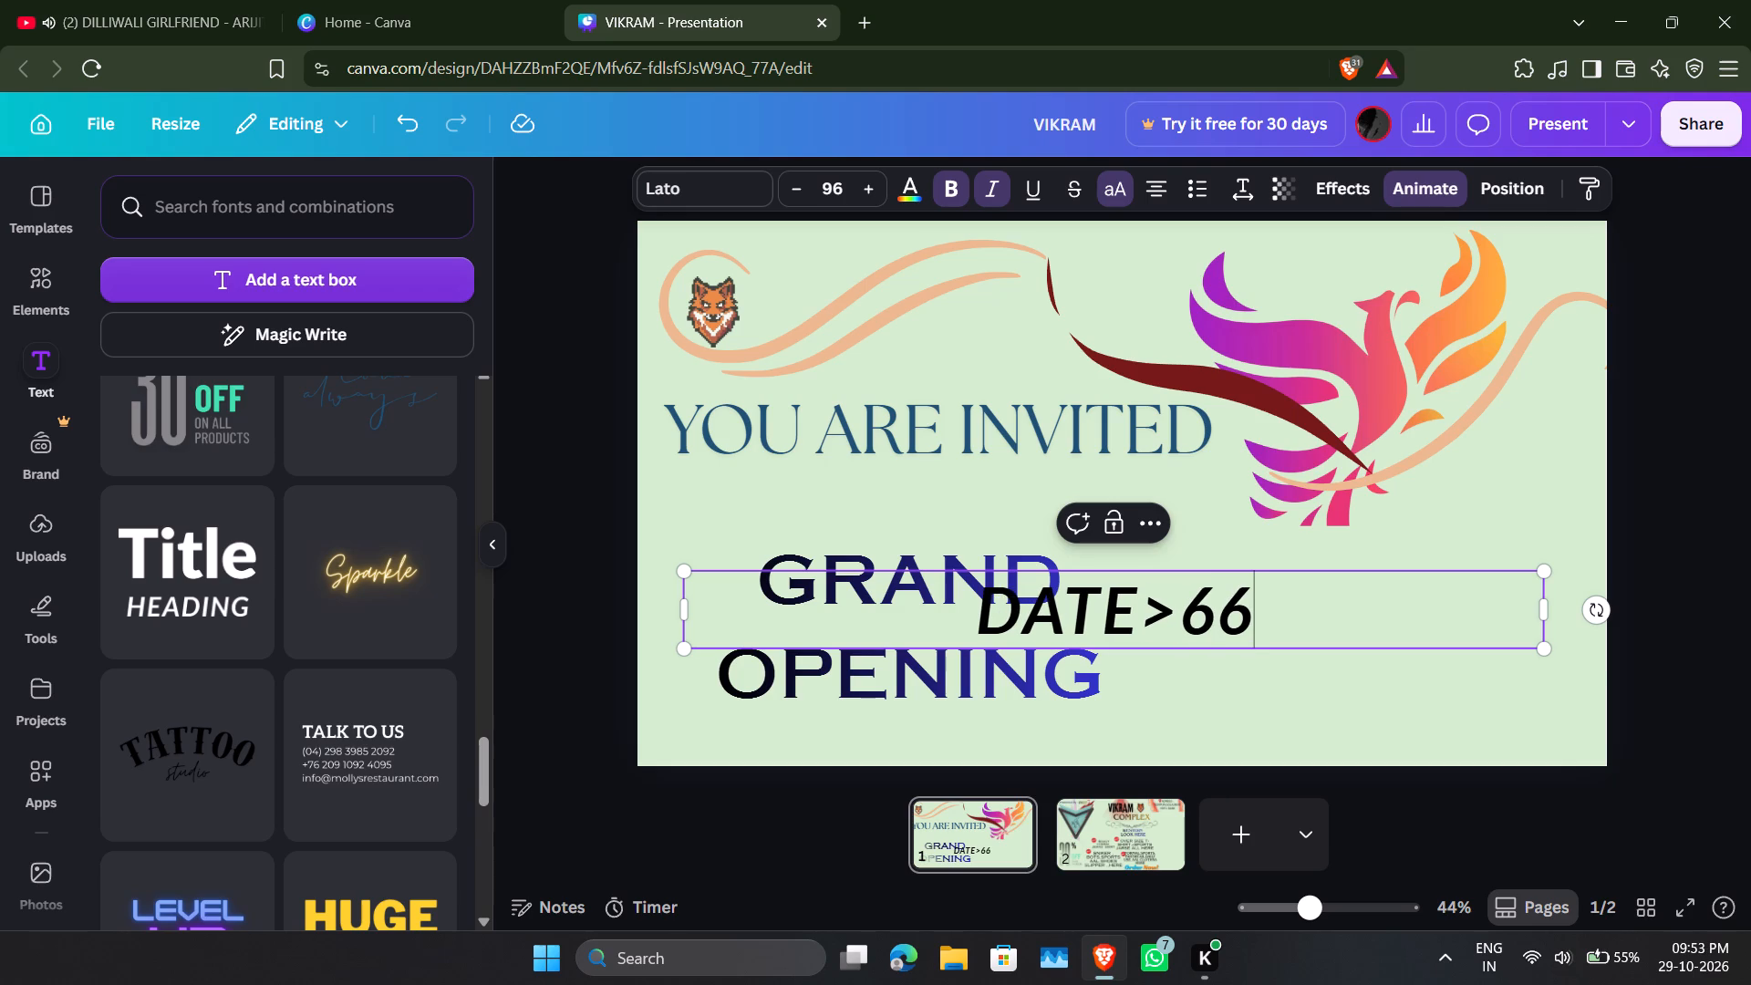
pyautogui.press('\\')
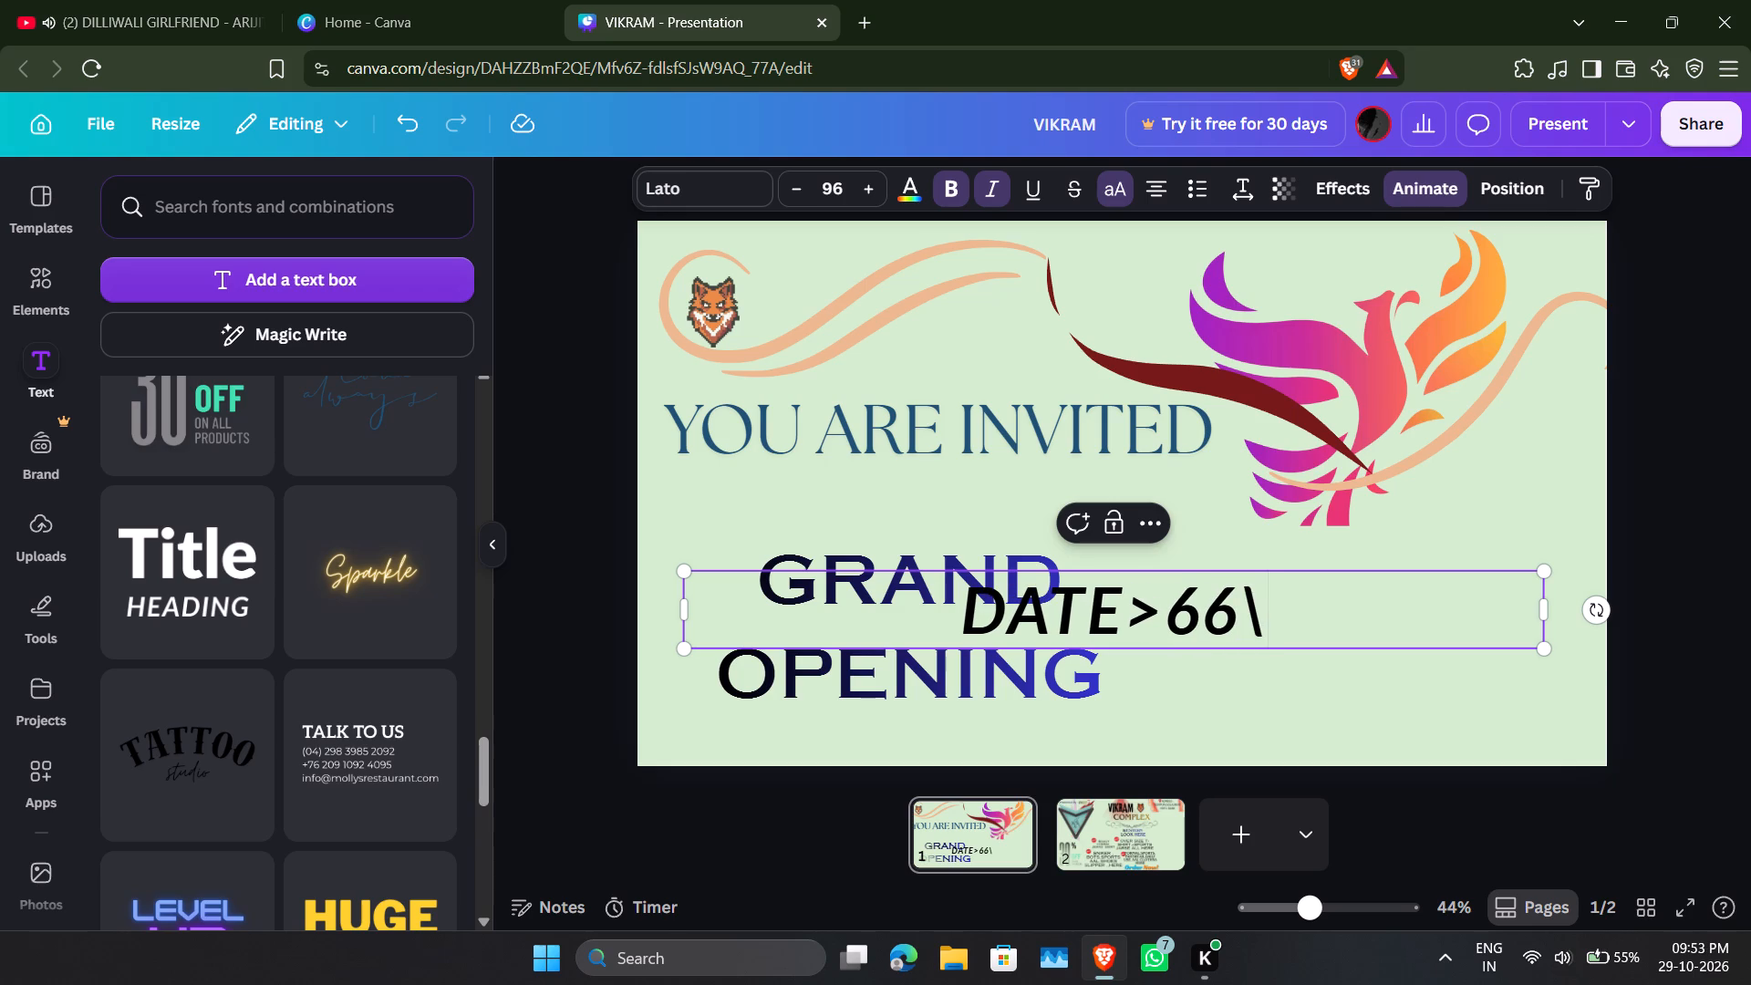
pyautogui.write('10')
pyautogui.write('\\202')
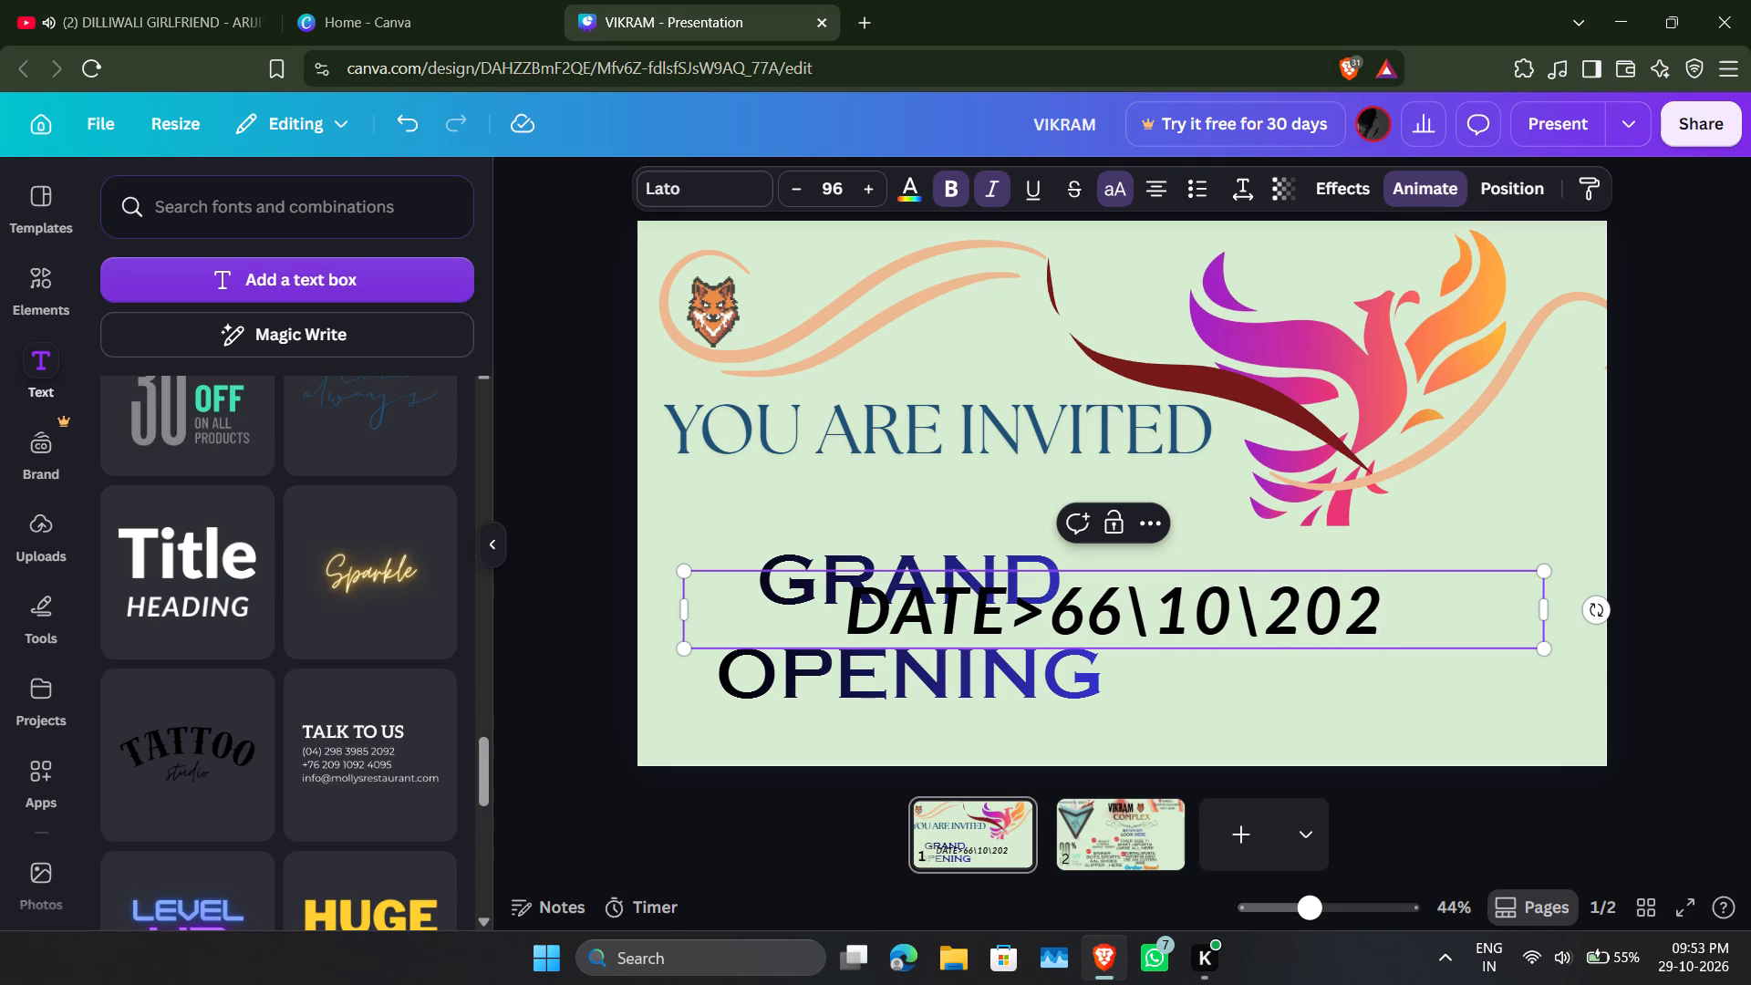
pyautogui.press('6')
pyautogui.press('q')
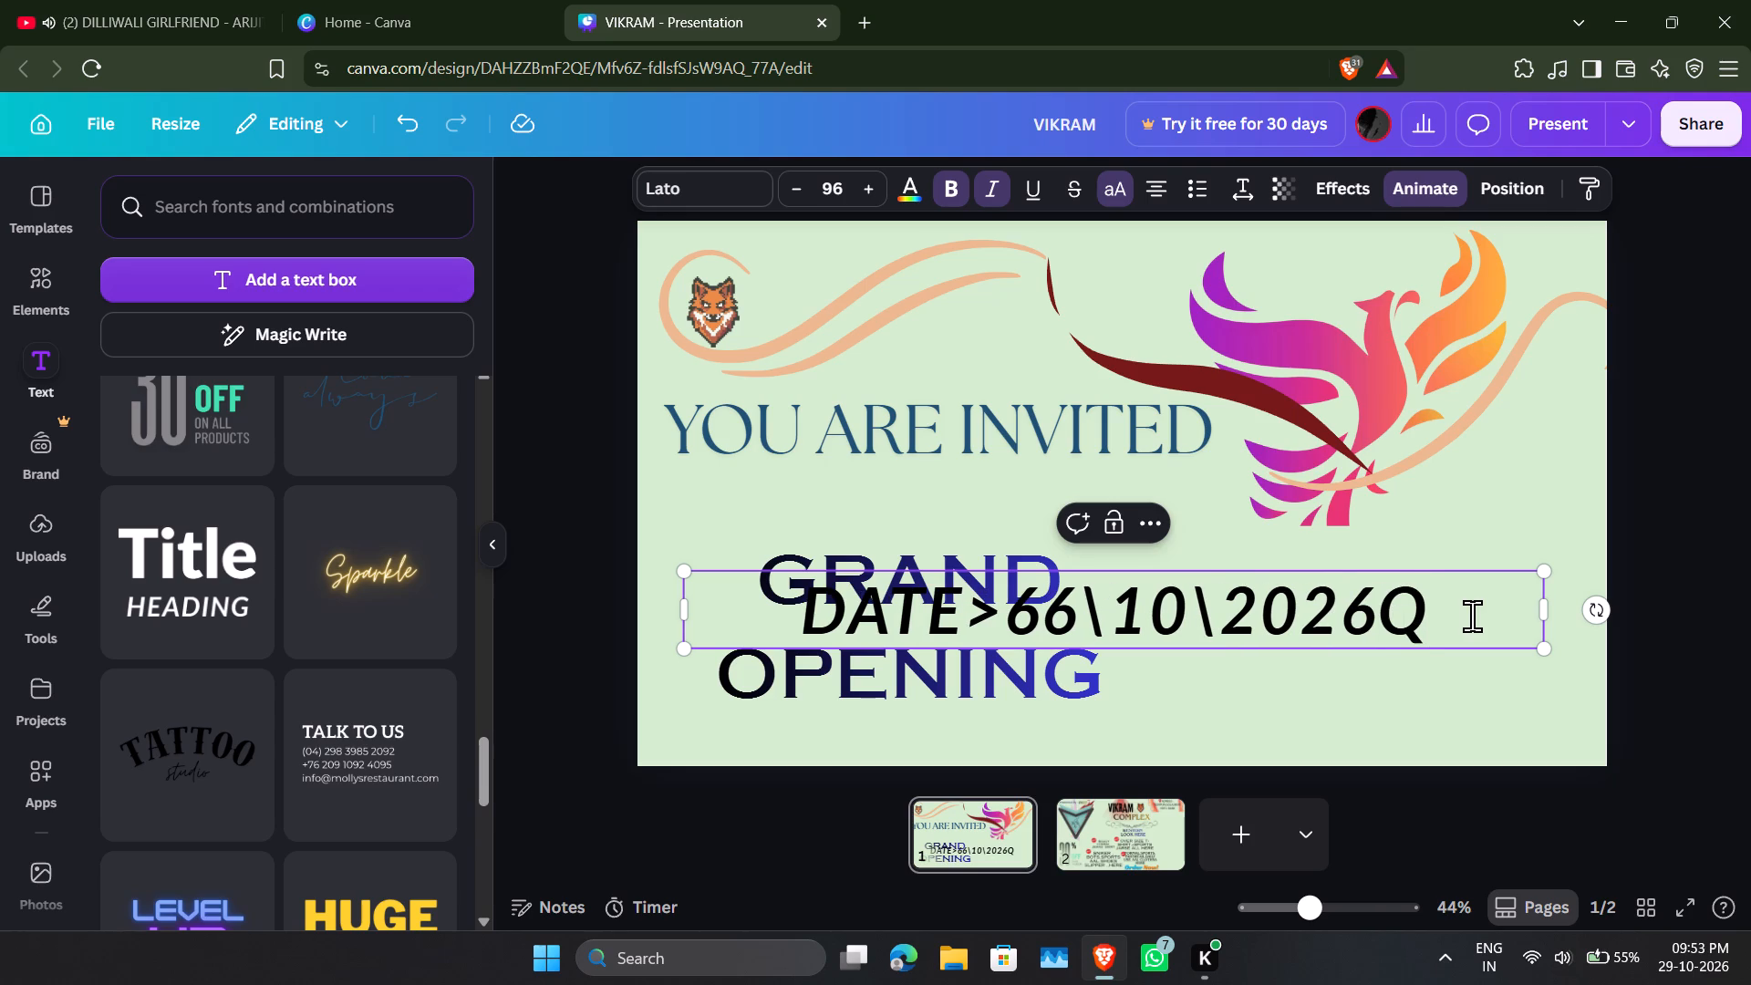
pyautogui.press('BackSpace')
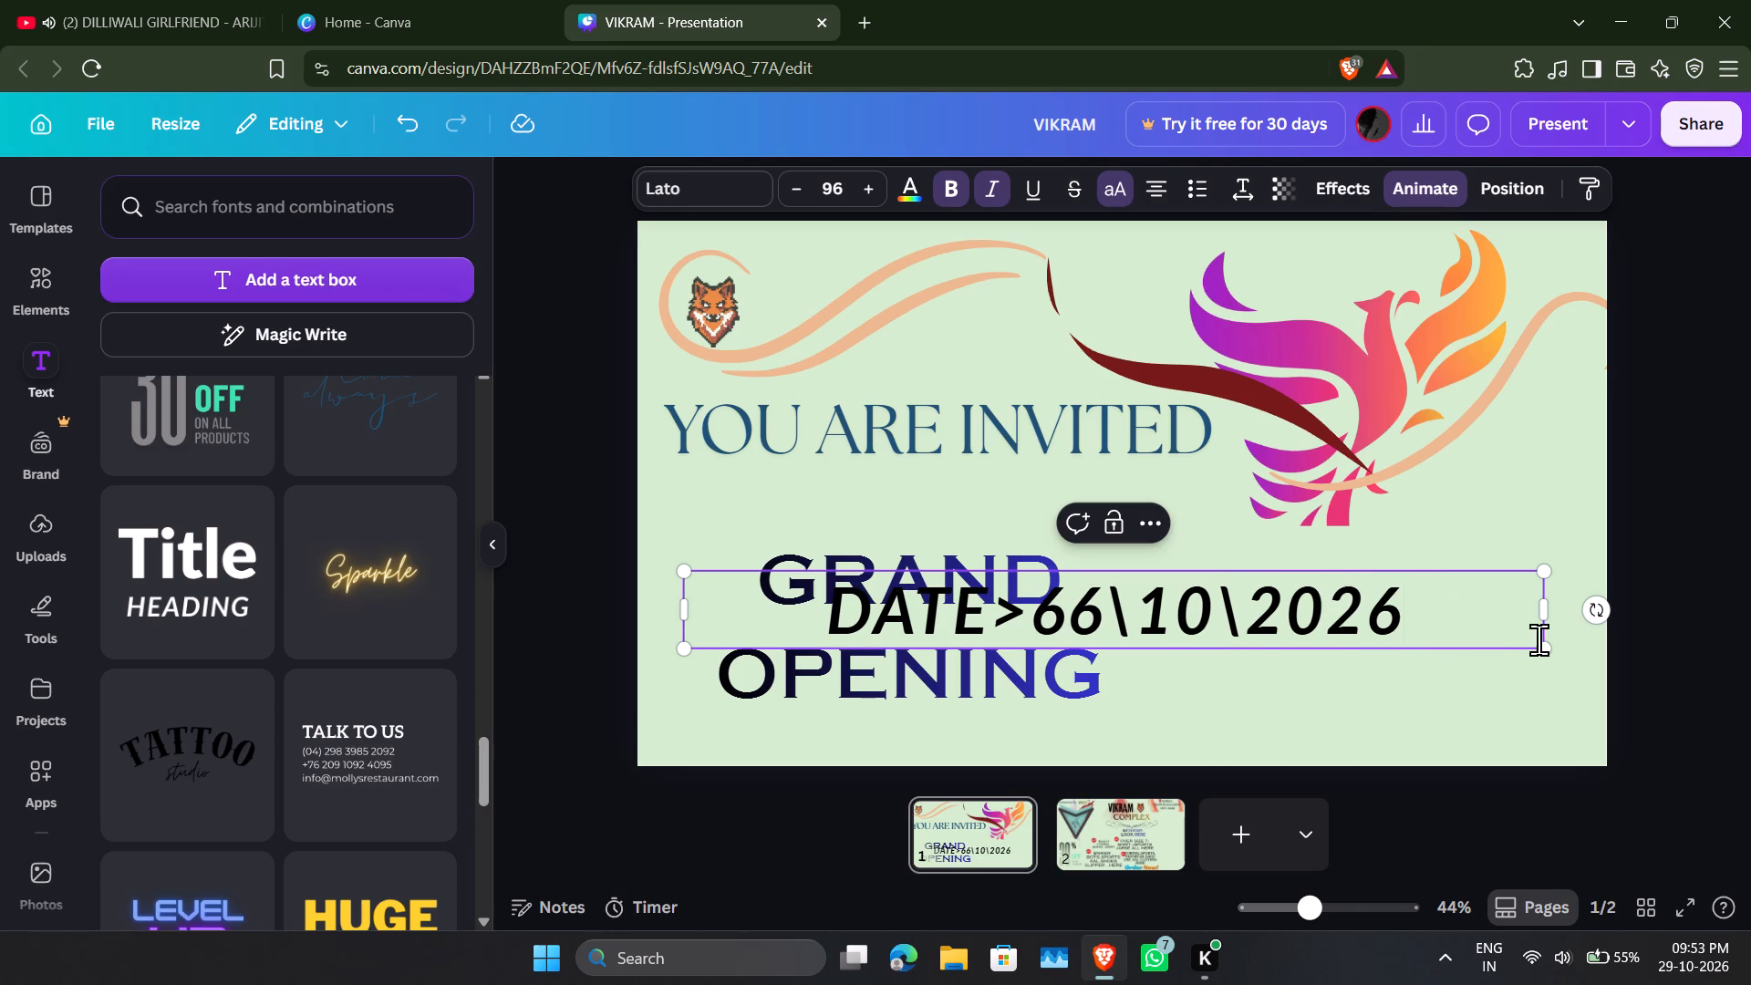
# Scale the date text down to size 66.7.
pyautogui.moveTo(1550, 652); pyautogui.dragTo(1294, 574)
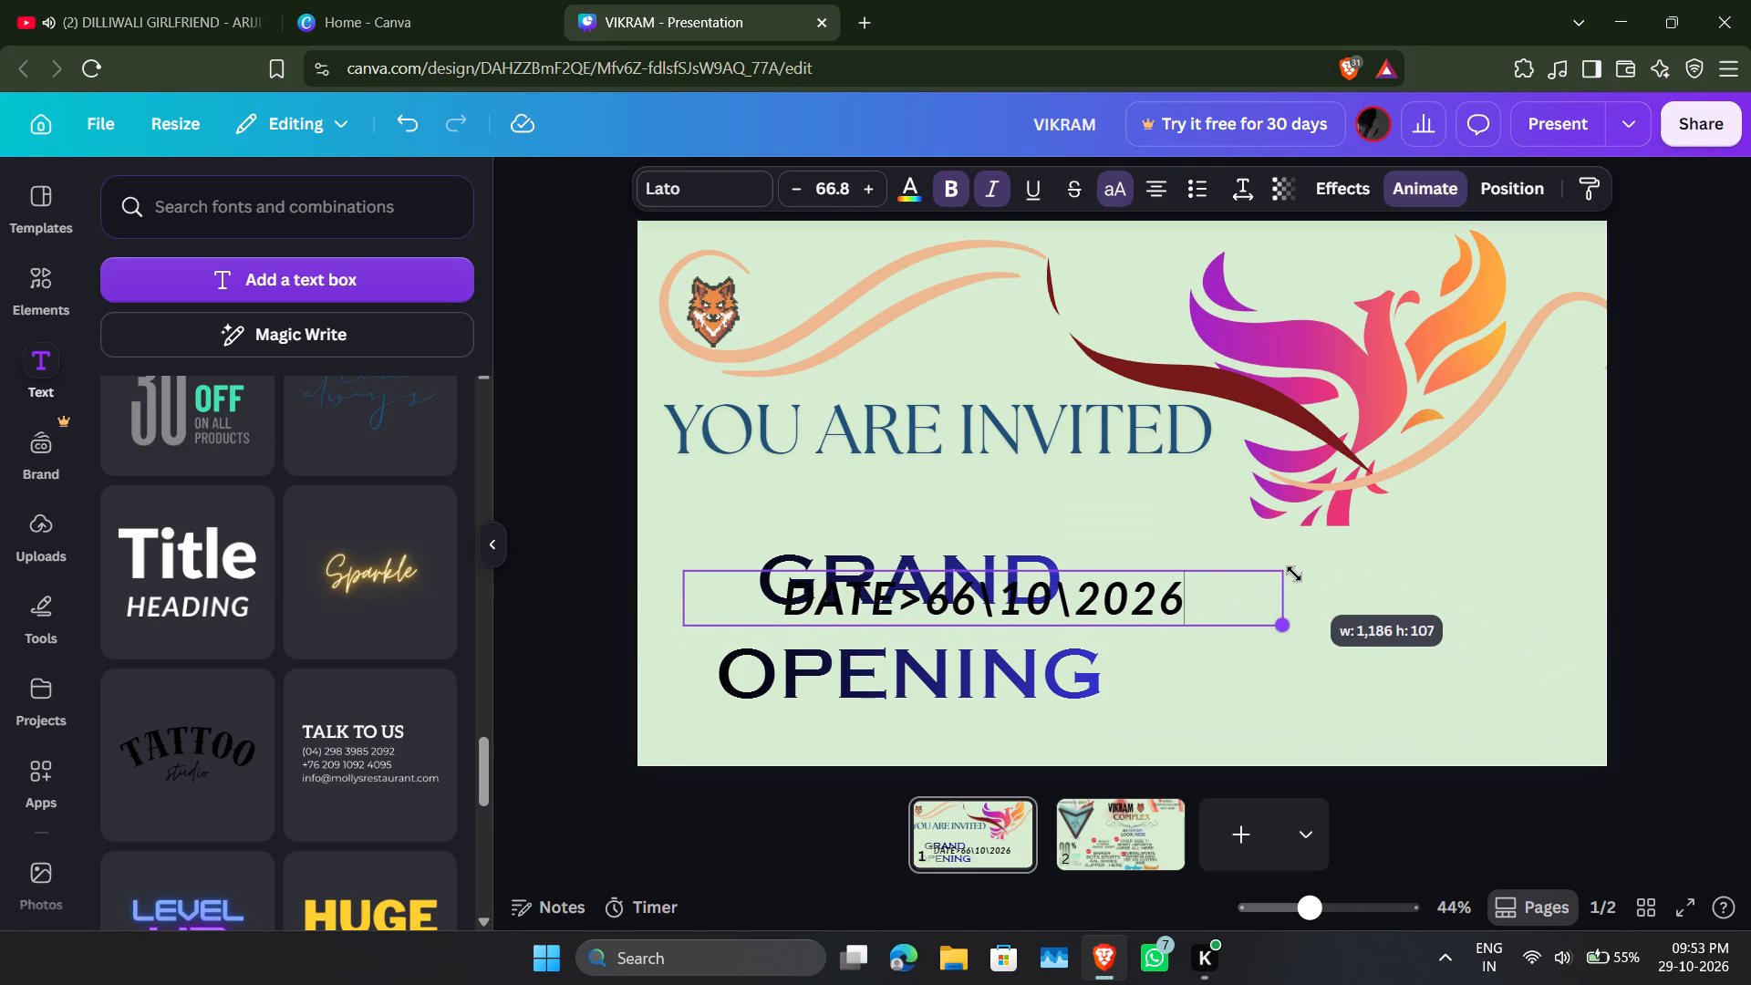
pyautogui.moveTo(1294, 574); pyautogui.dragTo(1293, 574)
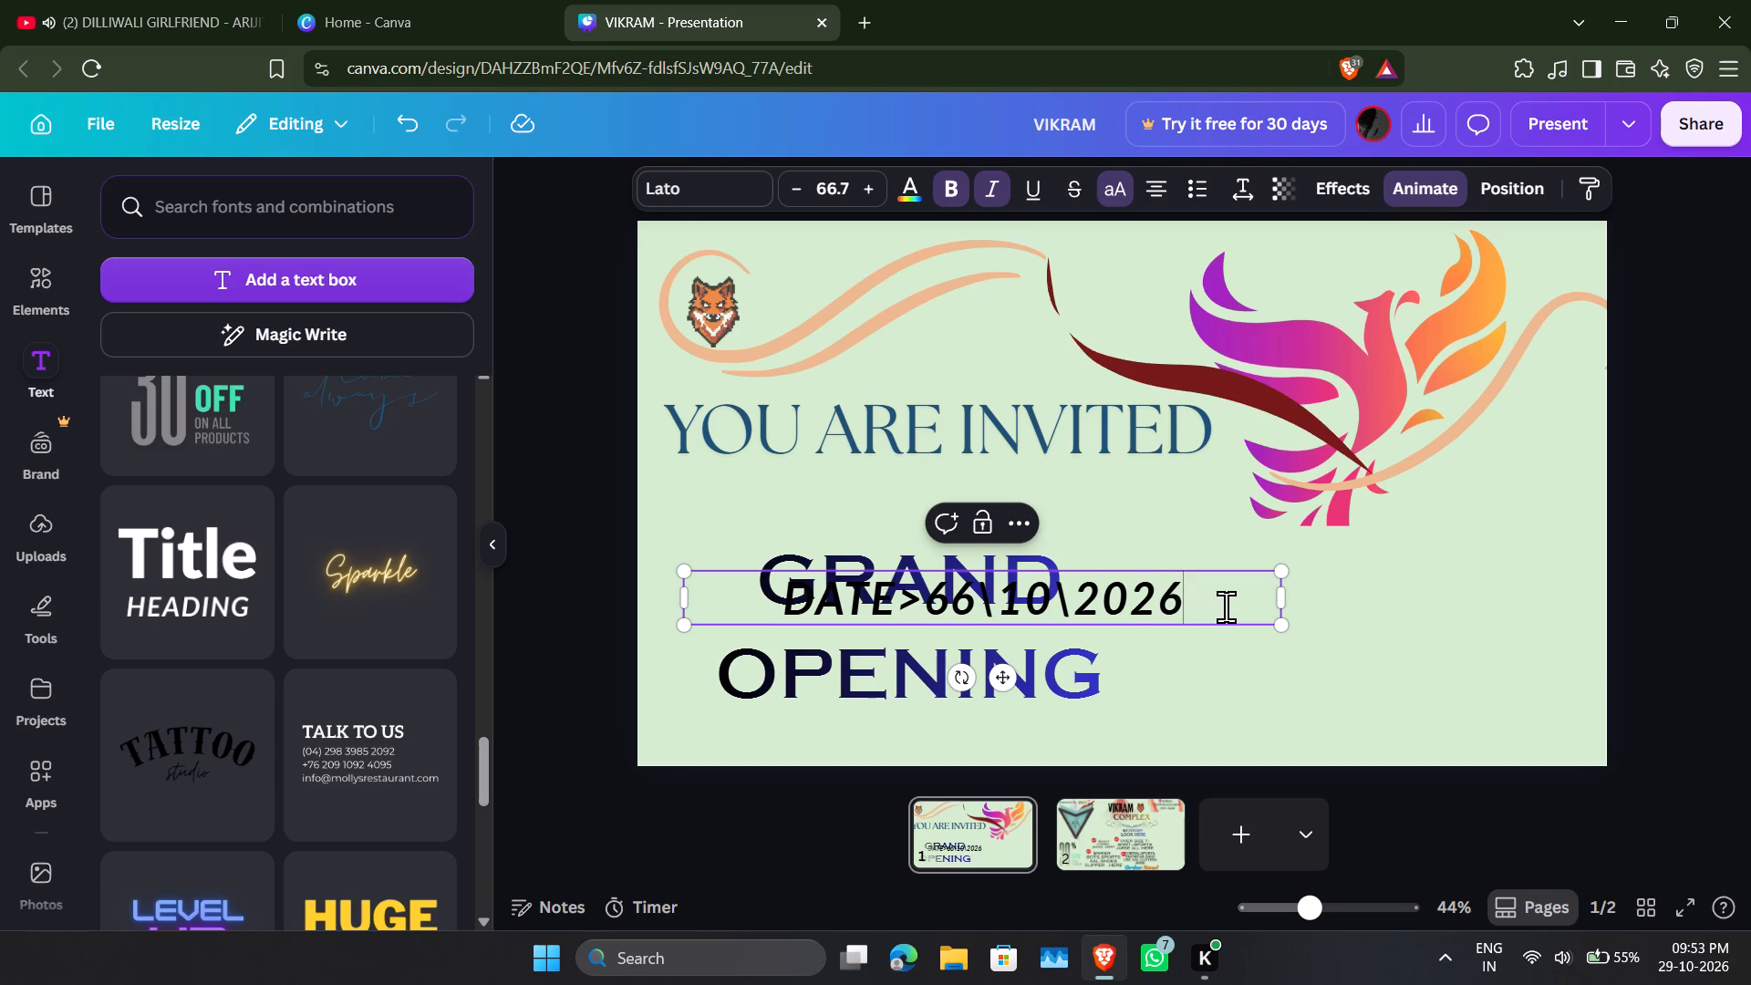
# Add a second line reading ON MONDAY below the date.
pyautogui.press('Return')
pyautogui.press('space')
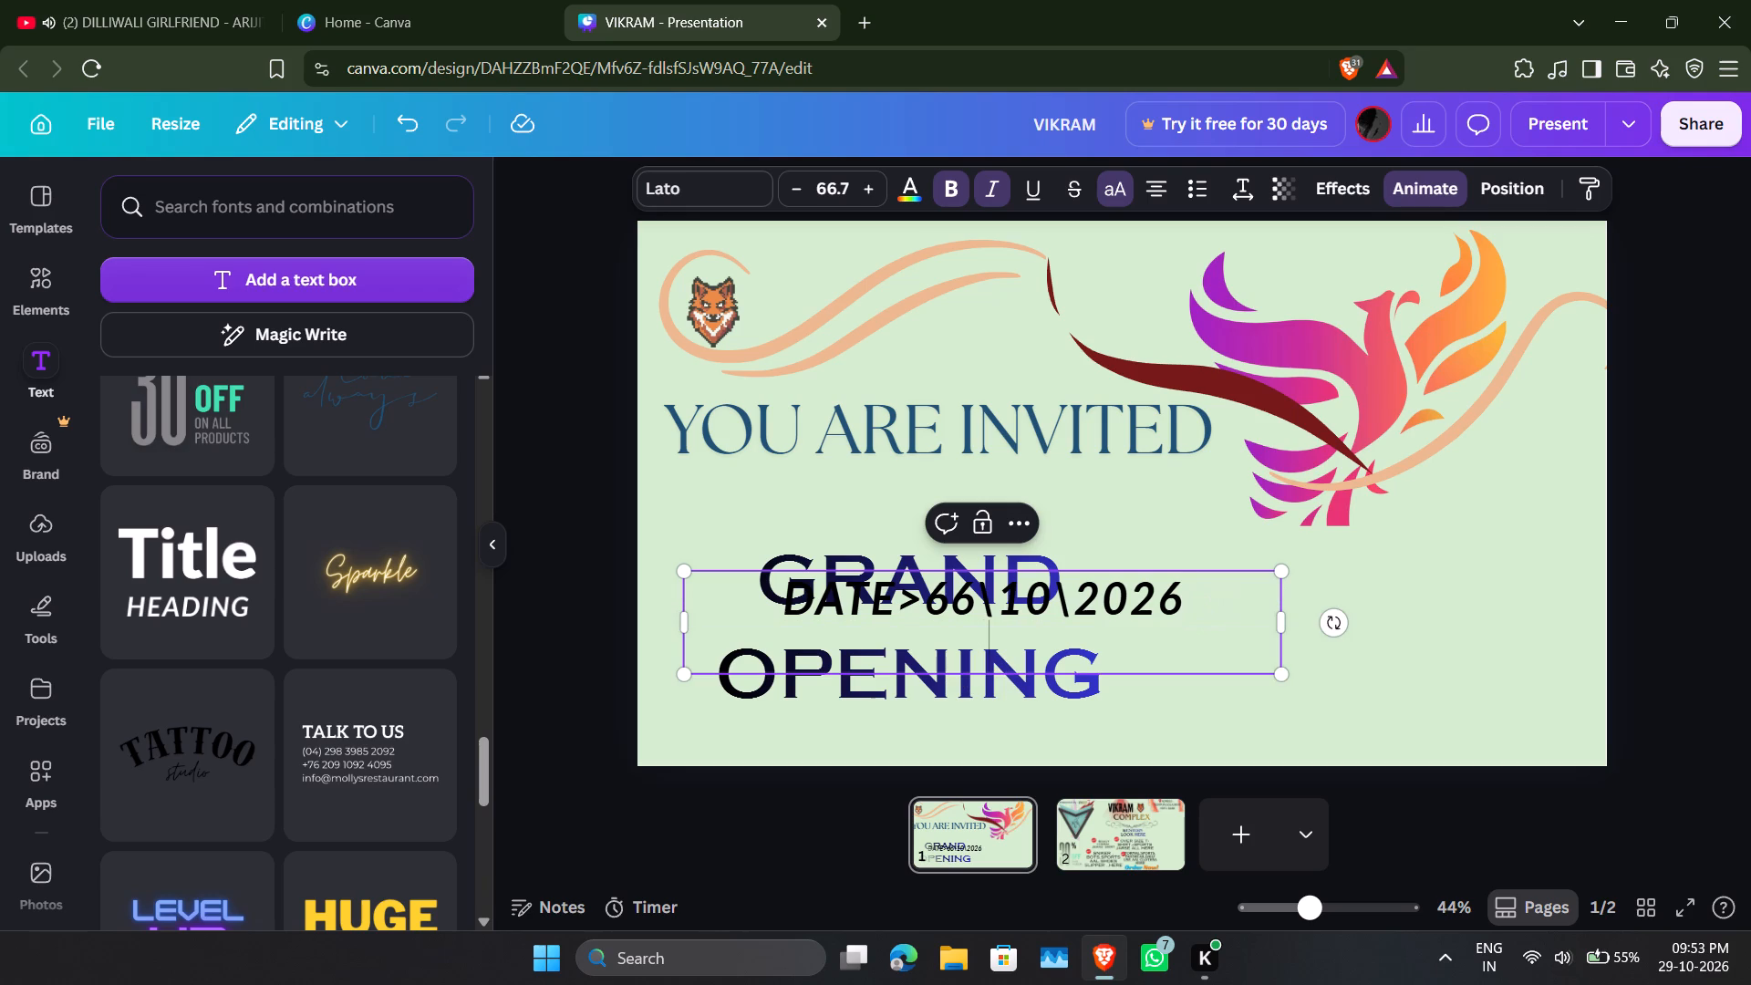
pyautogui.press('BackSpace')
pyautogui.press('BackSpace')
pyautogui.press('BackSpace')
pyautogui.press('BackSpace')
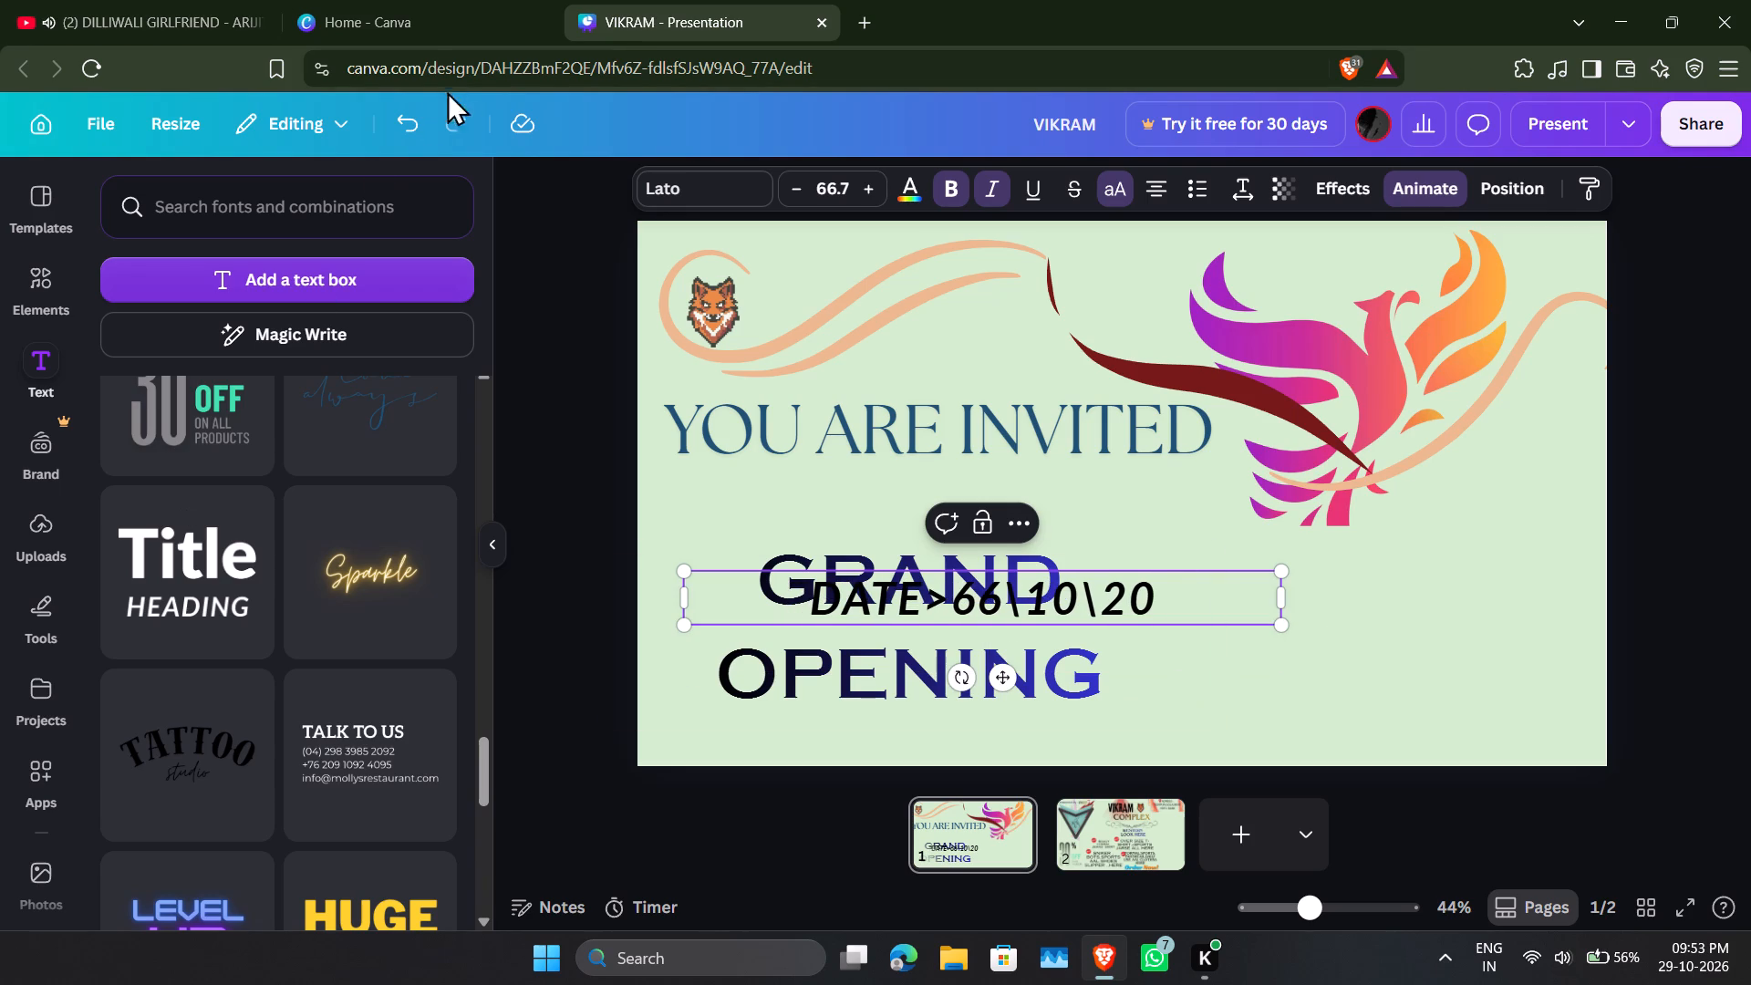
pyautogui.click(409, 124)
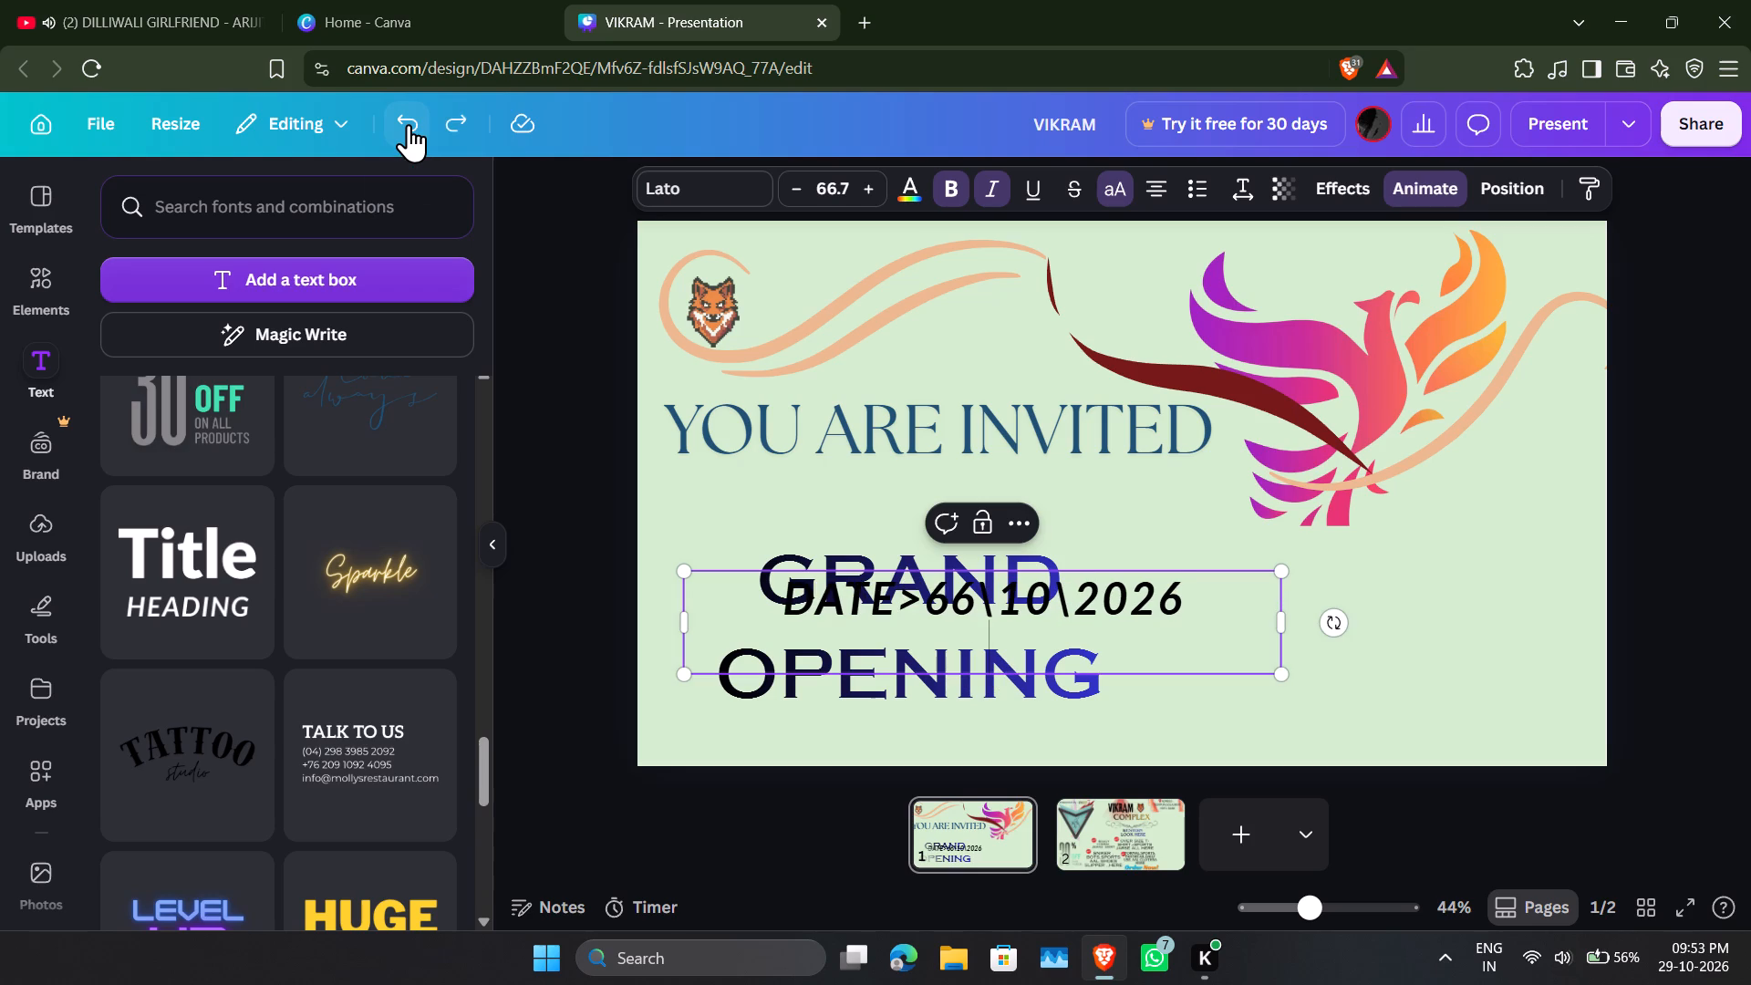
pyautogui.write('ON')
pyautogui.press('space')
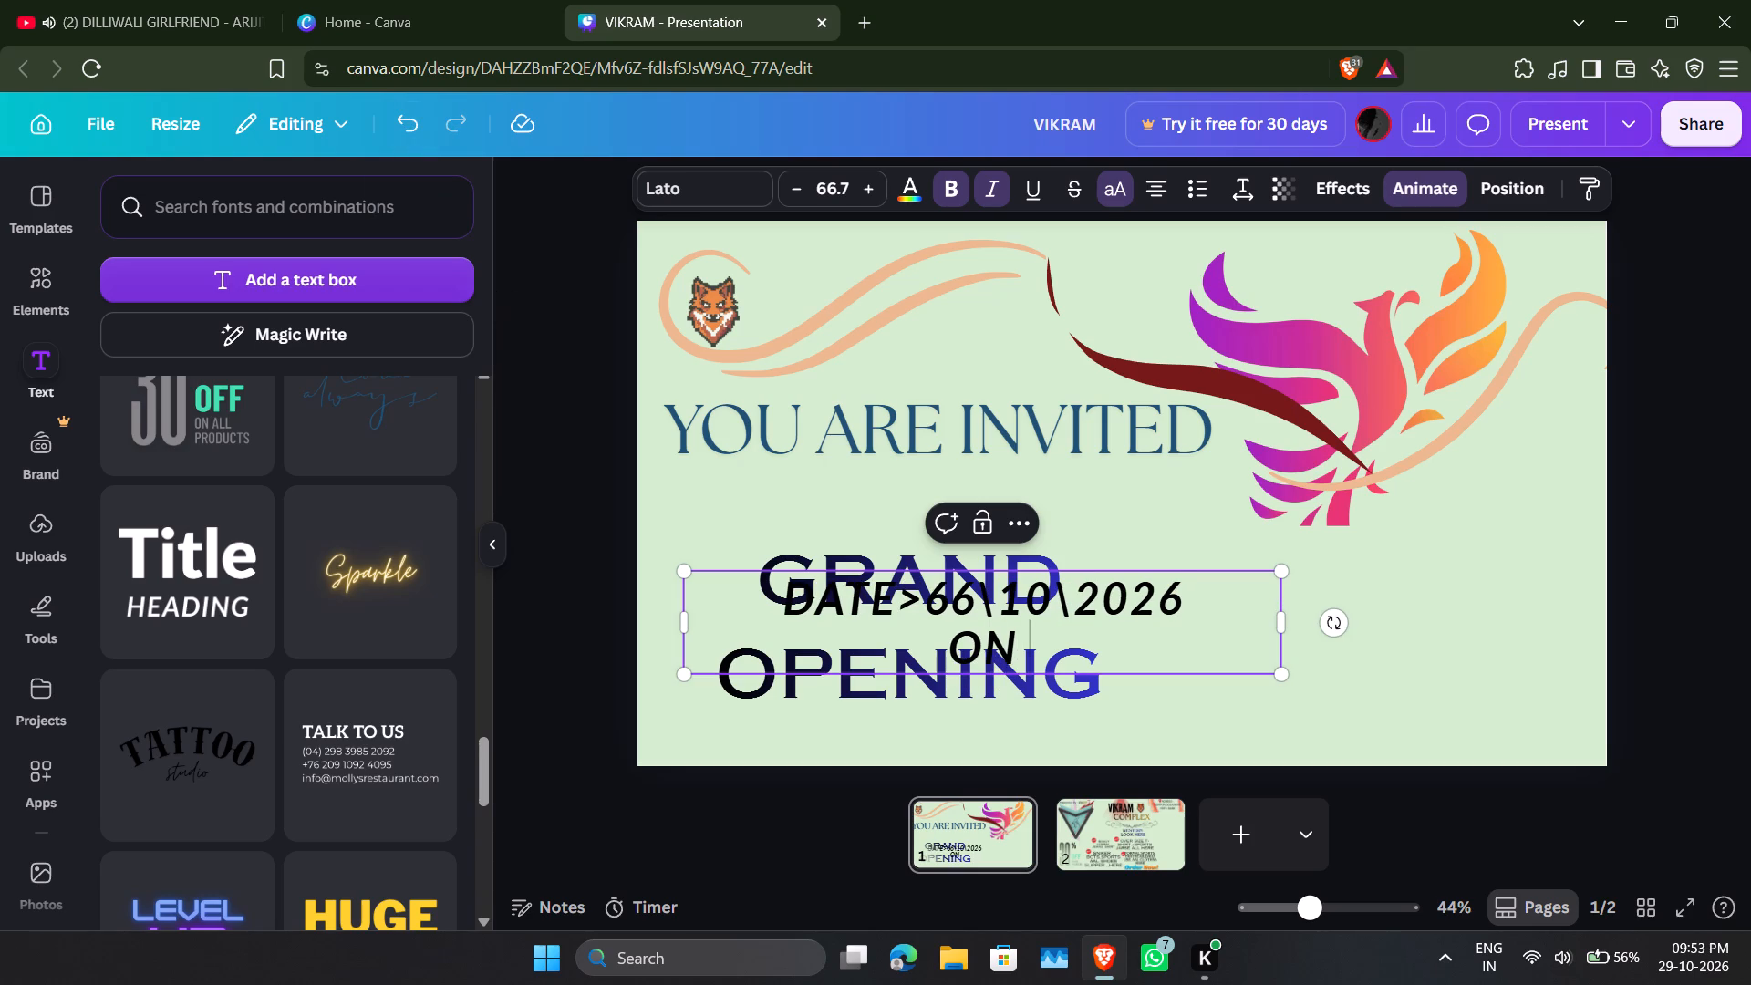
pyautogui.write('MONDAY')
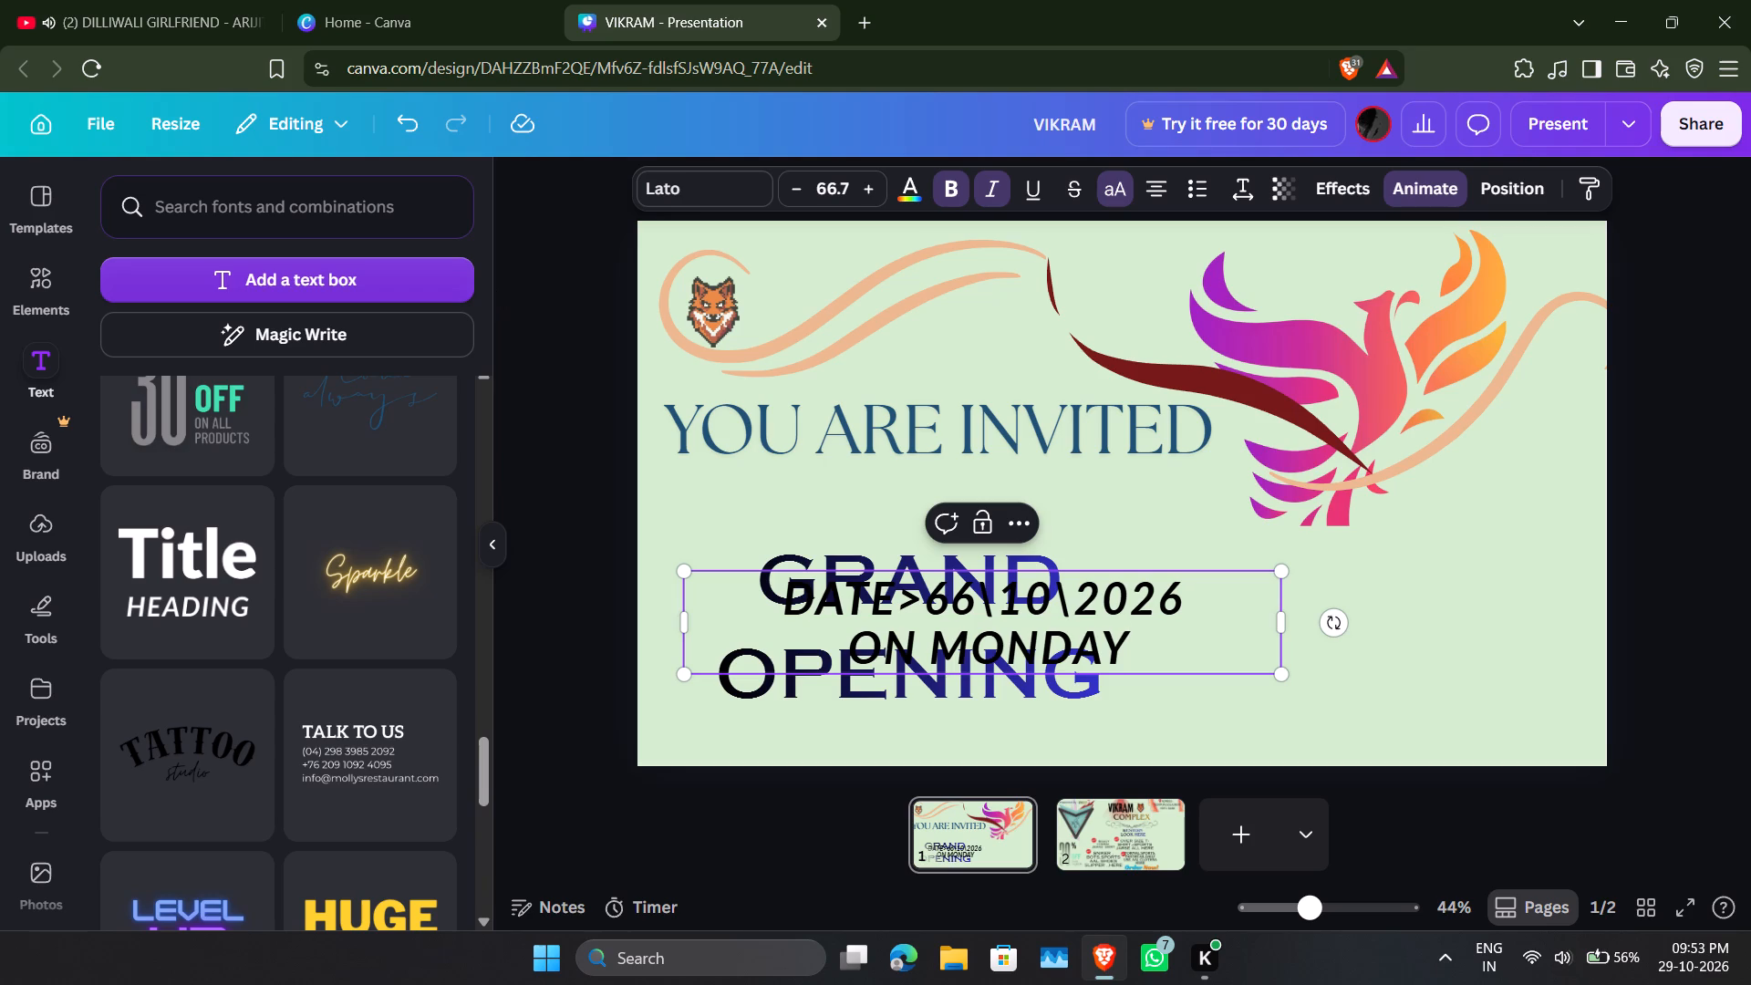
# Add a third line reading TIME,,2:30 below ON MONDAY in the date text.
pyautogui.press('Return')
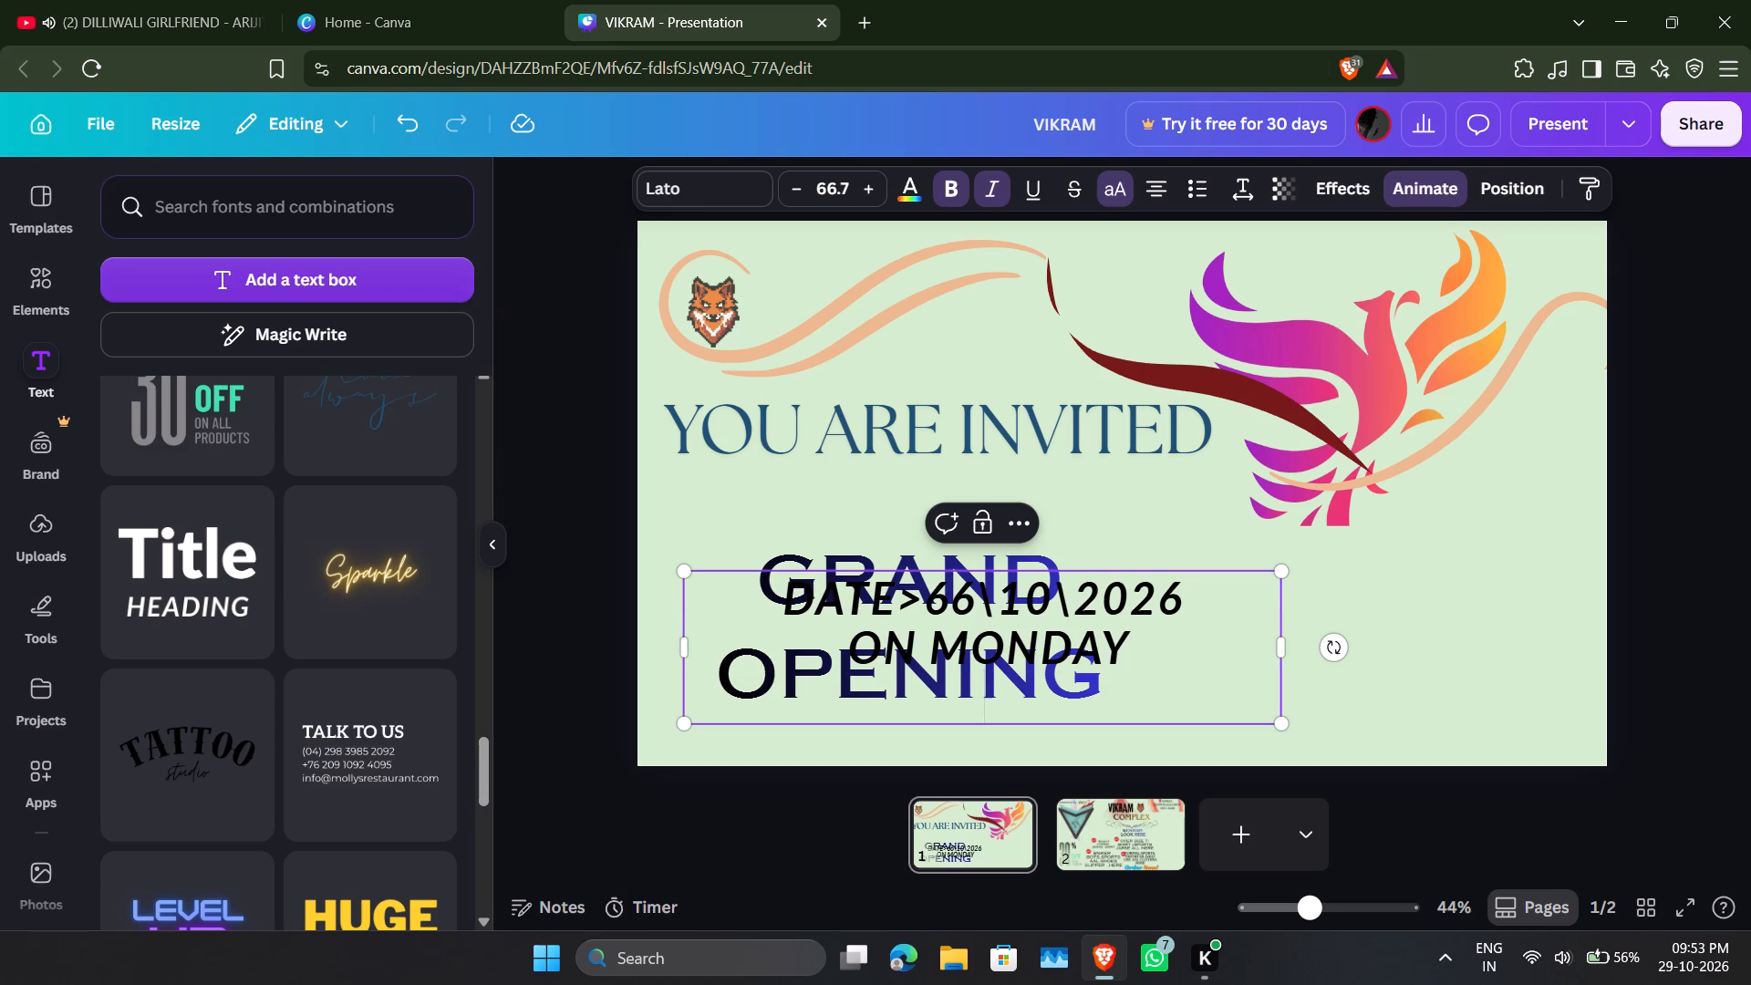
pyautogui.write('TIME')
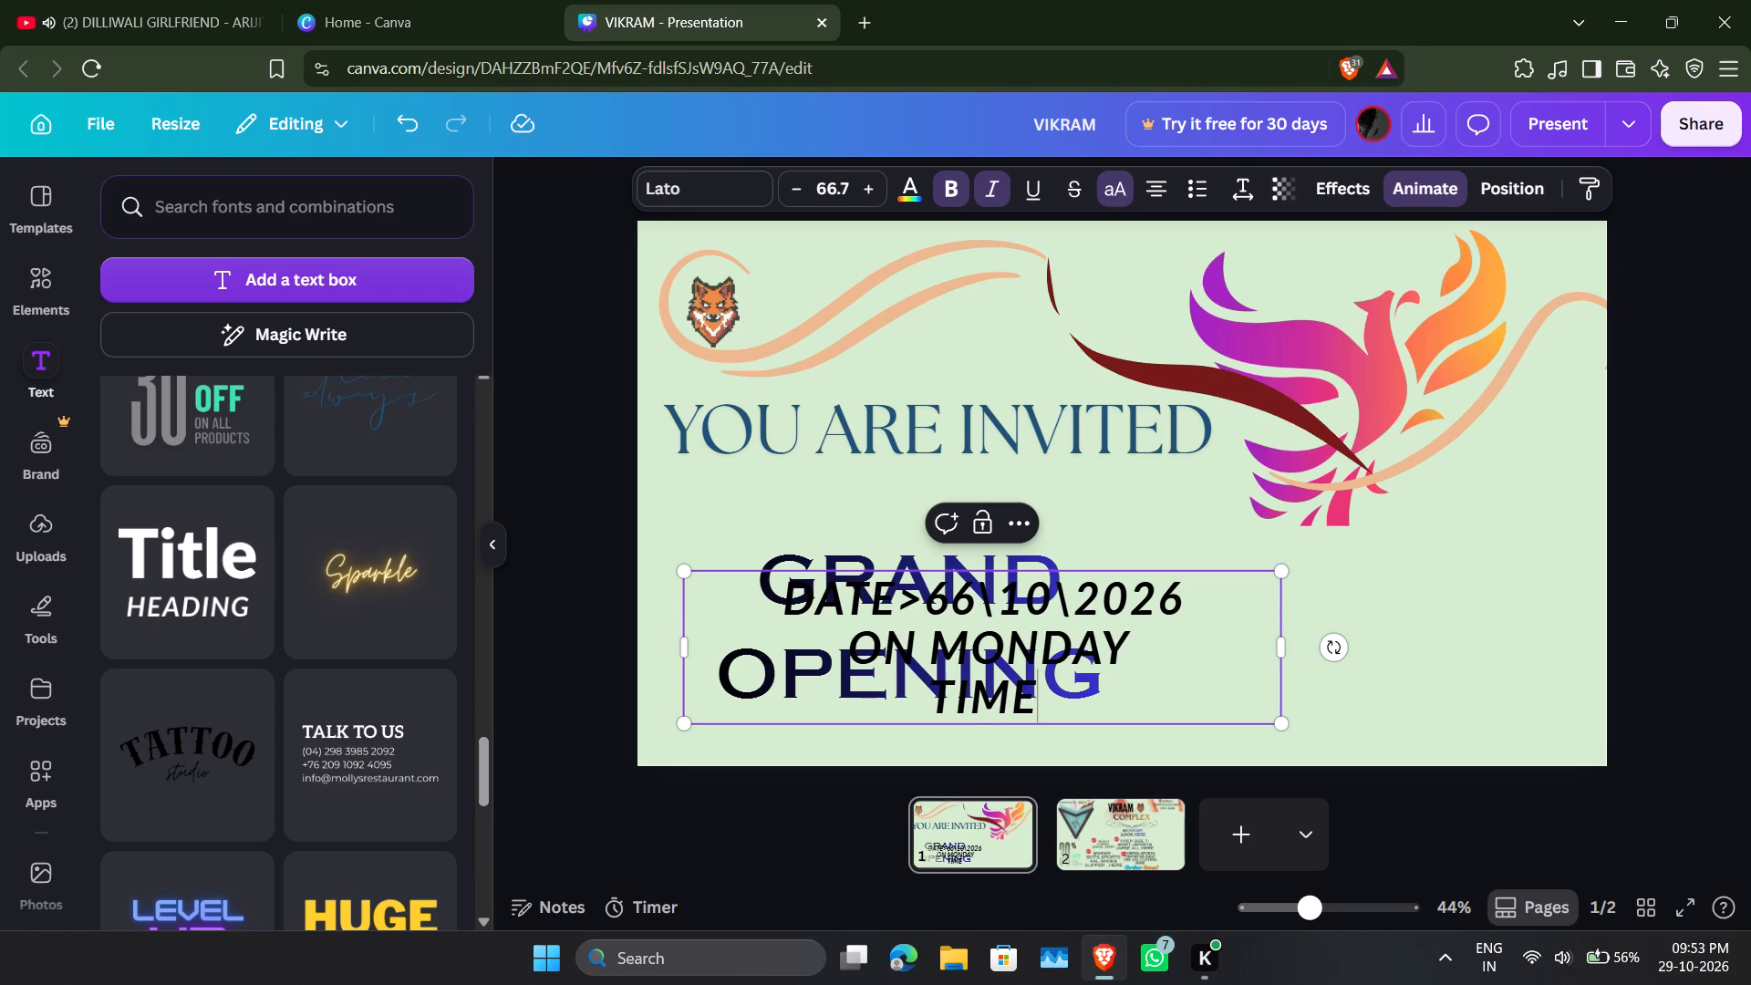
pyautogui.write(',,')
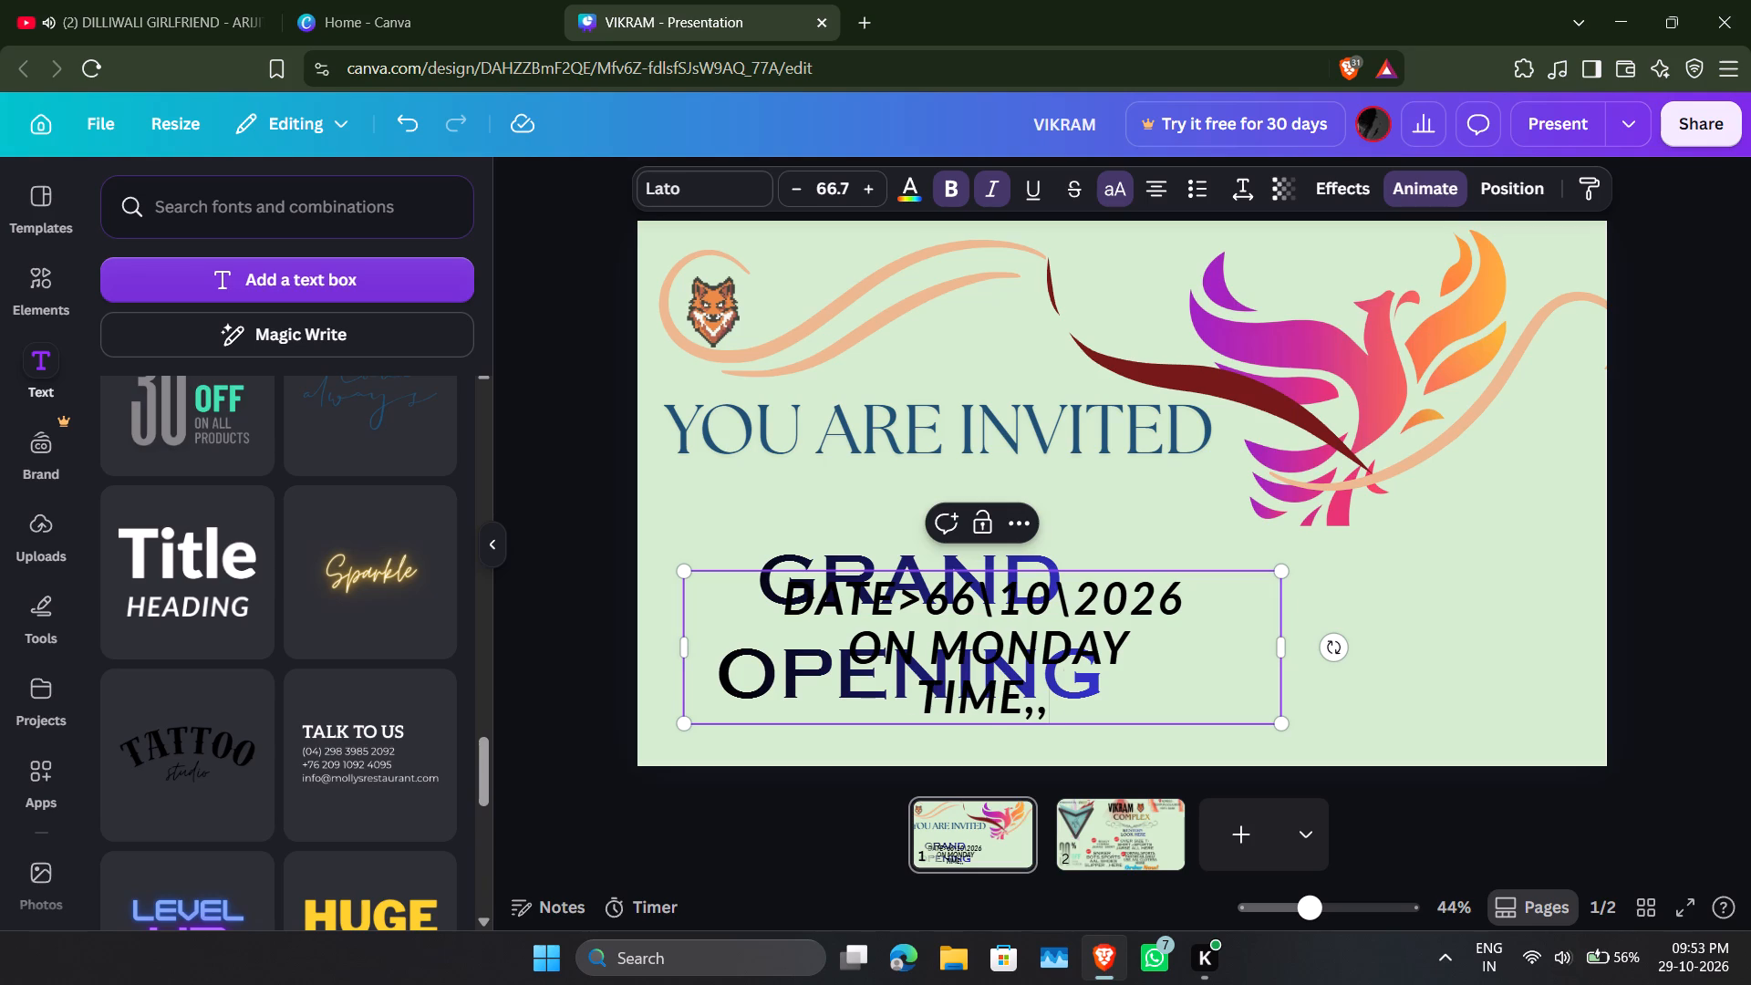
pyautogui.press('2')
pyautogui.press(';')
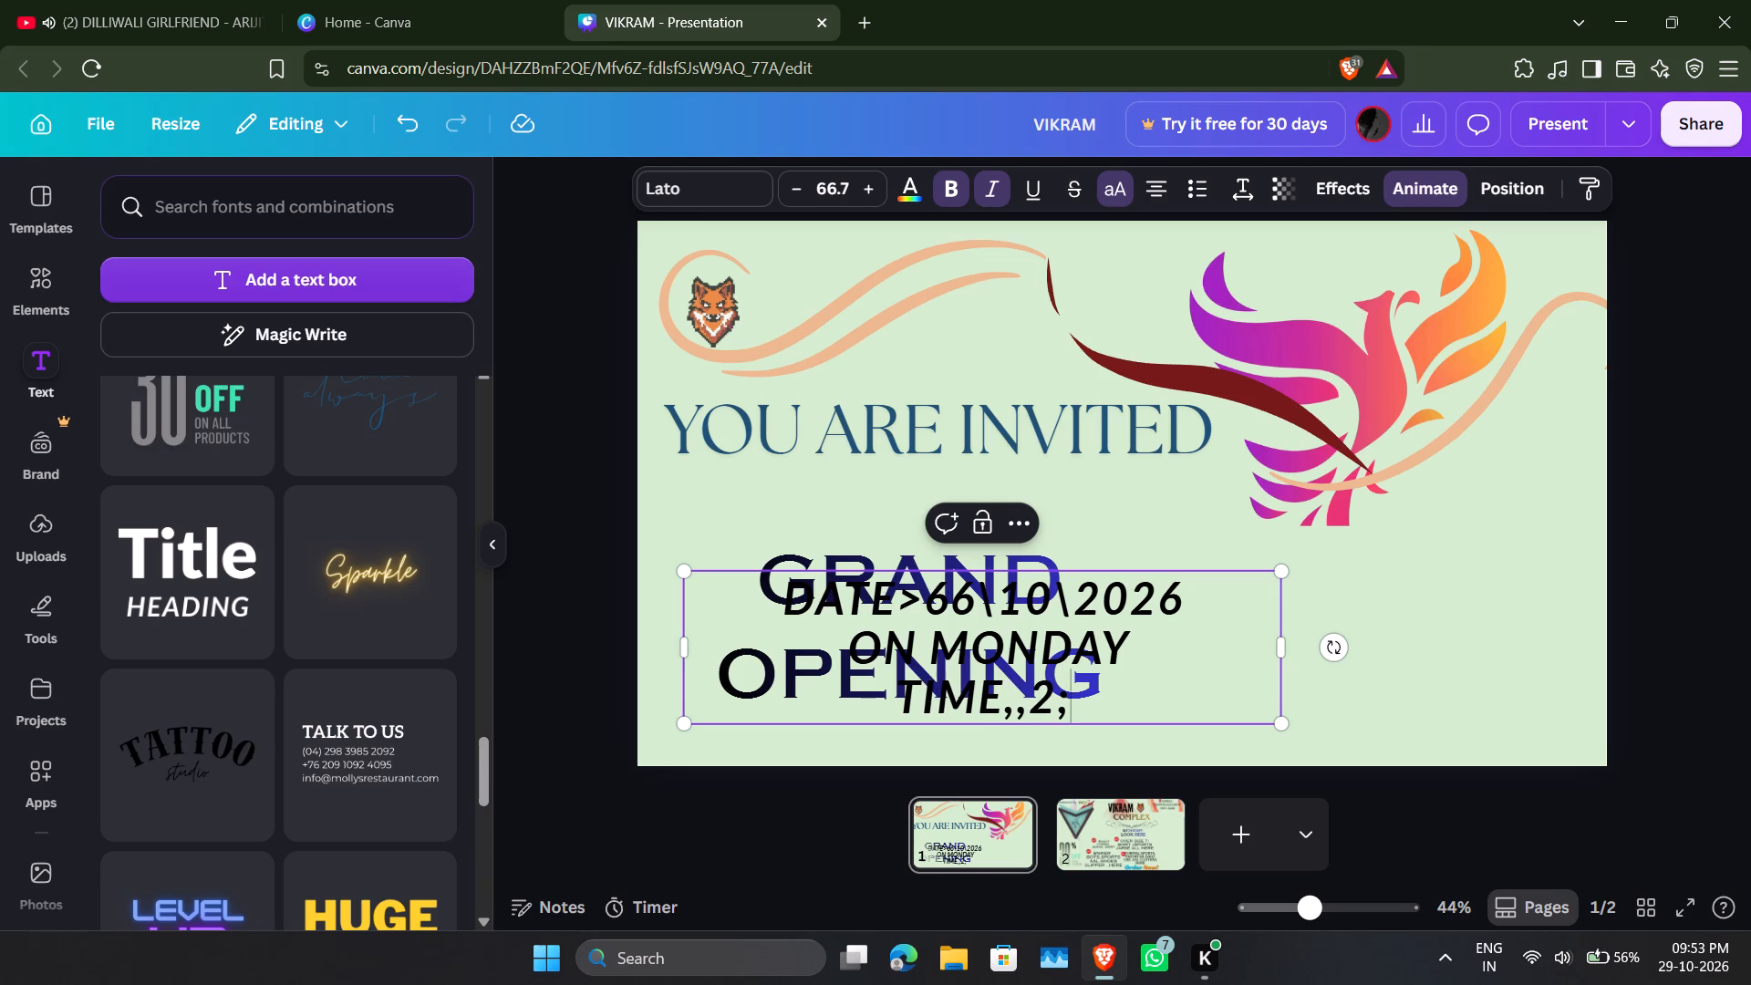
pyautogui.press('BackSpace')
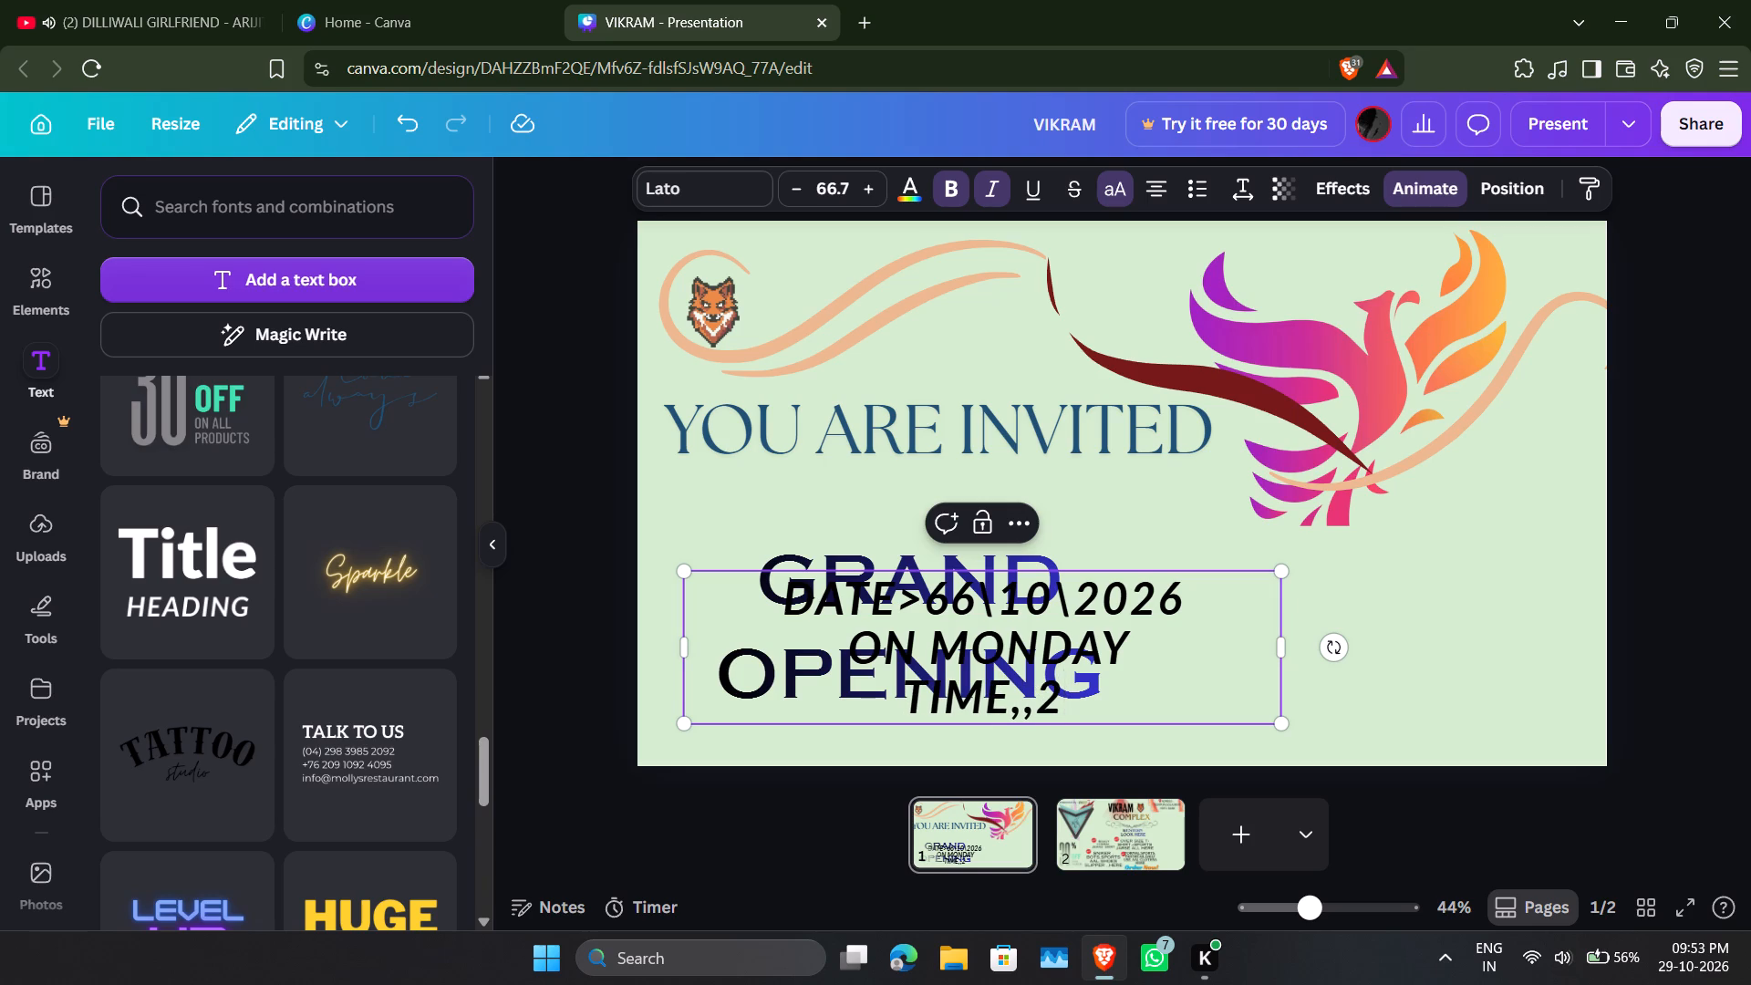
pyautogui.hotkey('shift', ':')
pyautogui.write('30')
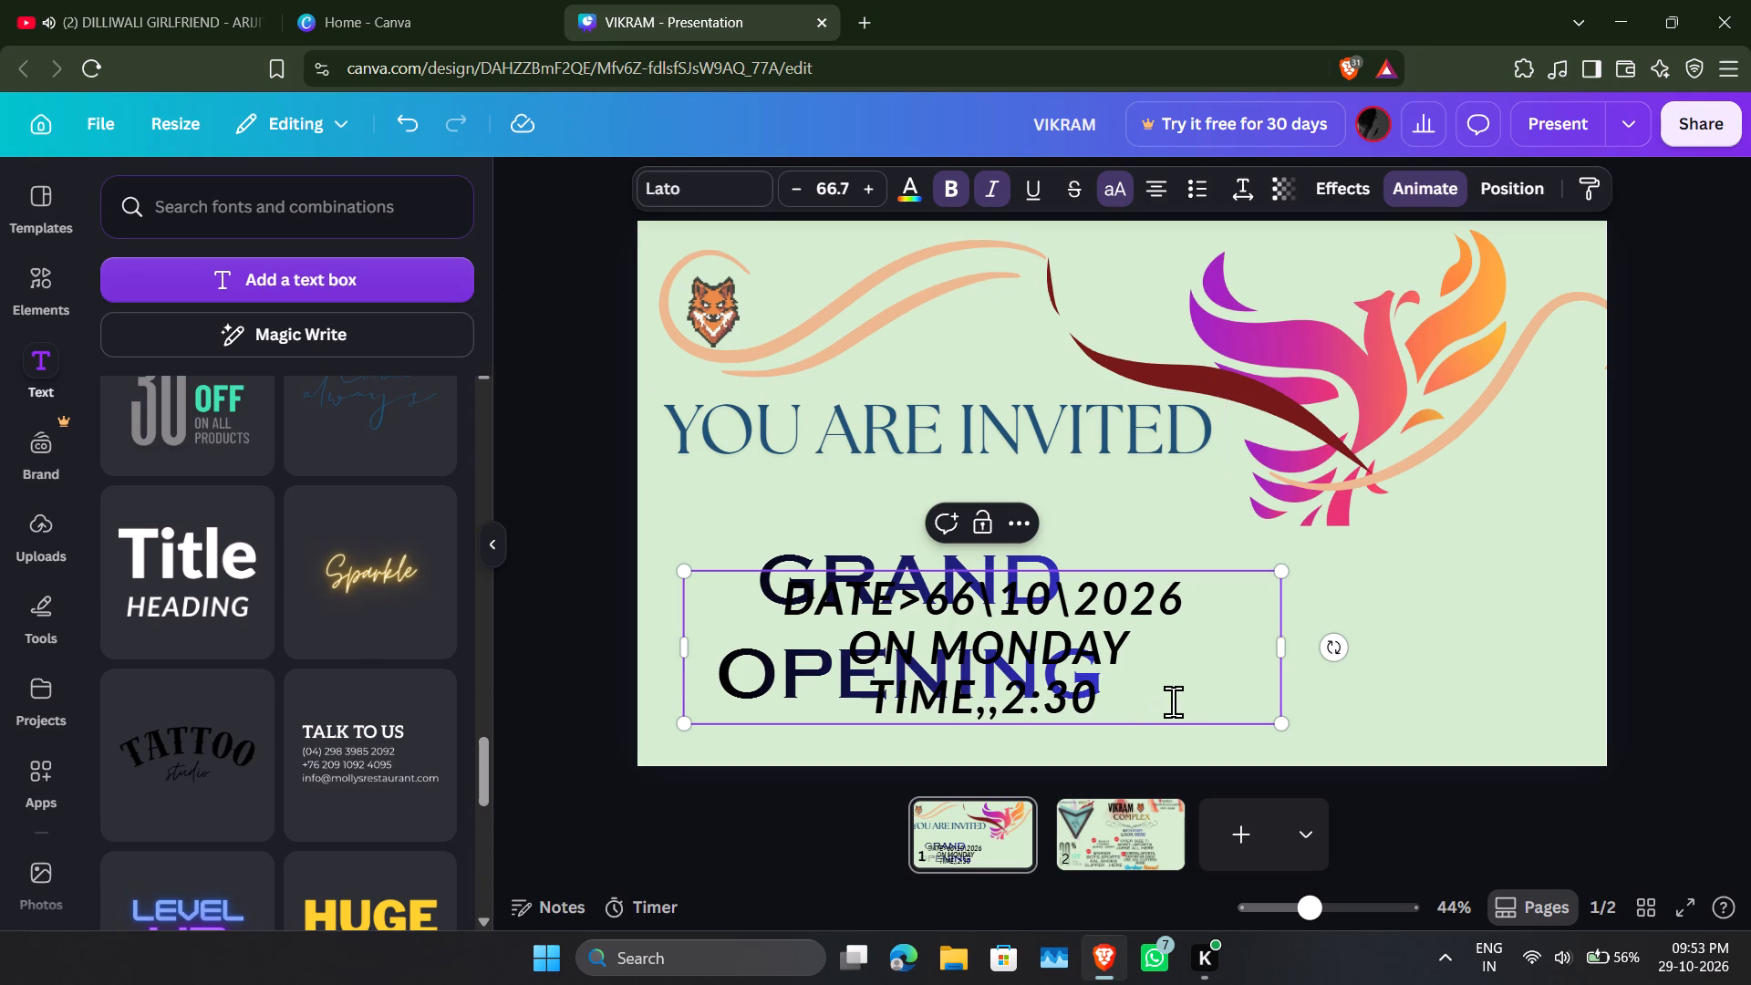
# Scale the date and time text down to size 33.2 and place it beside GRAND OPENING, in the empty area below the phoenix.
pyautogui.click(1356, 690)
pyautogui.moveTo(1103, 671); pyautogui.dragTo(1404, 666)
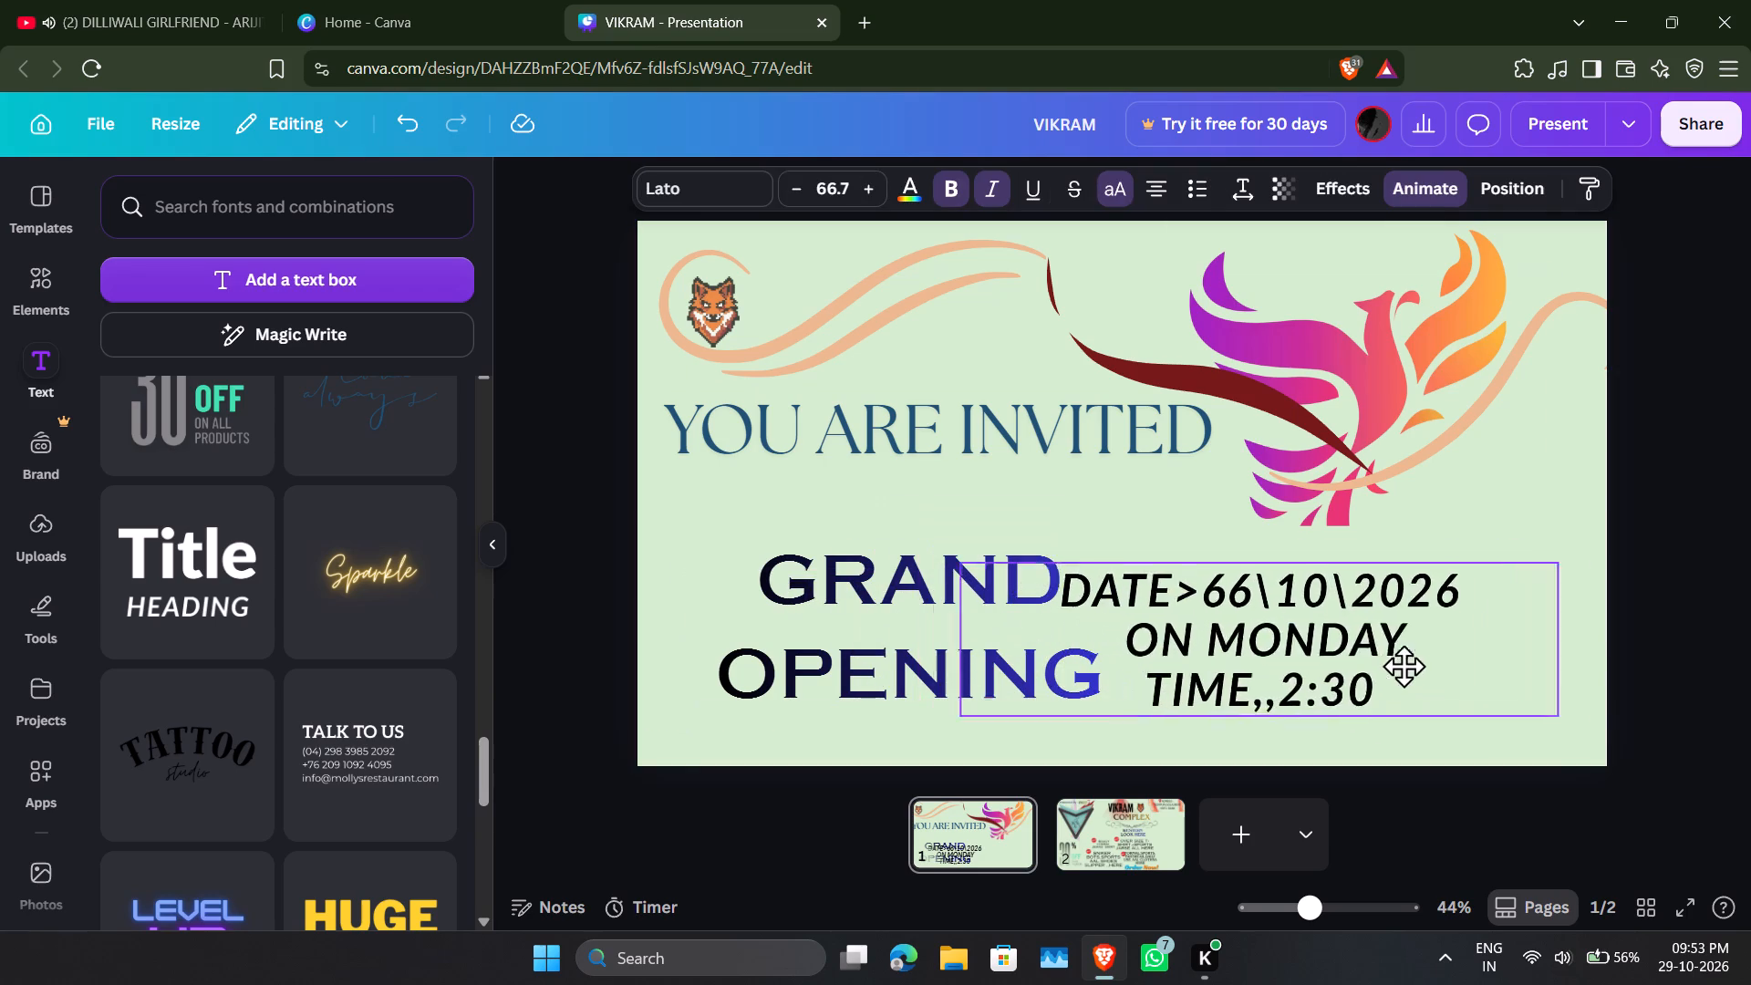
pyautogui.moveTo(1404, 666); pyautogui.dragTo(1466, 656)
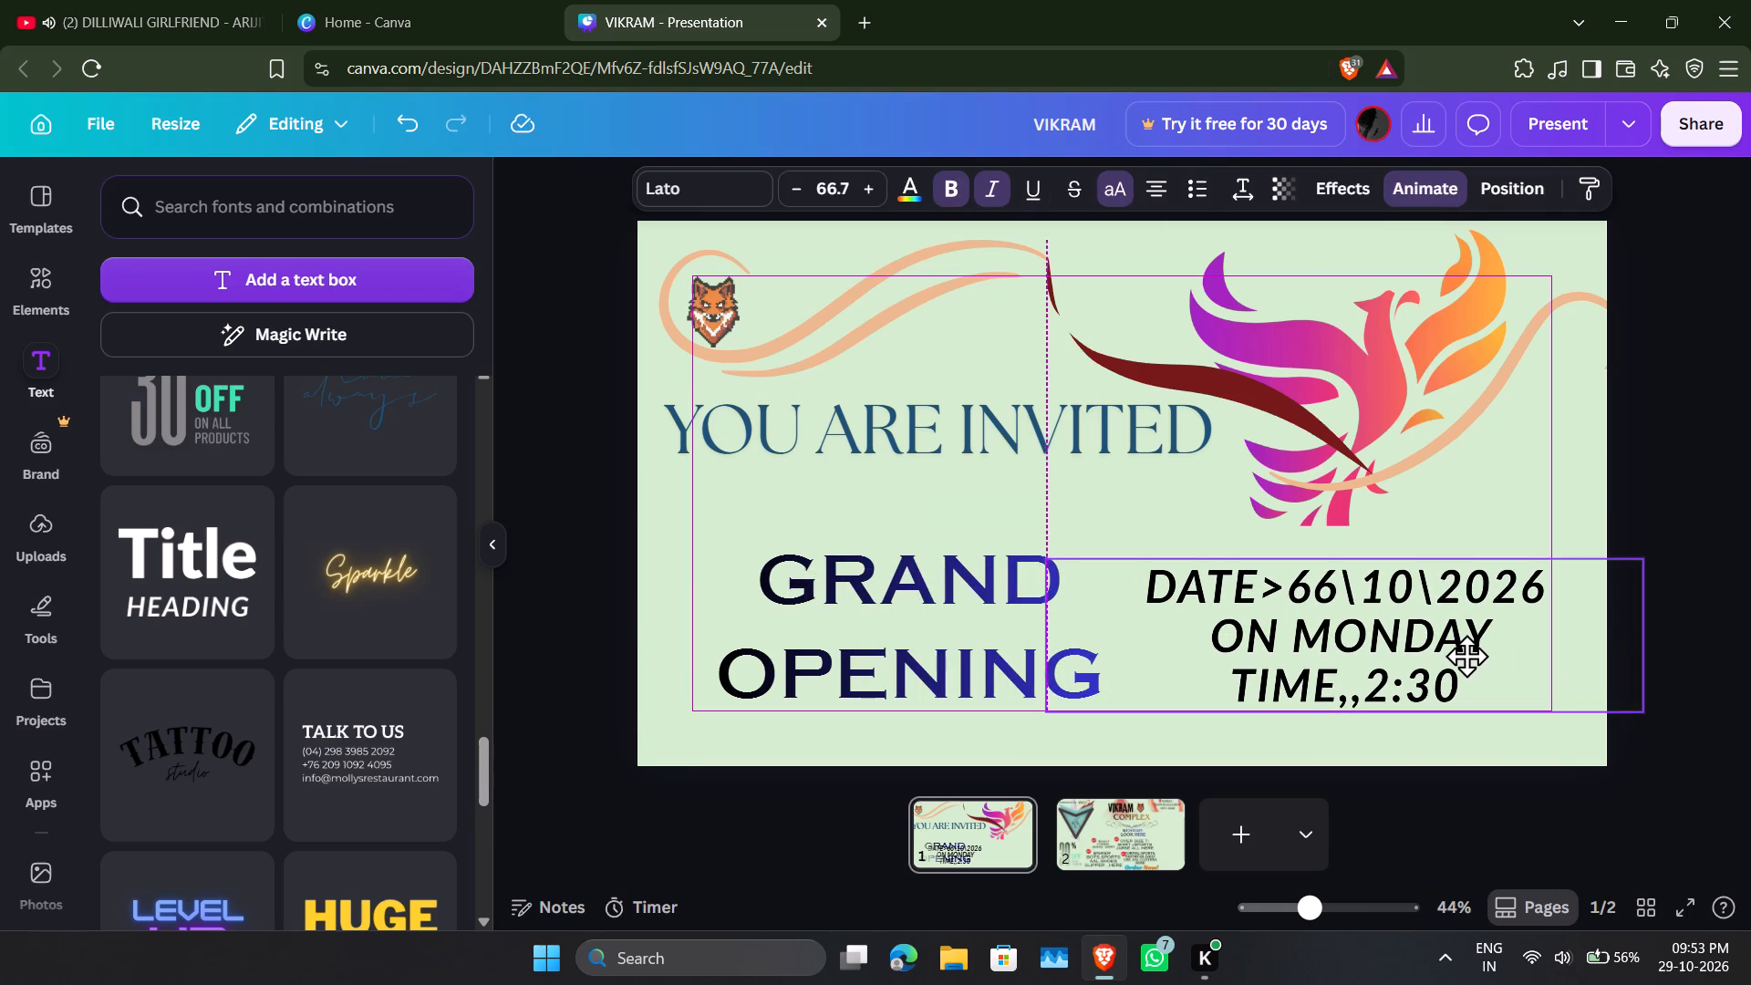
pyautogui.moveTo(1466, 656); pyautogui.dragTo(1467, 655)
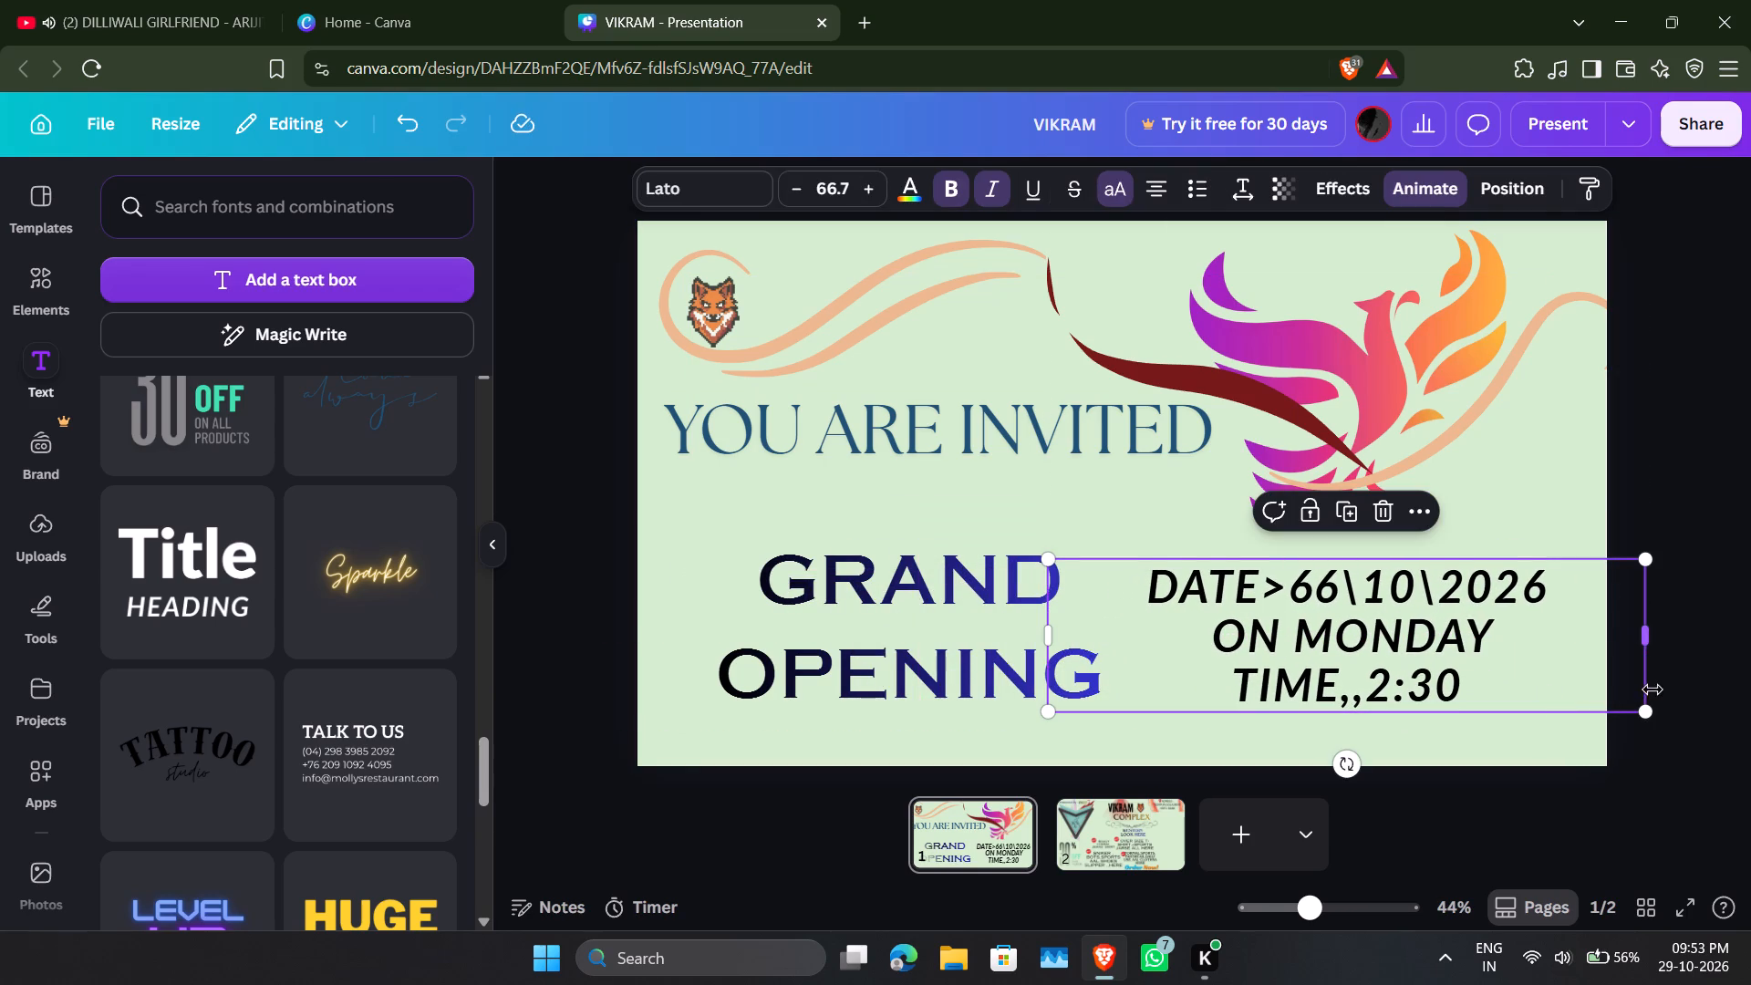
pyautogui.moveTo(1653, 714); pyautogui.dragTo(1346, 665)
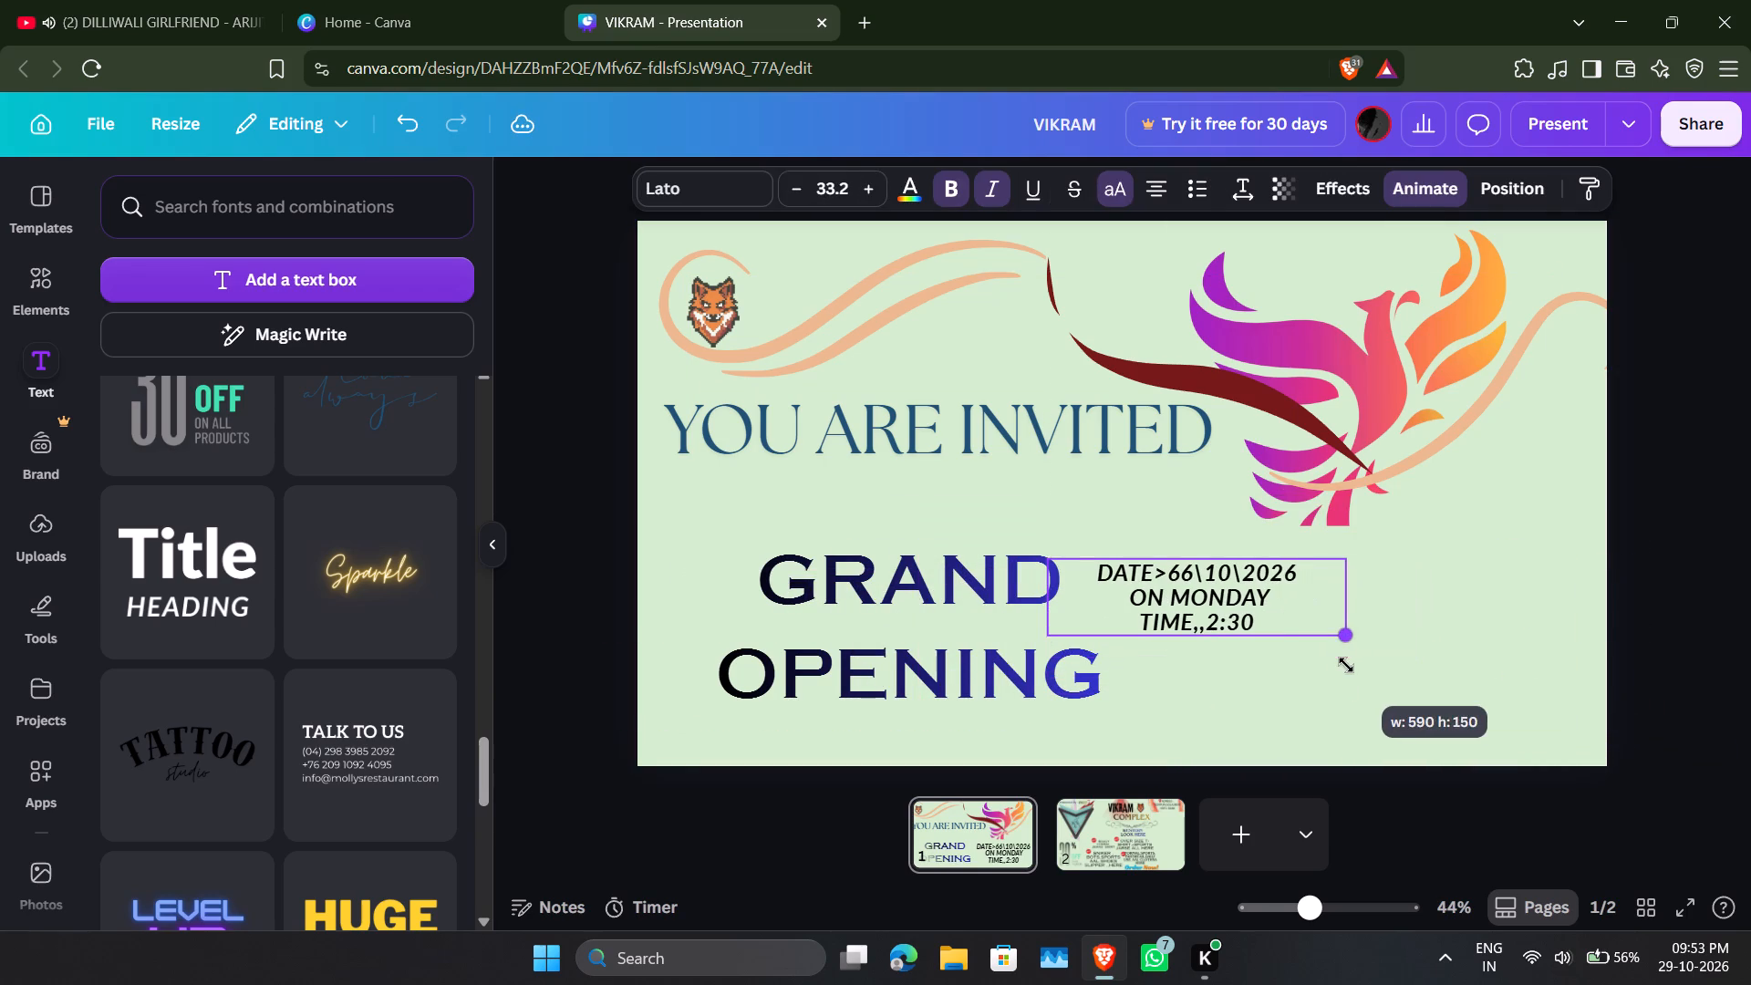
pyautogui.moveTo(1346, 665); pyautogui.dragTo(1345, 665)
pyautogui.moveTo(1210, 596); pyautogui.dragTo(1417, 600)
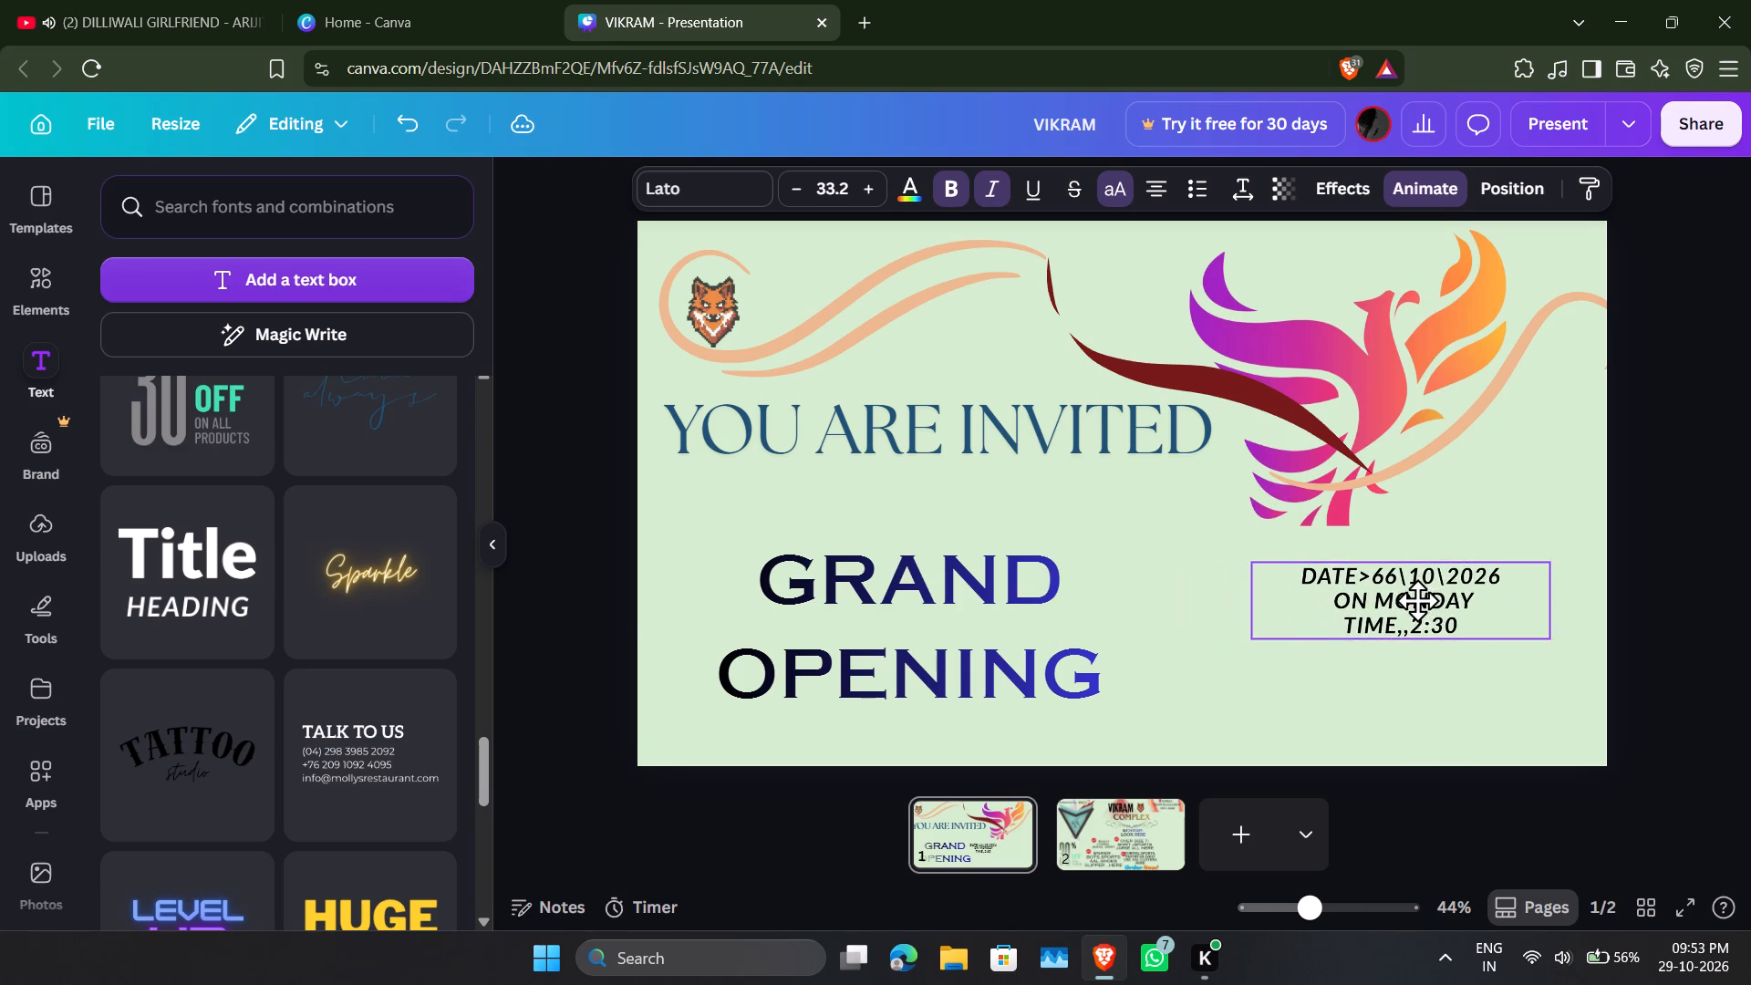
pyautogui.moveTo(1417, 600); pyautogui.dragTo(1337, 658)
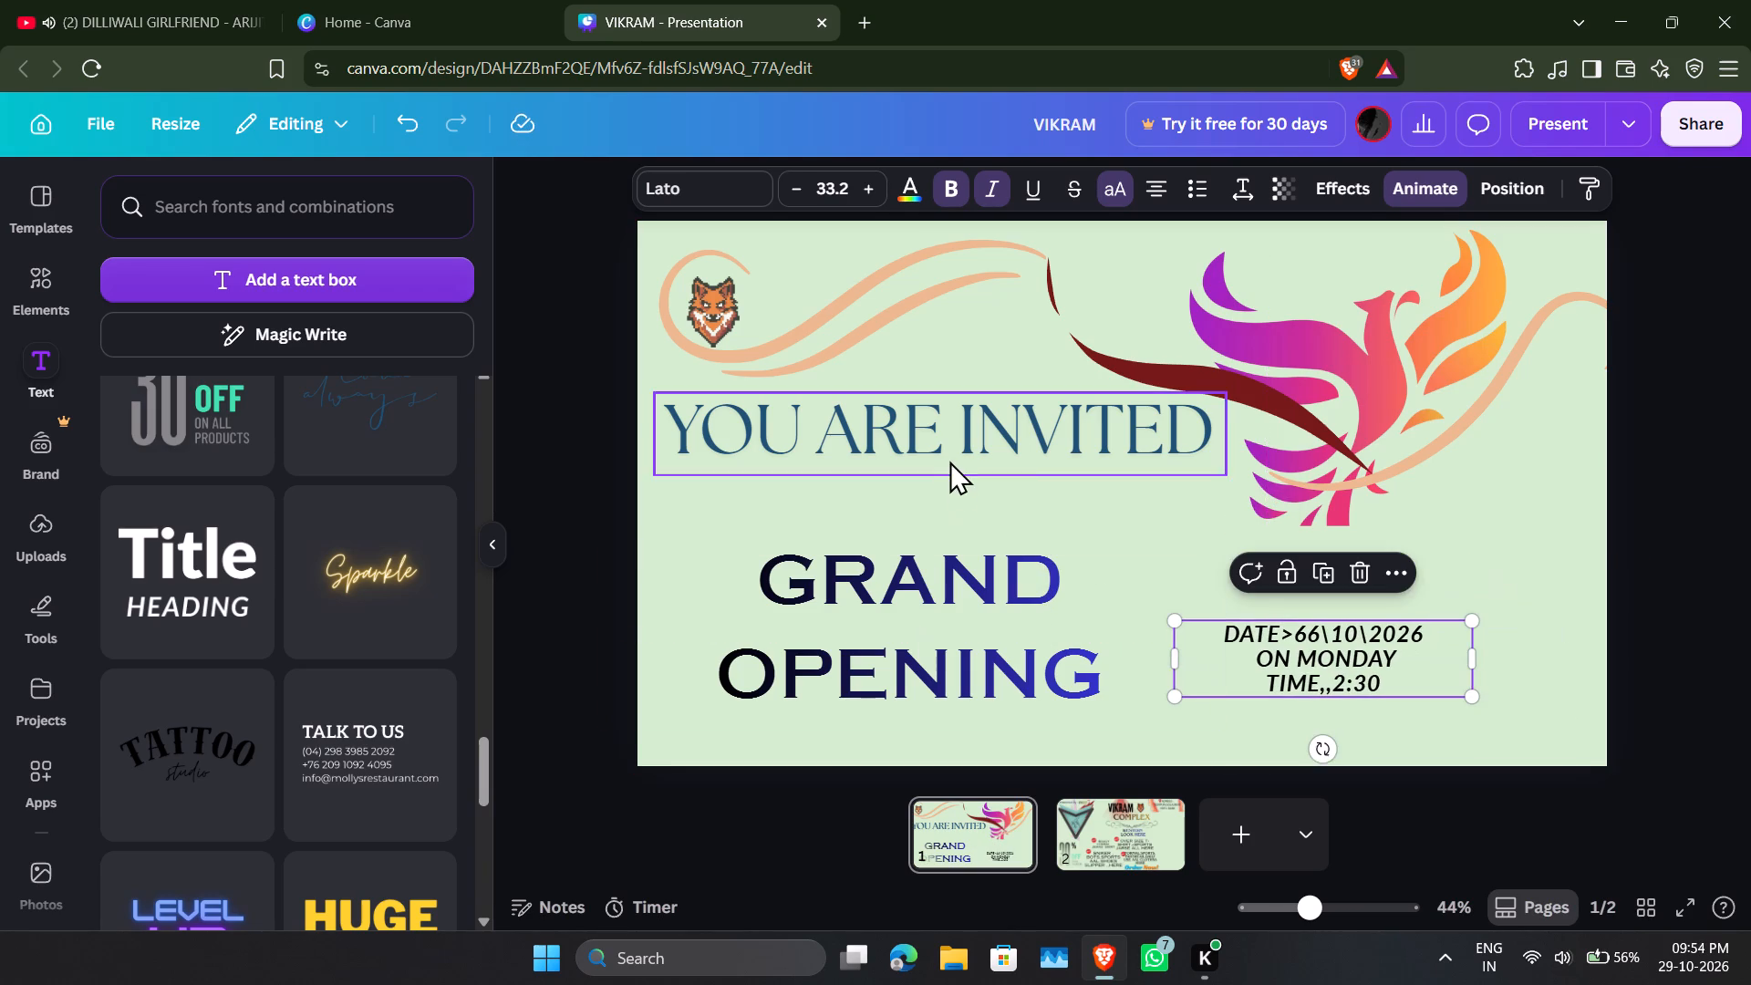
# Move YOU ARE INVITED out of the way and reposition GRAND OPENING directly below the fox head.
pyautogui.moveTo(949, 461); pyautogui.dragTo(1690, 536)
pyautogui.moveTo(1095, 651); pyautogui.dragTo(1031, 521)
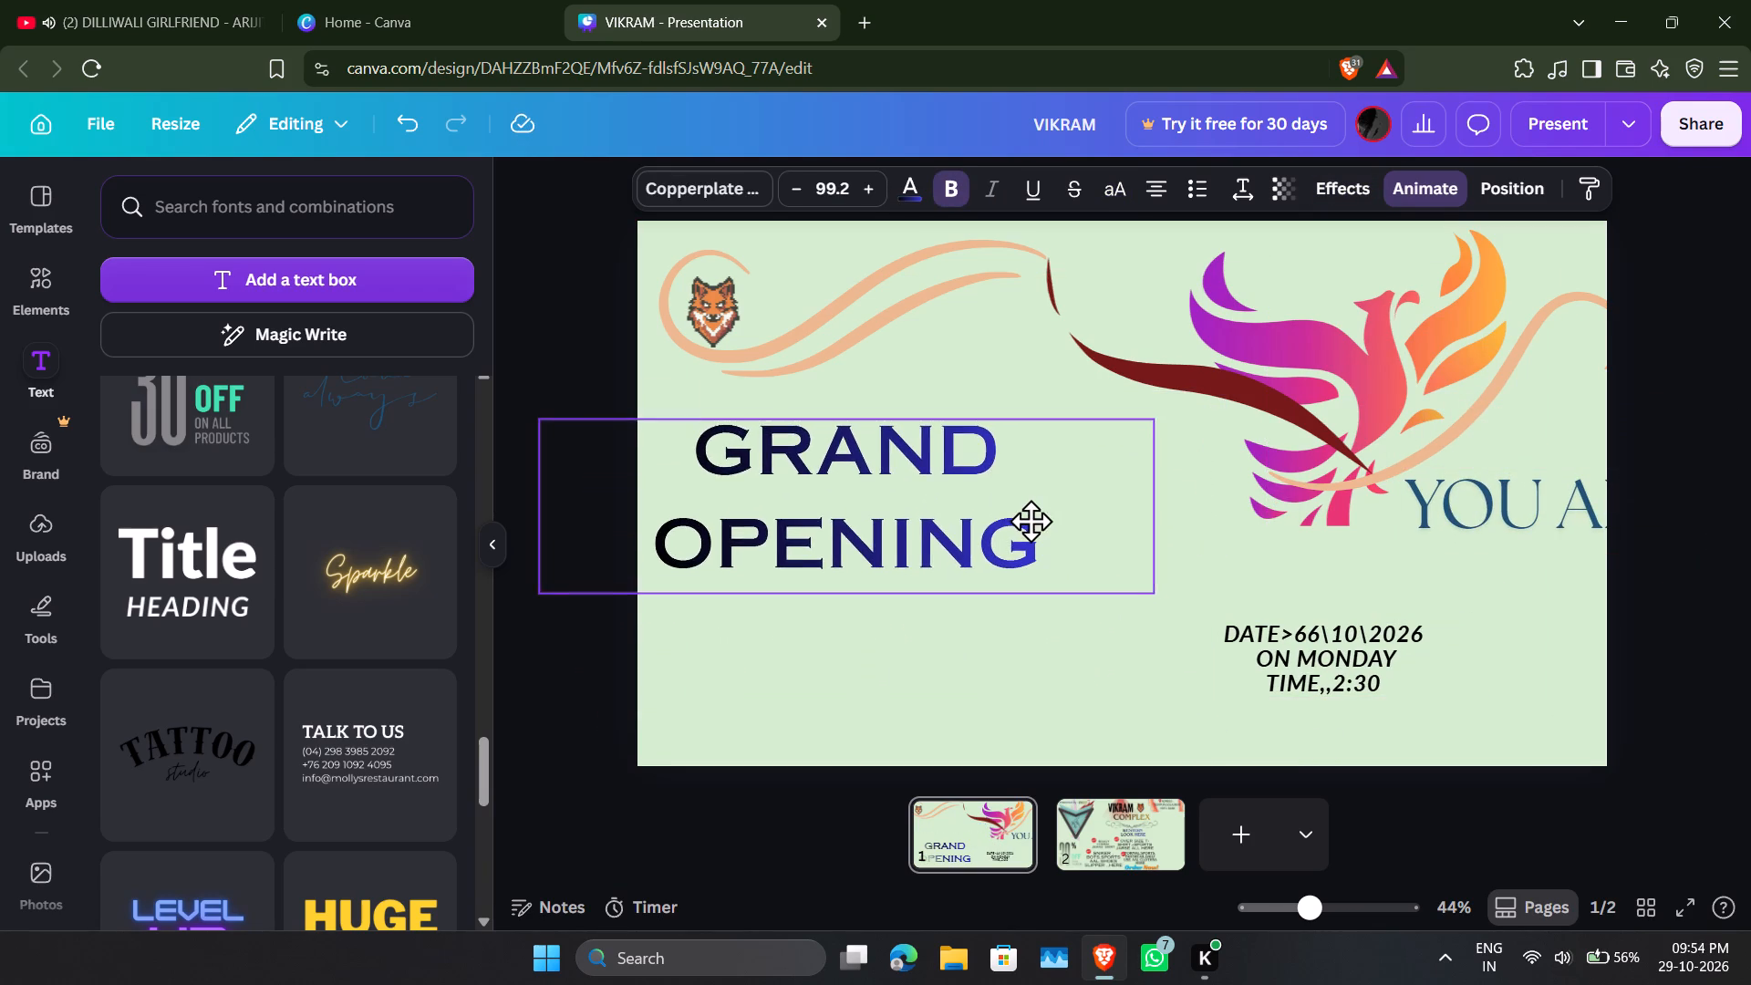
pyautogui.moveTo(1031, 521); pyautogui.dragTo(1020, 490)
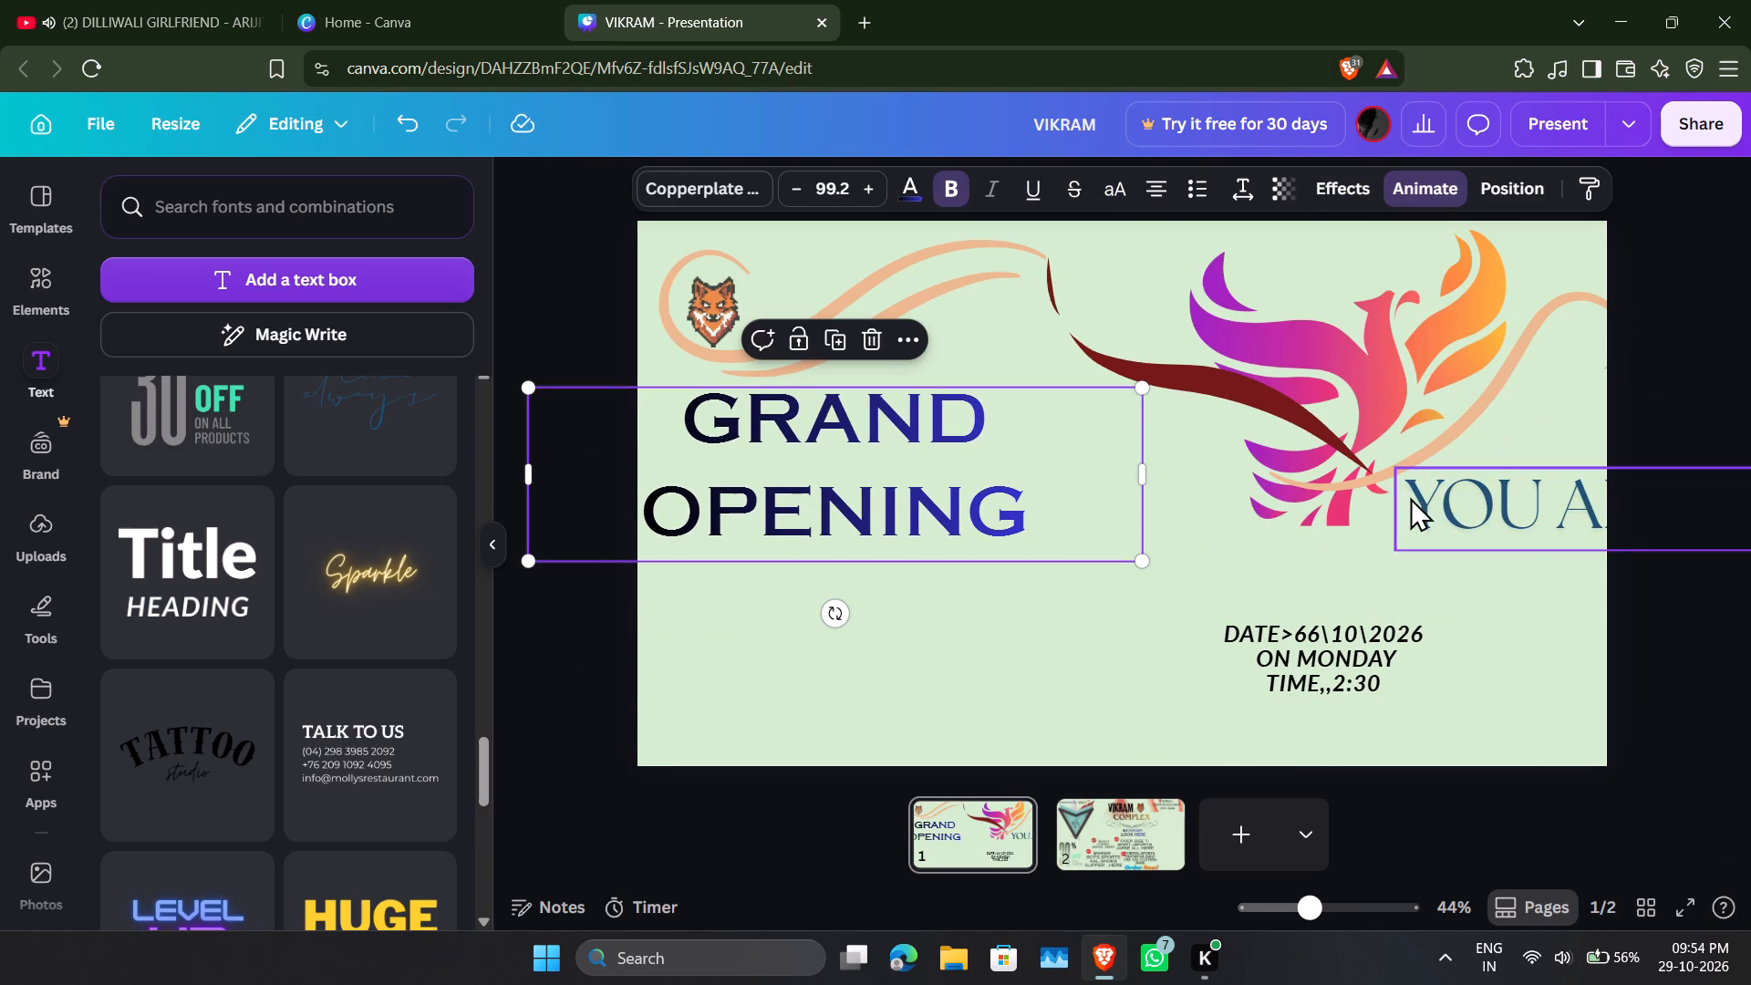
# Place YOU ARE INVITED beneath the phoenix, scale it down to fit the page, and position the date text below it.
pyautogui.moveTo(1418, 497); pyautogui.dragTo(1094, 558)
pyautogui.moveTo(1307, 648); pyautogui.dragTo(1215, 667)
pyautogui.click(823, 665)
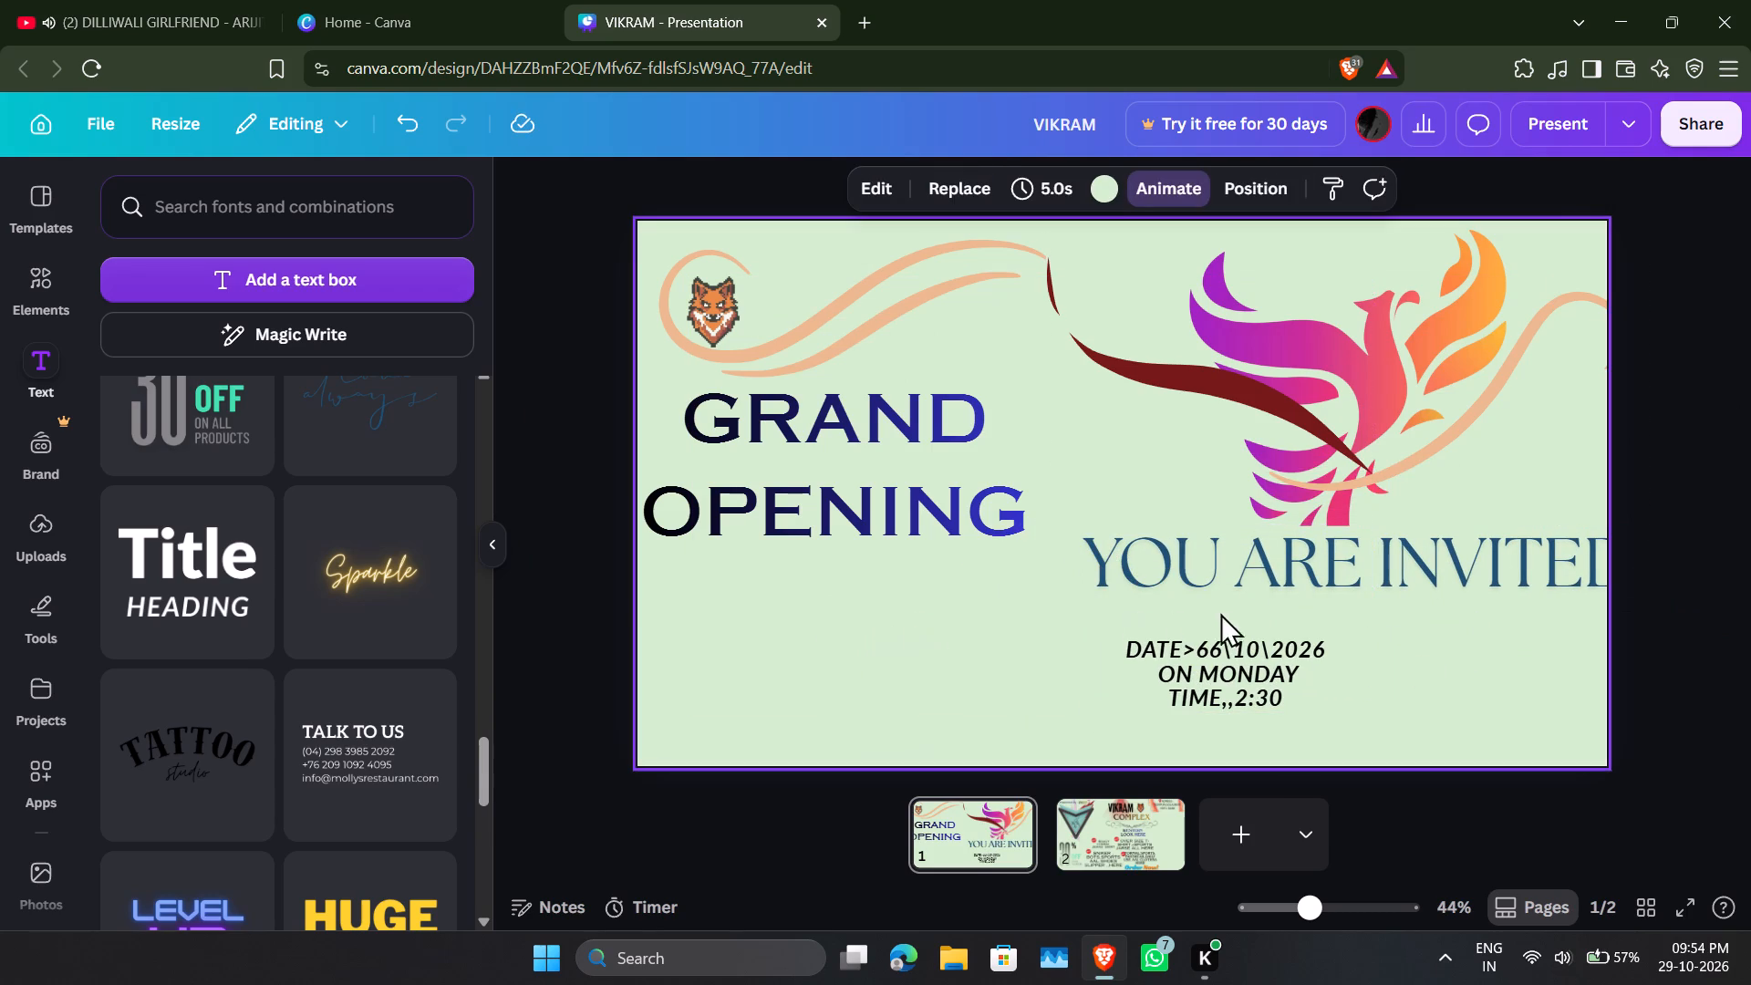
pyautogui.moveTo(1344, 569); pyautogui.dragTo(1301, 581)
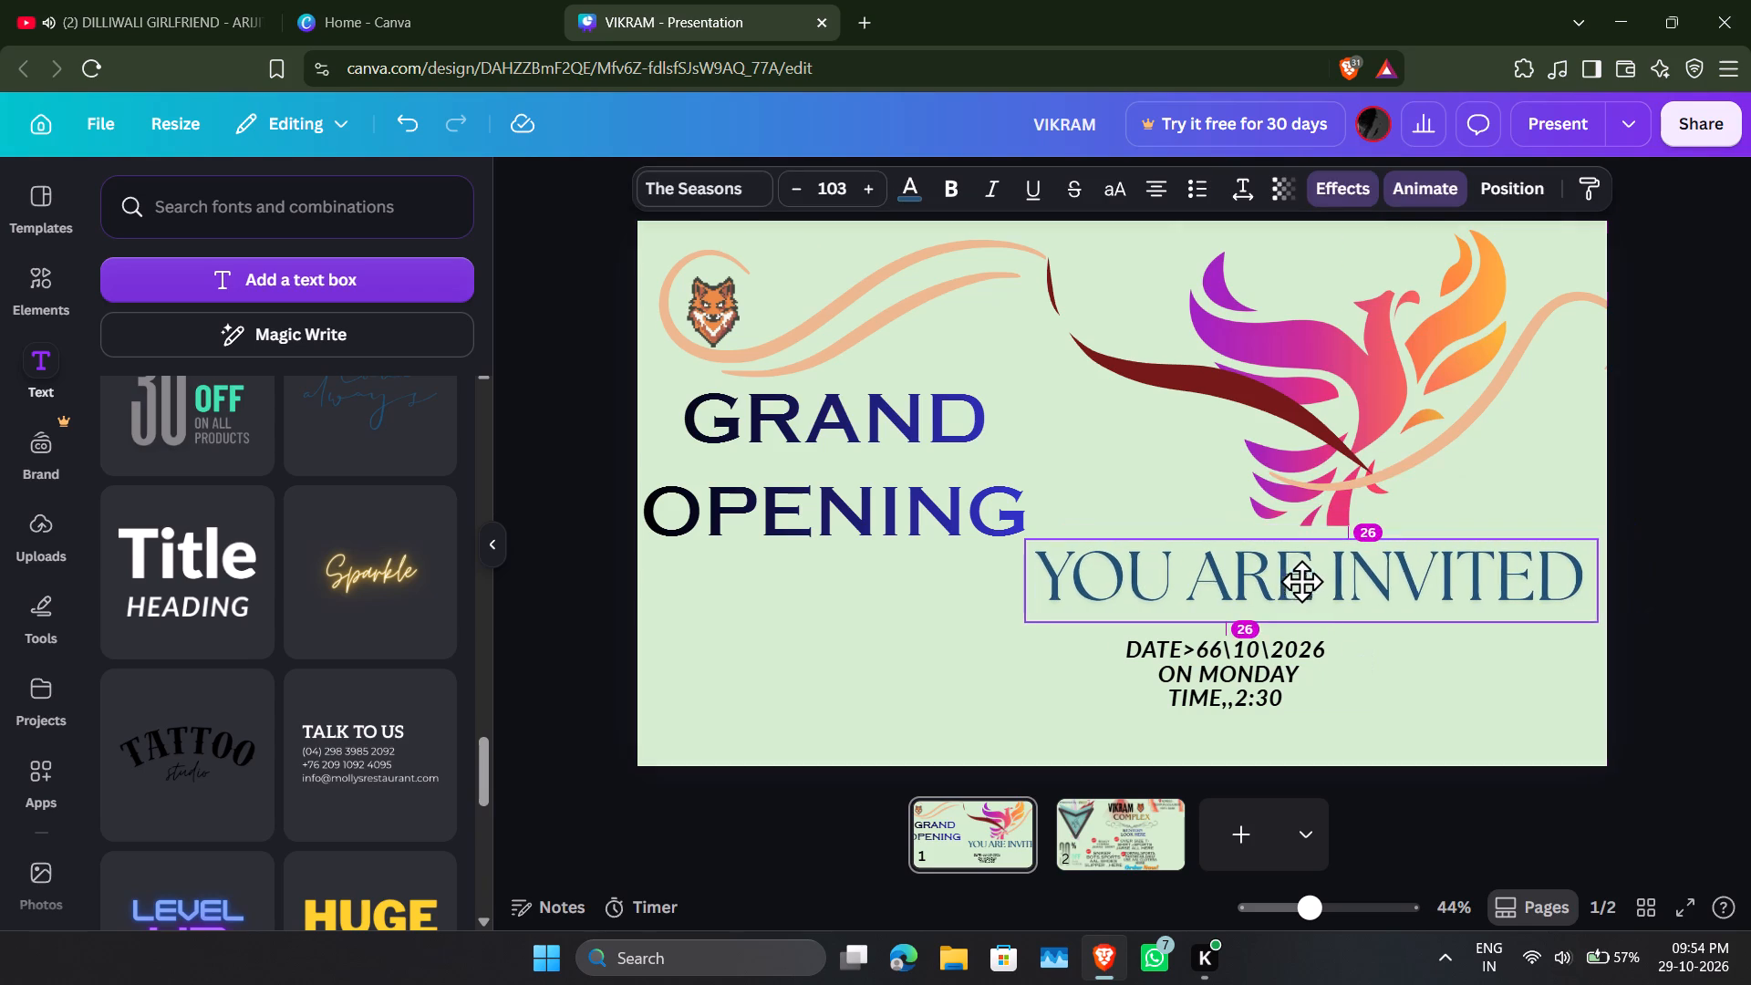
pyautogui.moveTo(1301, 581); pyautogui.dragTo(1305, 581)
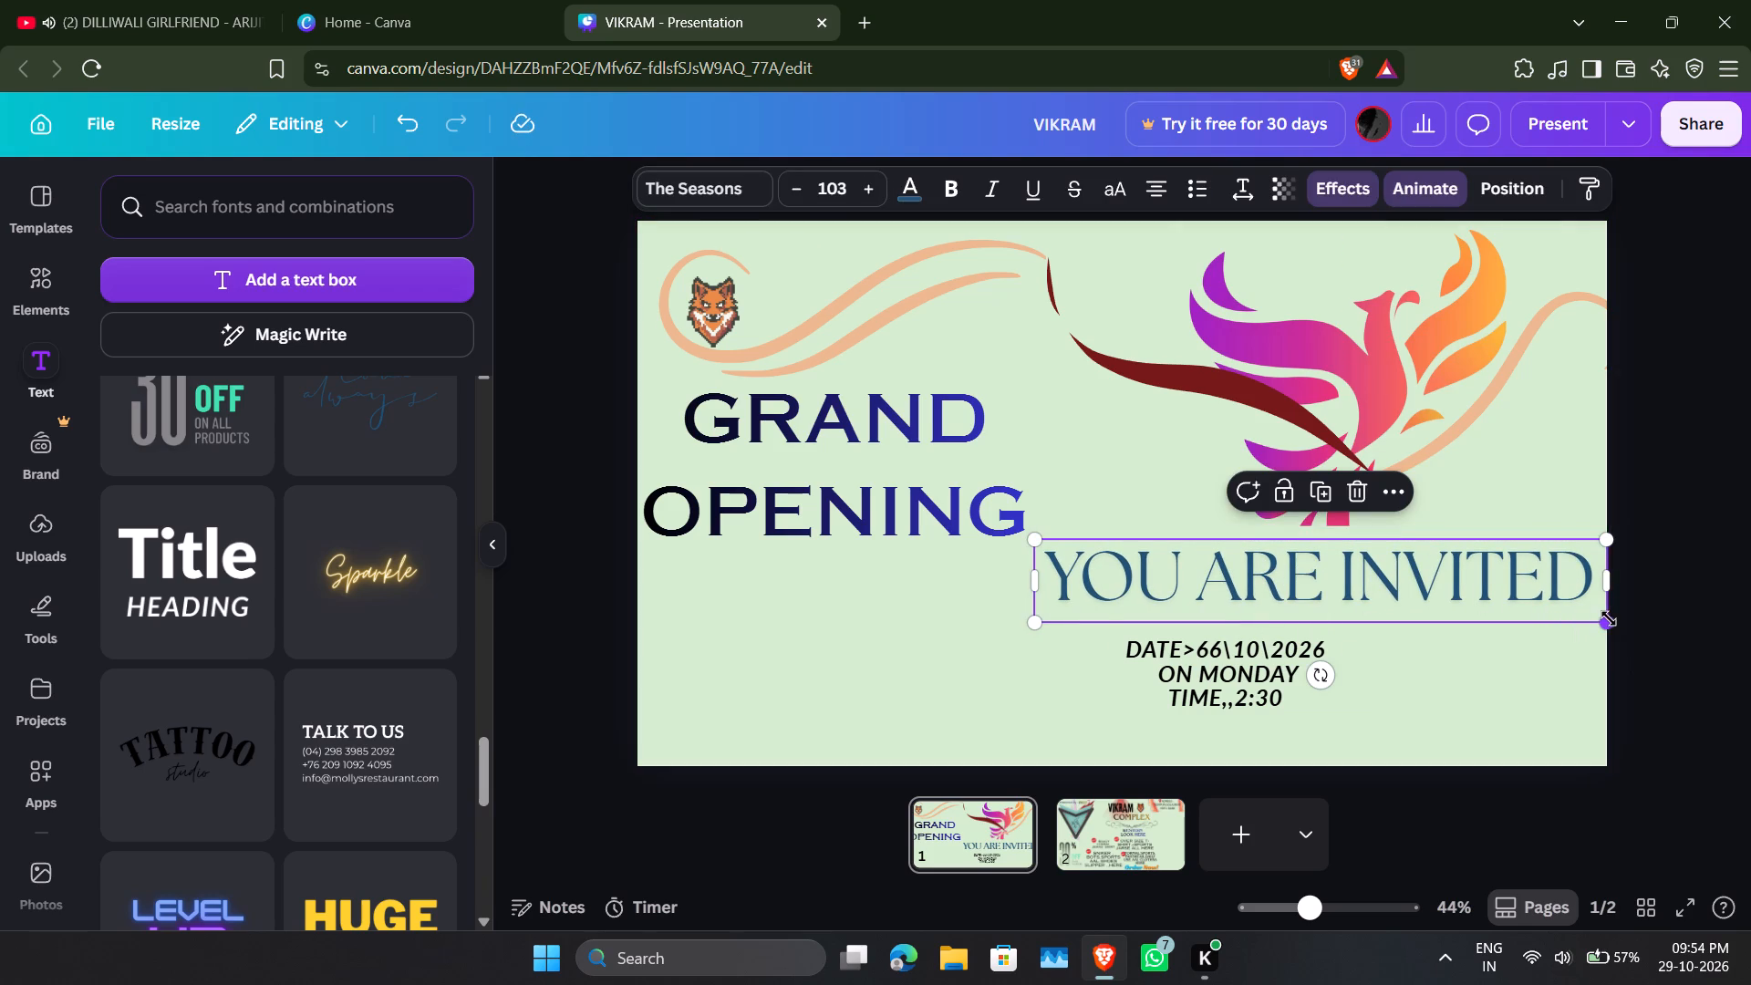
pyautogui.moveTo(1609, 618); pyautogui.dragTo(1508, 613)
pyautogui.moveTo(1348, 581); pyautogui.dragTo(1446, 575)
pyautogui.moveTo(1238, 688); pyautogui.dragTo(1290, 670)
pyautogui.click(1511, 683)
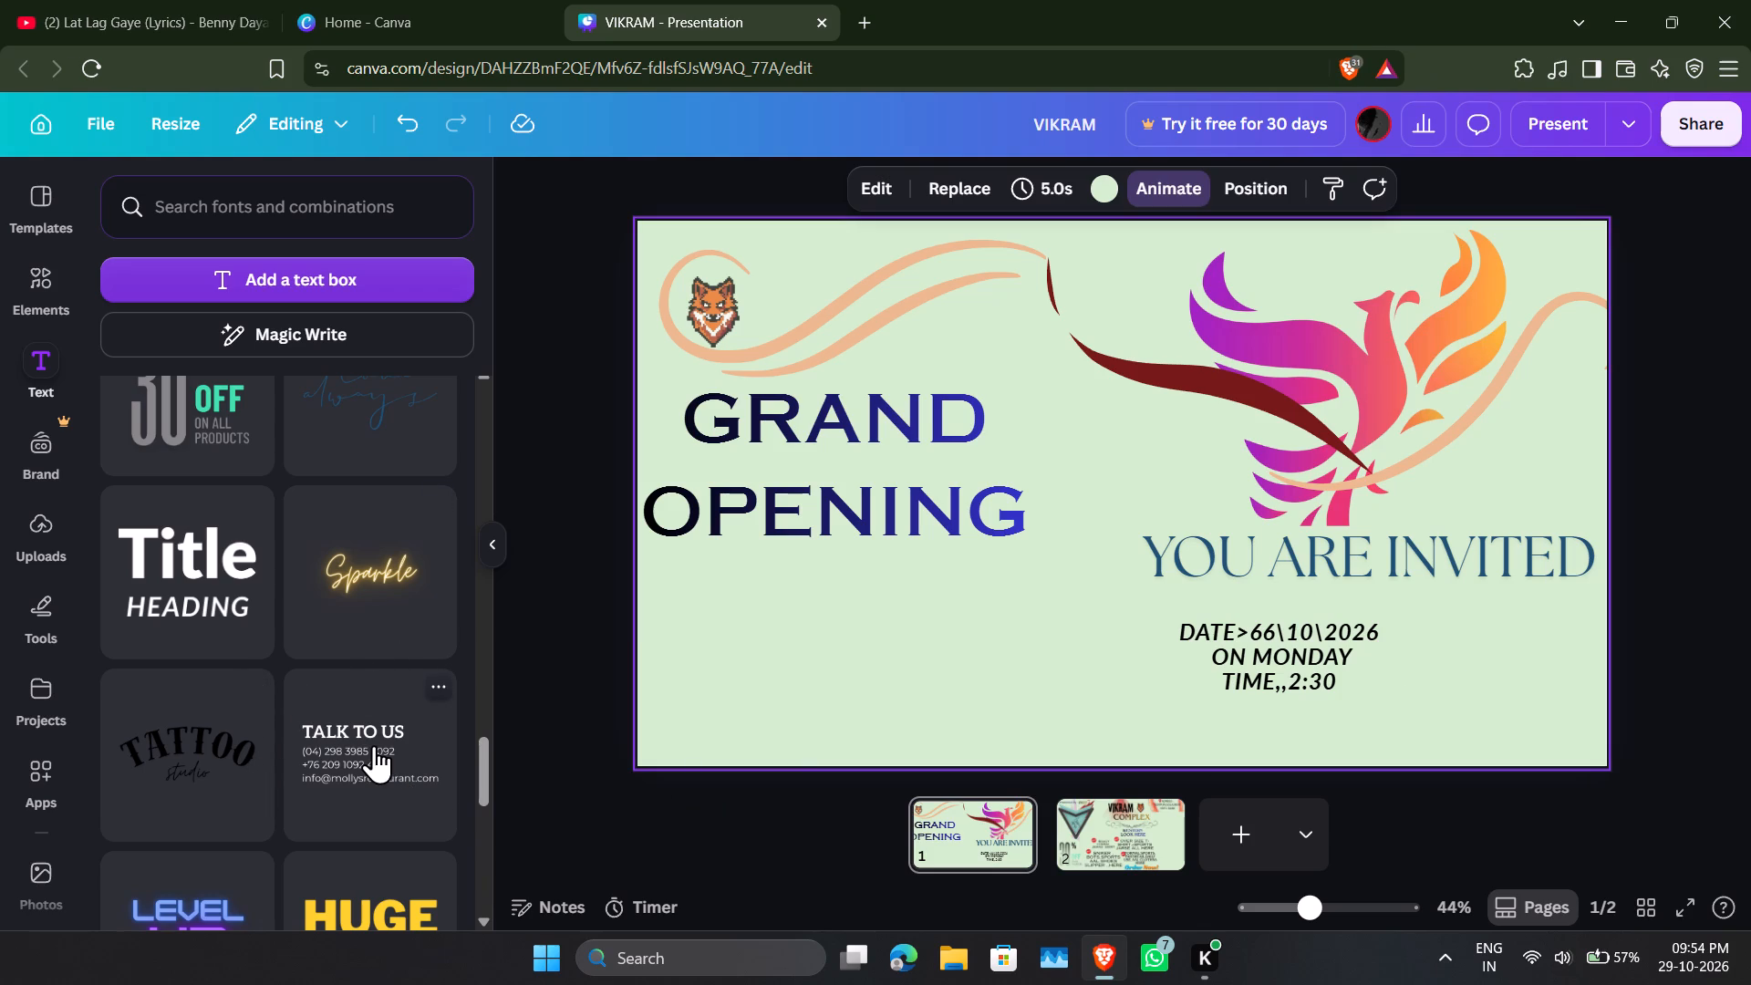
# Add the TALK TO US contact text combination to the invitation page and place it in the lower area, below GRAND OPENING.
pyautogui.moveTo(374, 745); pyautogui.dragTo(795, 492)
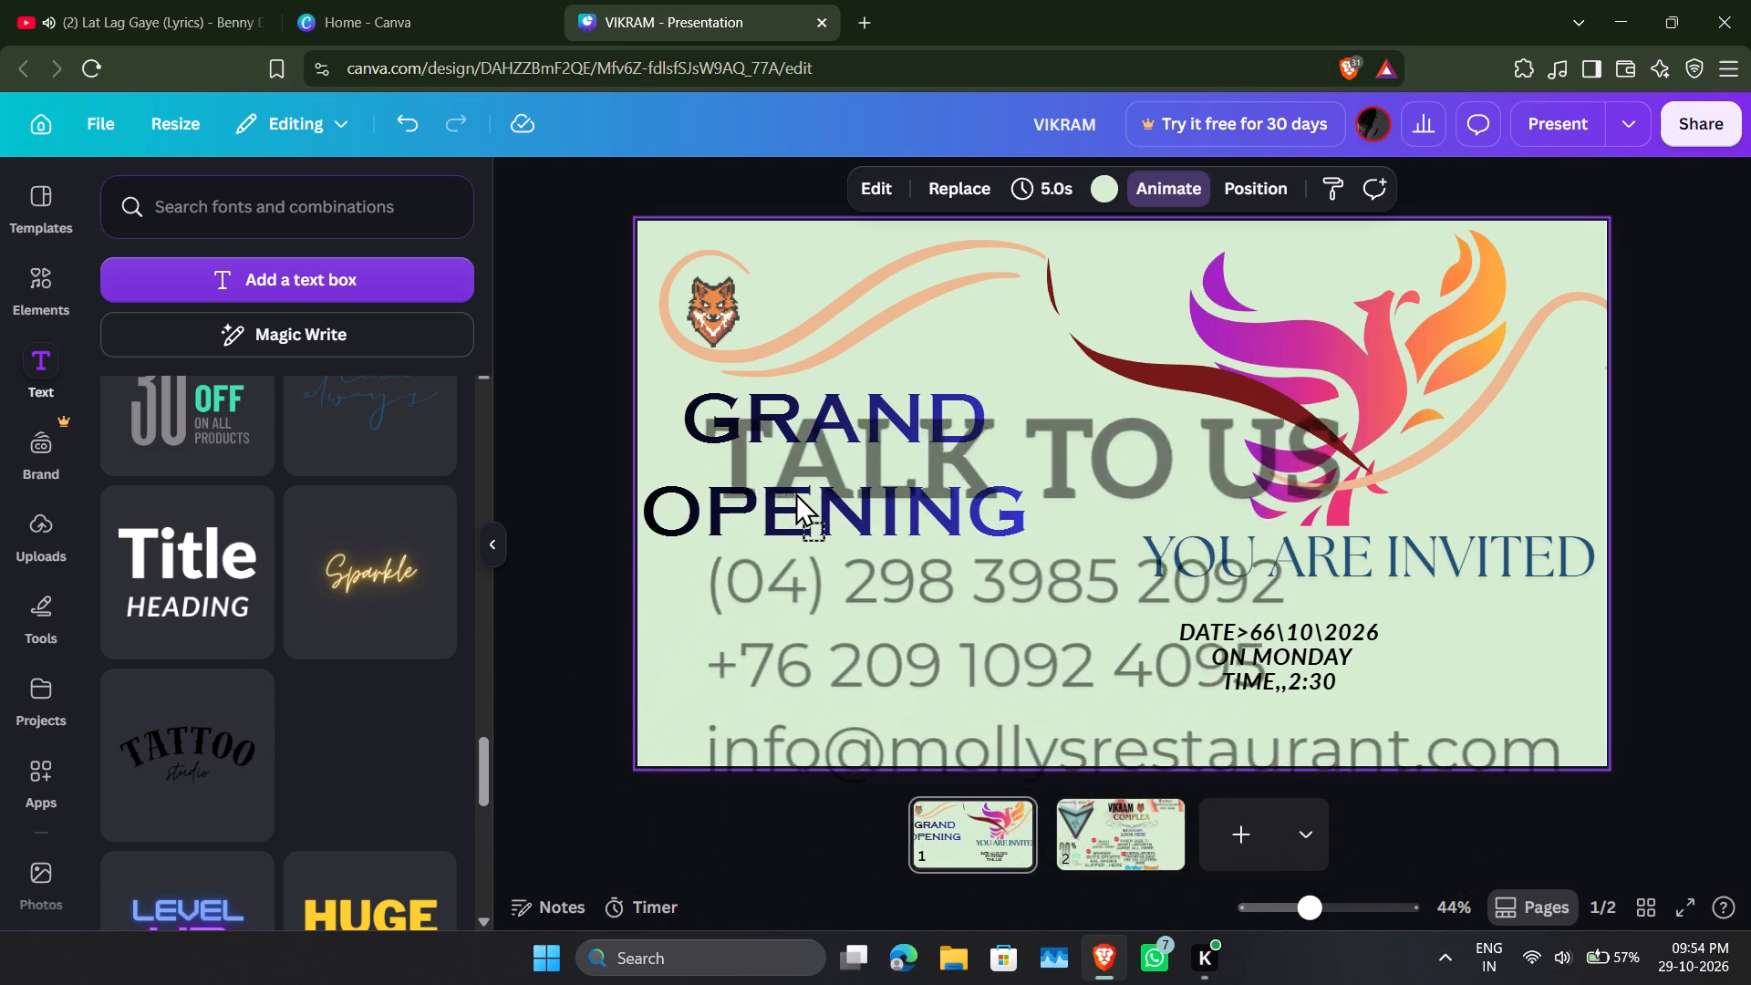
pyautogui.moveTo(795, 492); pyautogui.dragTo(803, 455)
pyautogui.click(1144, 444)
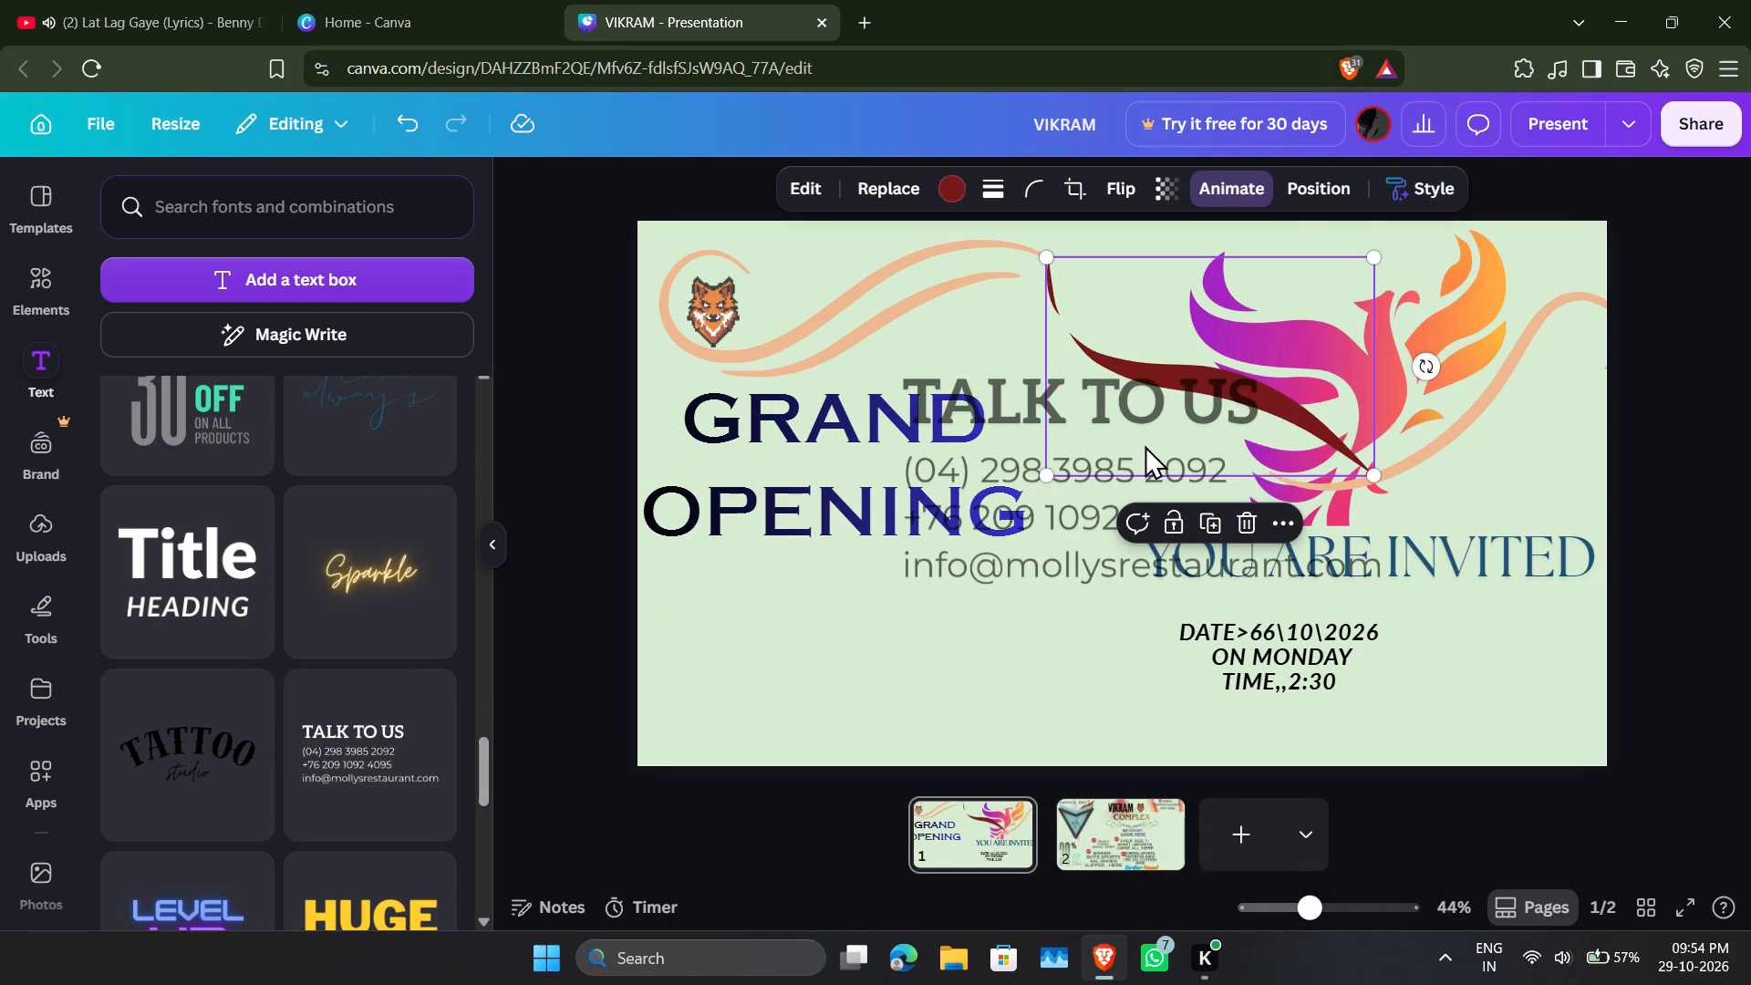
pyautogui.moveTo(1083, 518); pyautogui.dragTo(1085, 663)
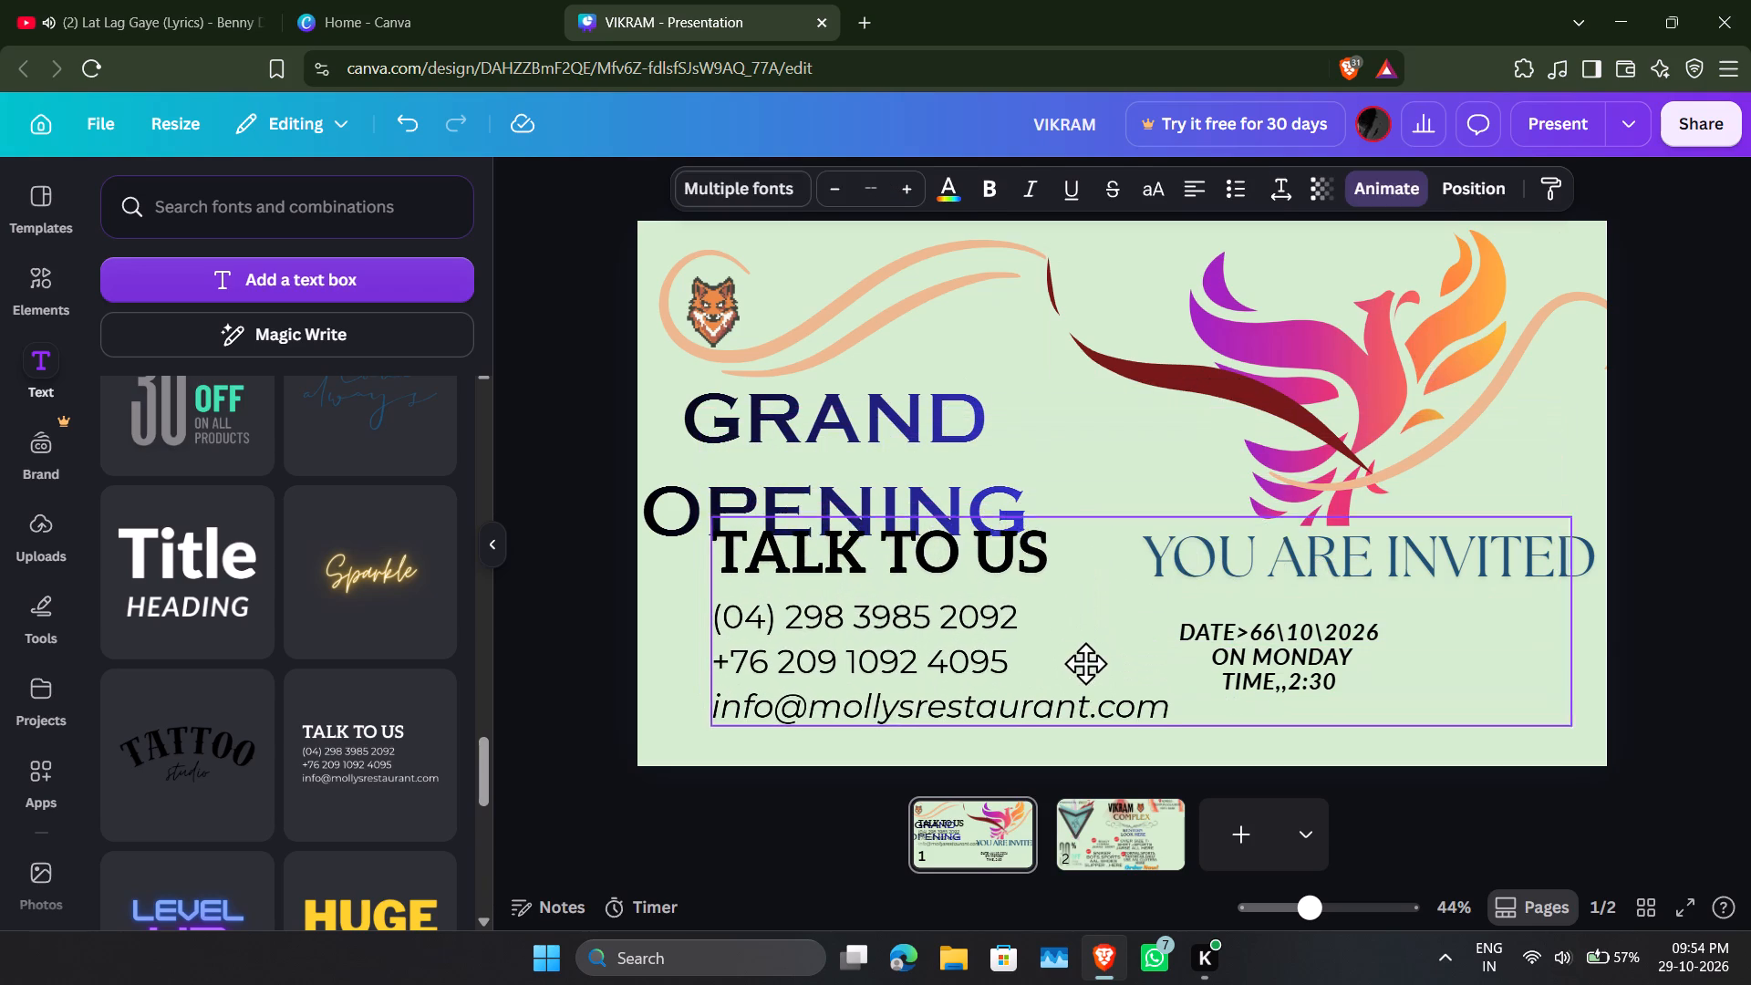
pyautogui.moveTo(1085, 663); pyautogui.dragTo(1088, 669)
# Replace the TALK TO US heading with ADRESS,, followed by the venue address.
pyautogui.click(1073, 571)
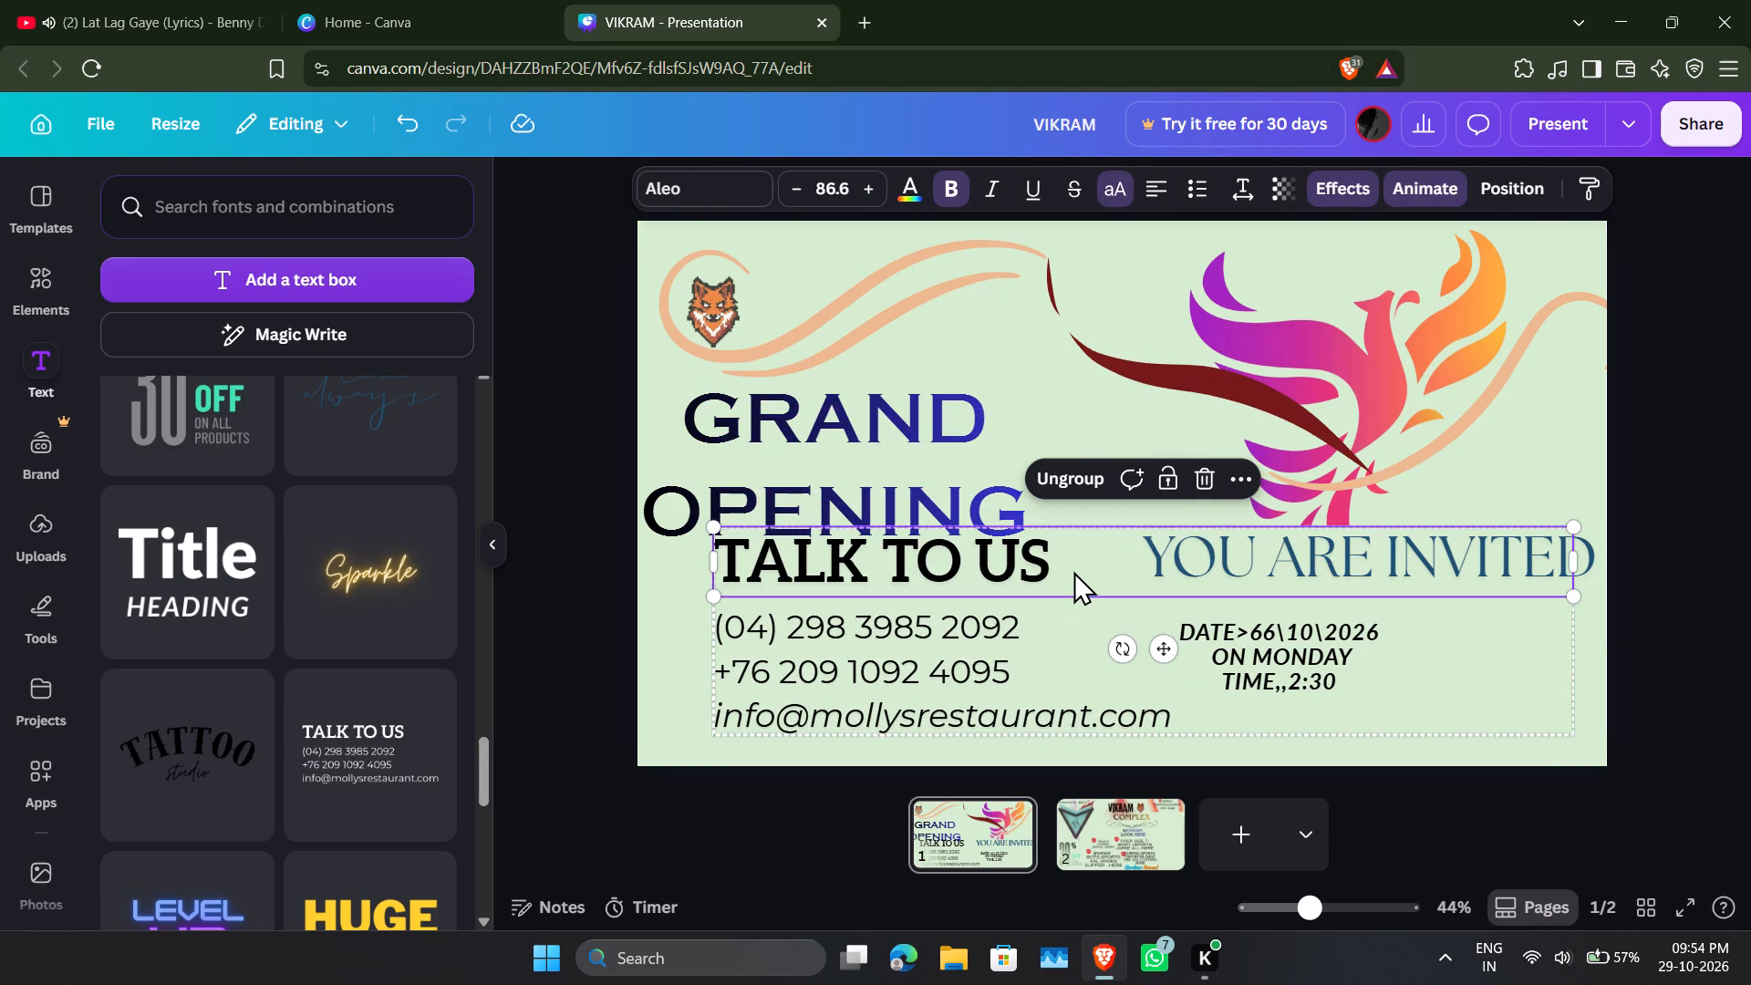
pyautogui.click(1079, 543)
pyautogui.press('BackSpace')
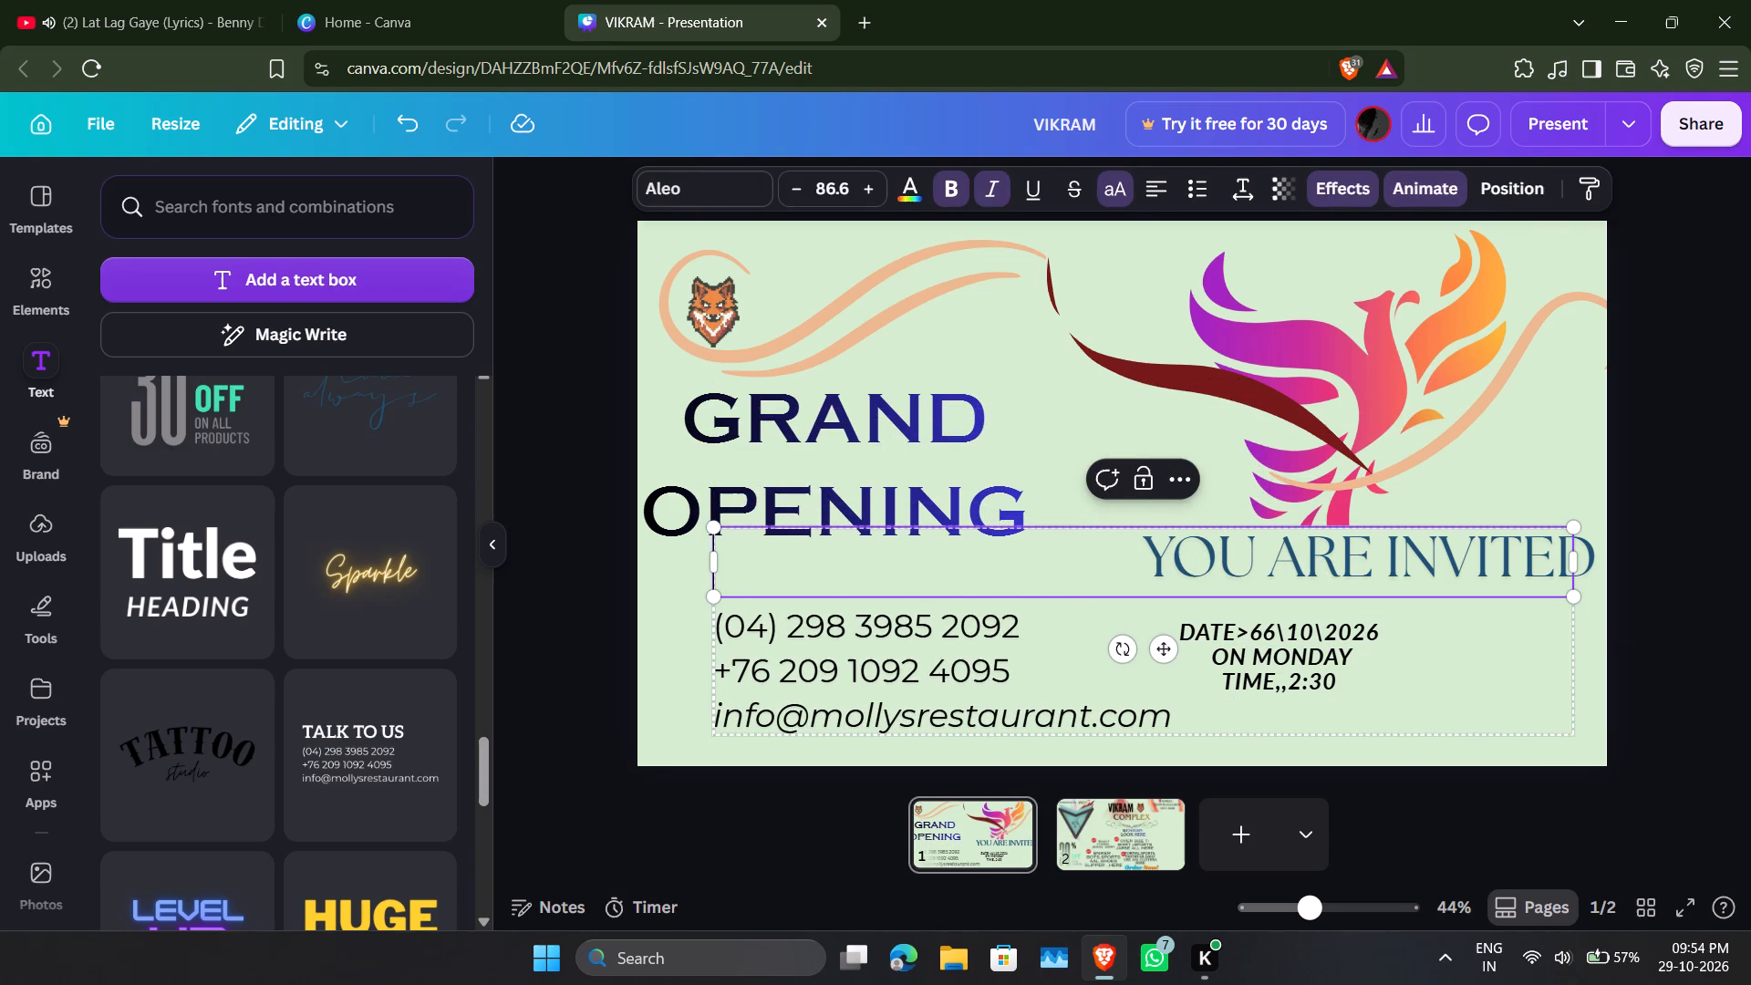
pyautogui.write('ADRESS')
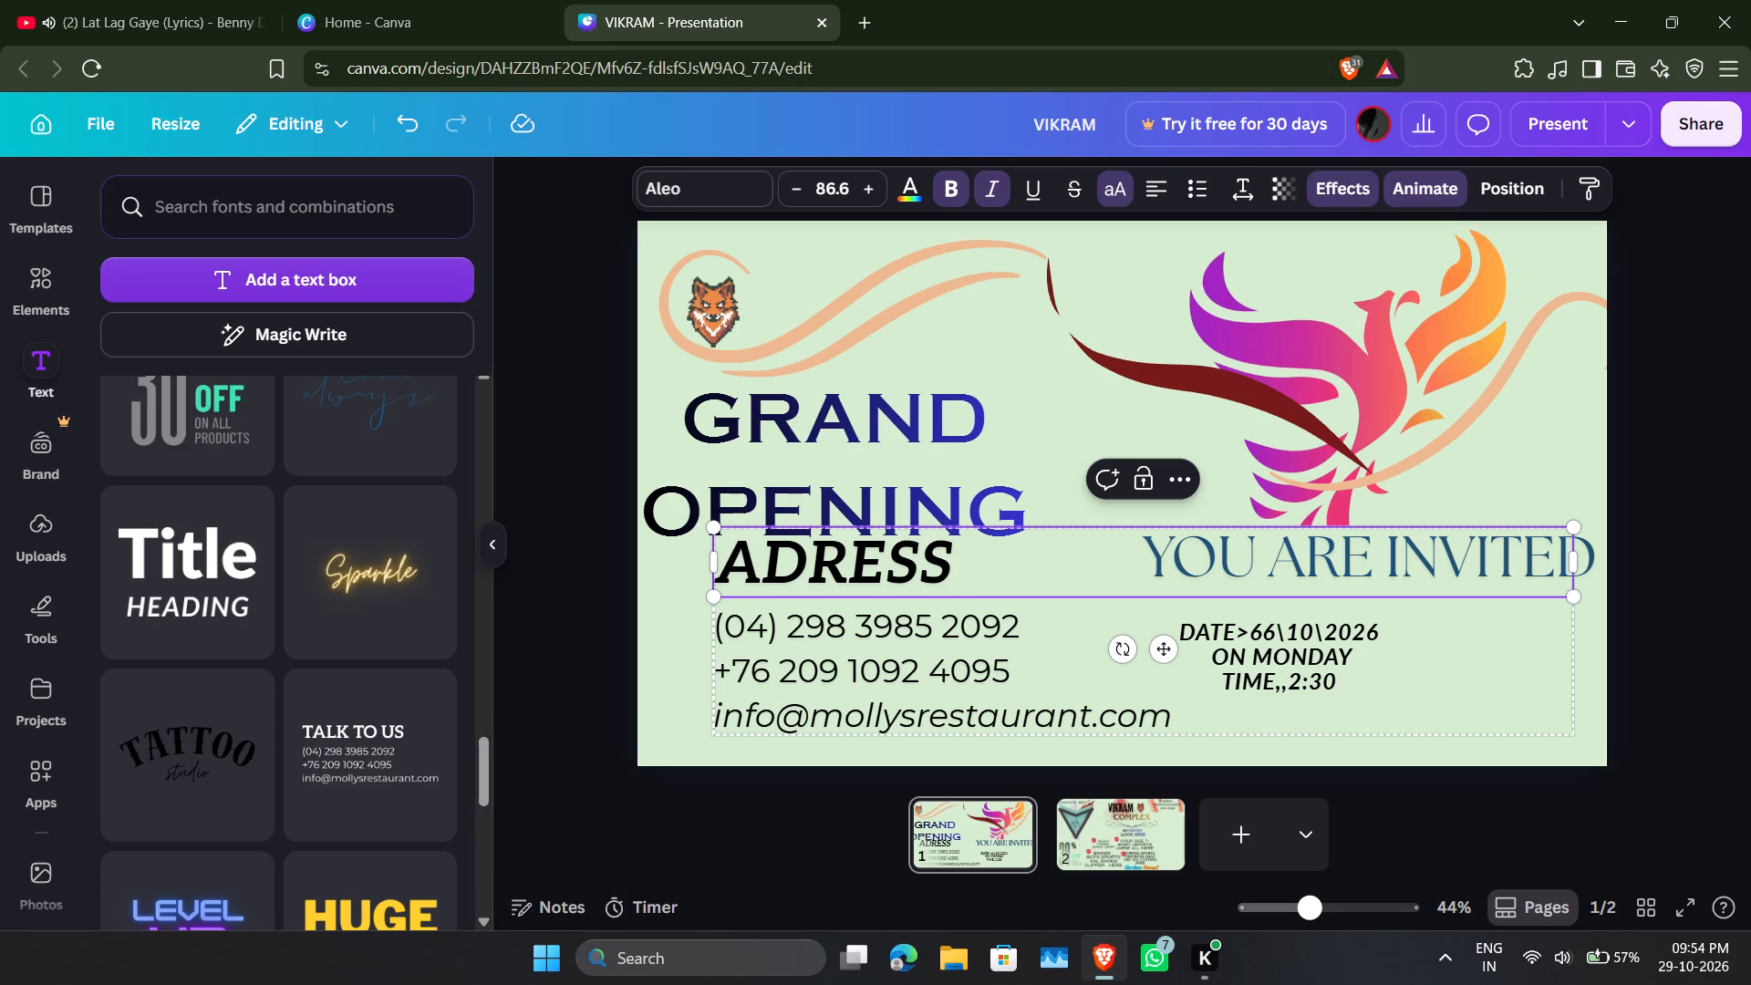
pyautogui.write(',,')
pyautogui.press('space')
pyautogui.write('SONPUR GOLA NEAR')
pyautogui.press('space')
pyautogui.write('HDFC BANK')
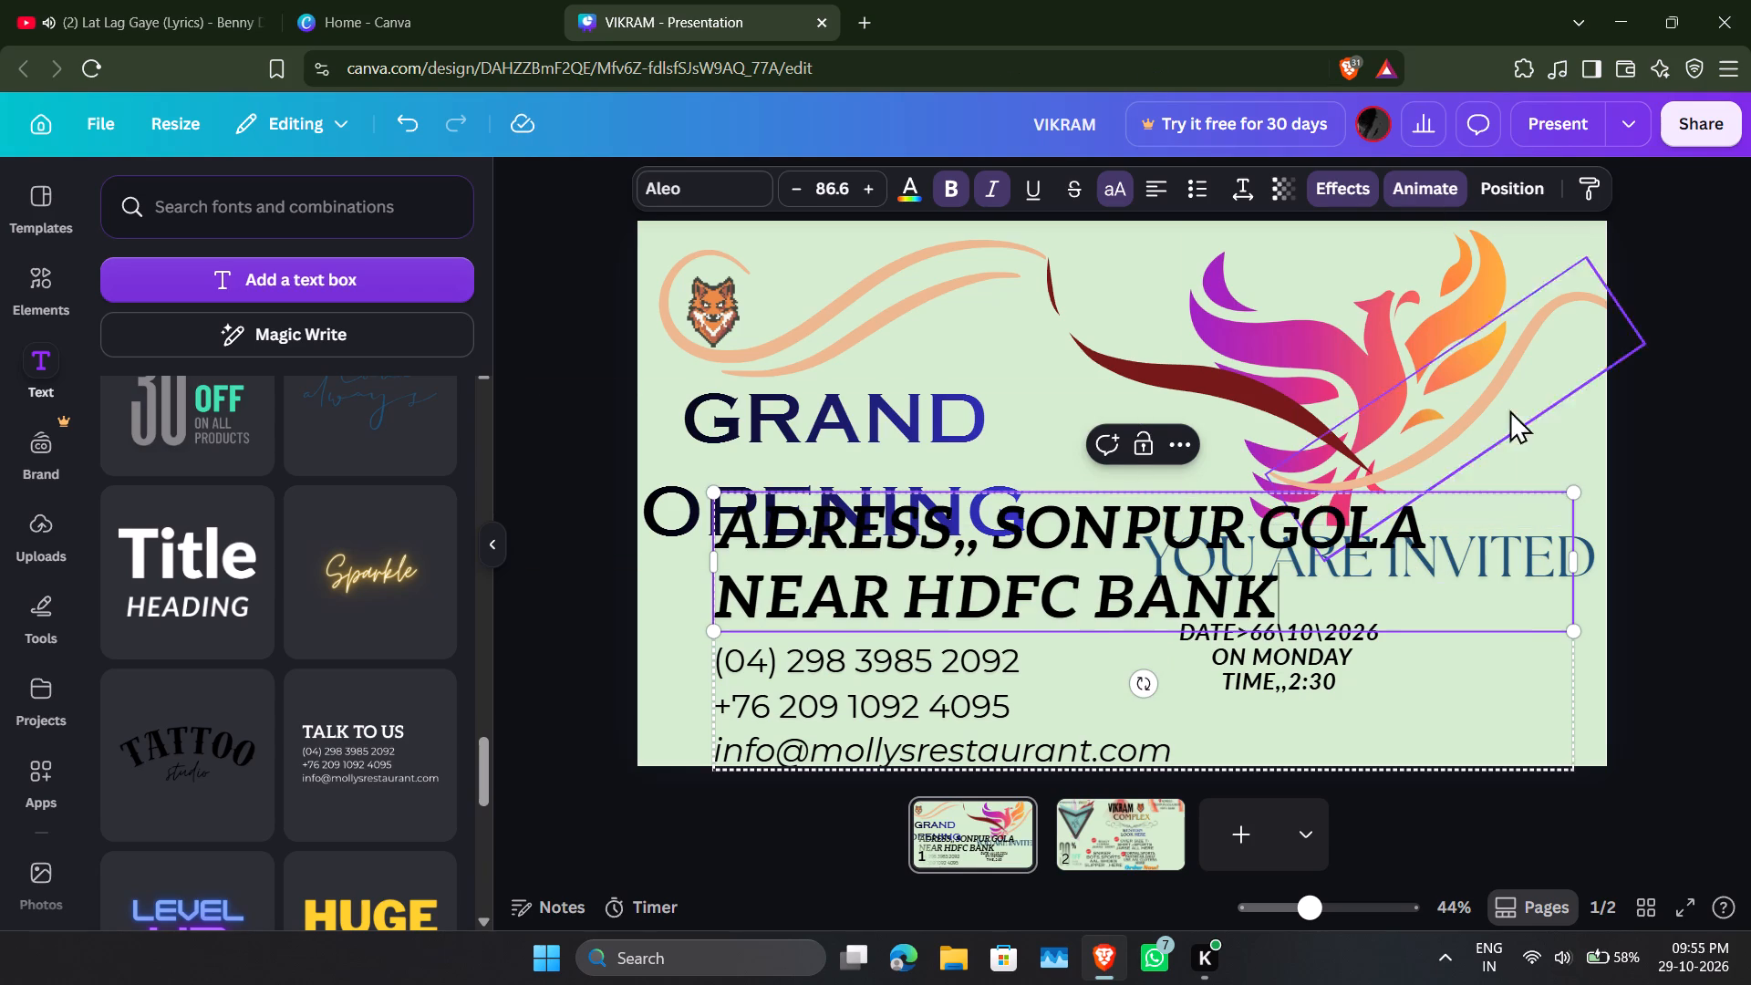
# Scale the two-line address text down to size 26.4 and place it just beside the date and time text.
pyautogui.moveTo(1576, 632); pyautogui.dragTo(1359, 564)
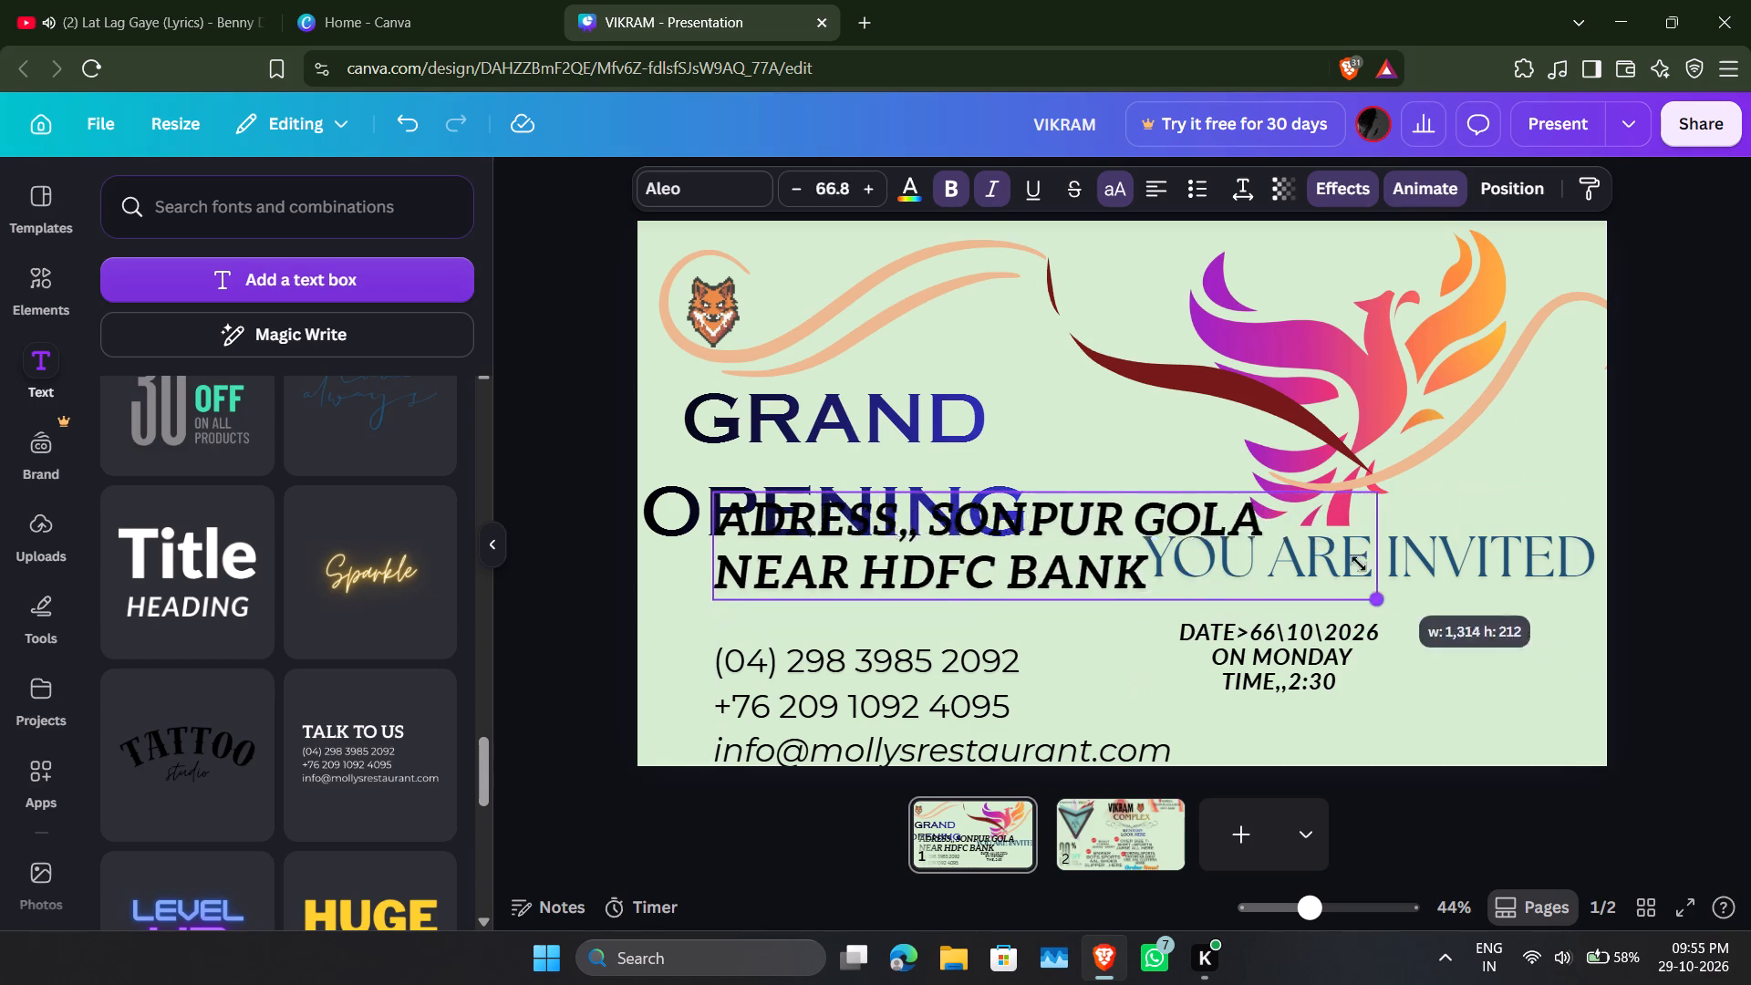
pyautogui.moveTo(1359, 564); pyautogui.dragTo(1072, 502)
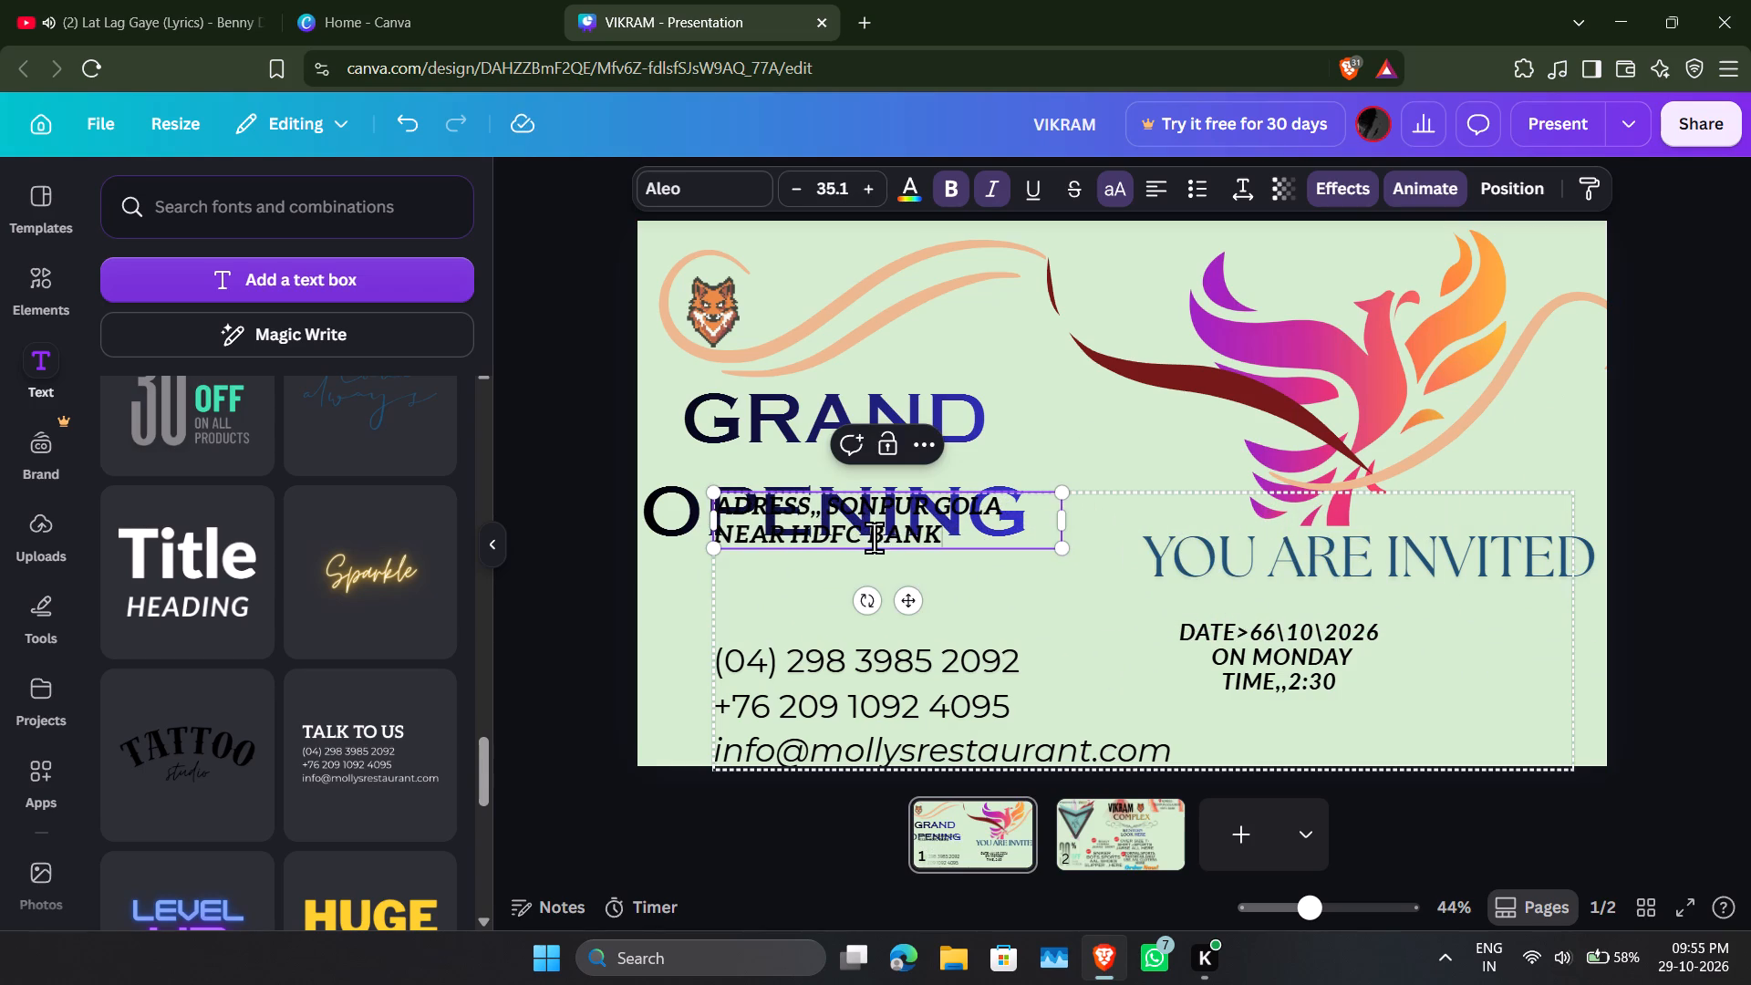
pyautogui.moveTo(902, 594); pyautogui.dragTo(1485, 691)
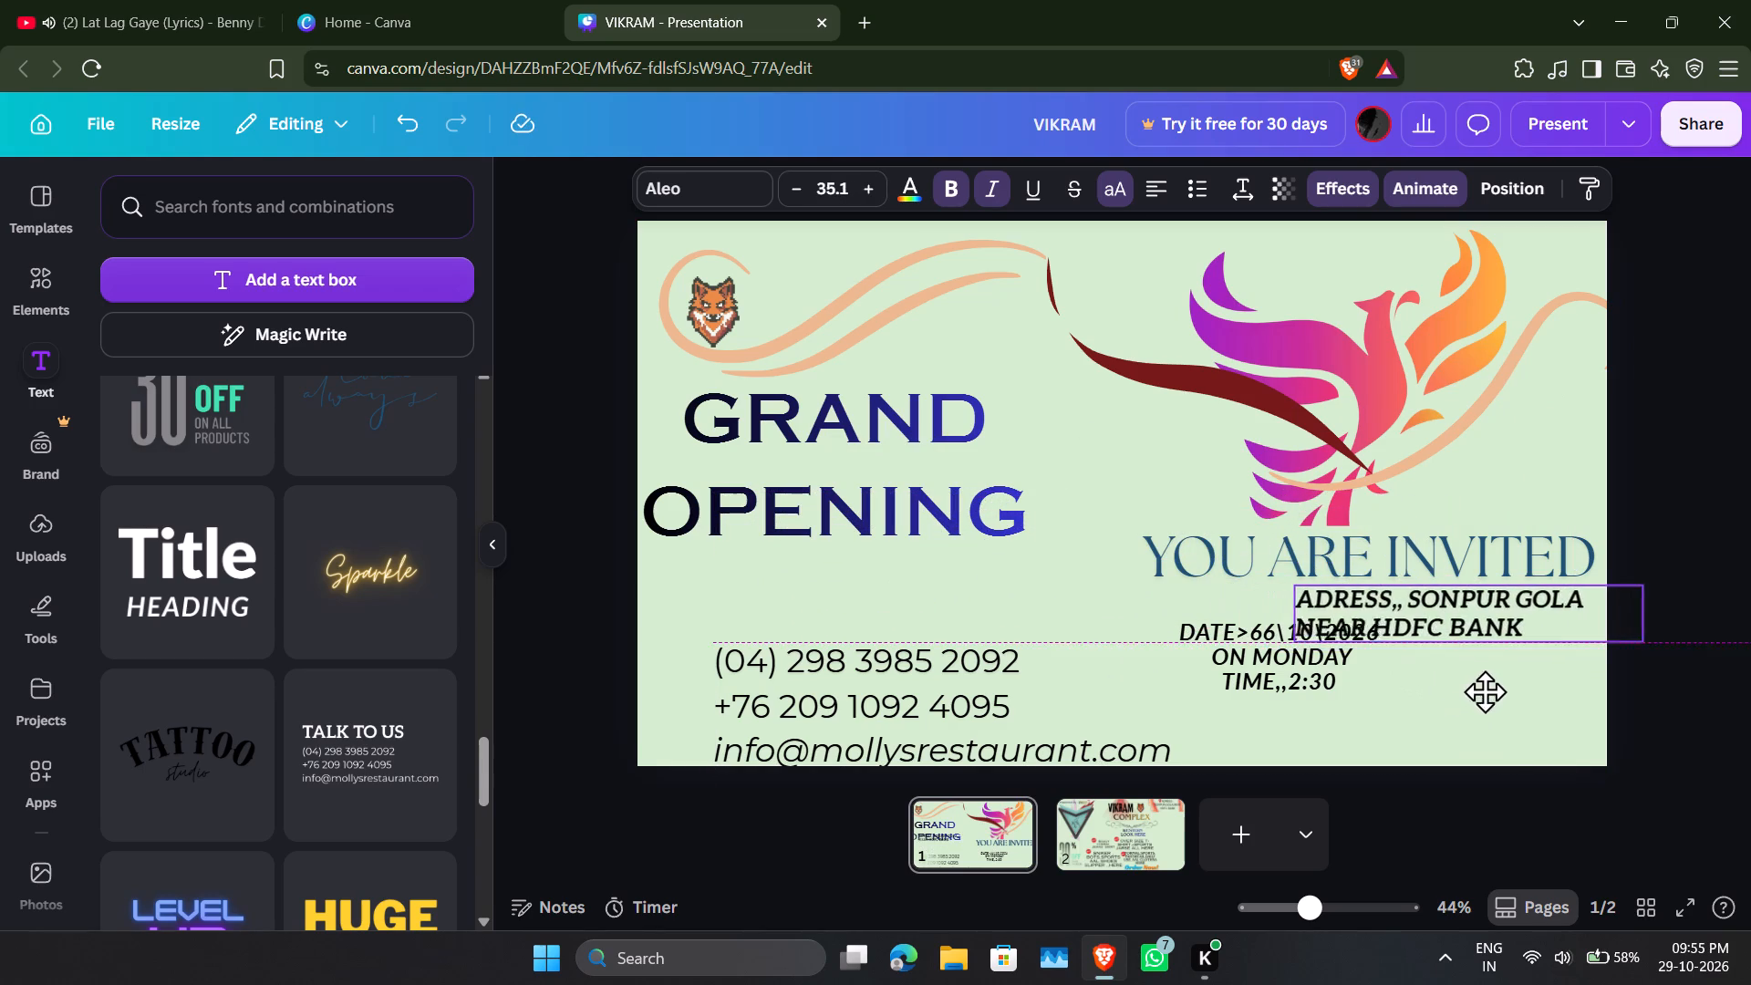
pyautogui.moveTo(1485, 691); pyautogui.dragTo(1376, 698)
pyautogui.moveTo(1533, 650); pyautogui.dragTo(1447, 641)
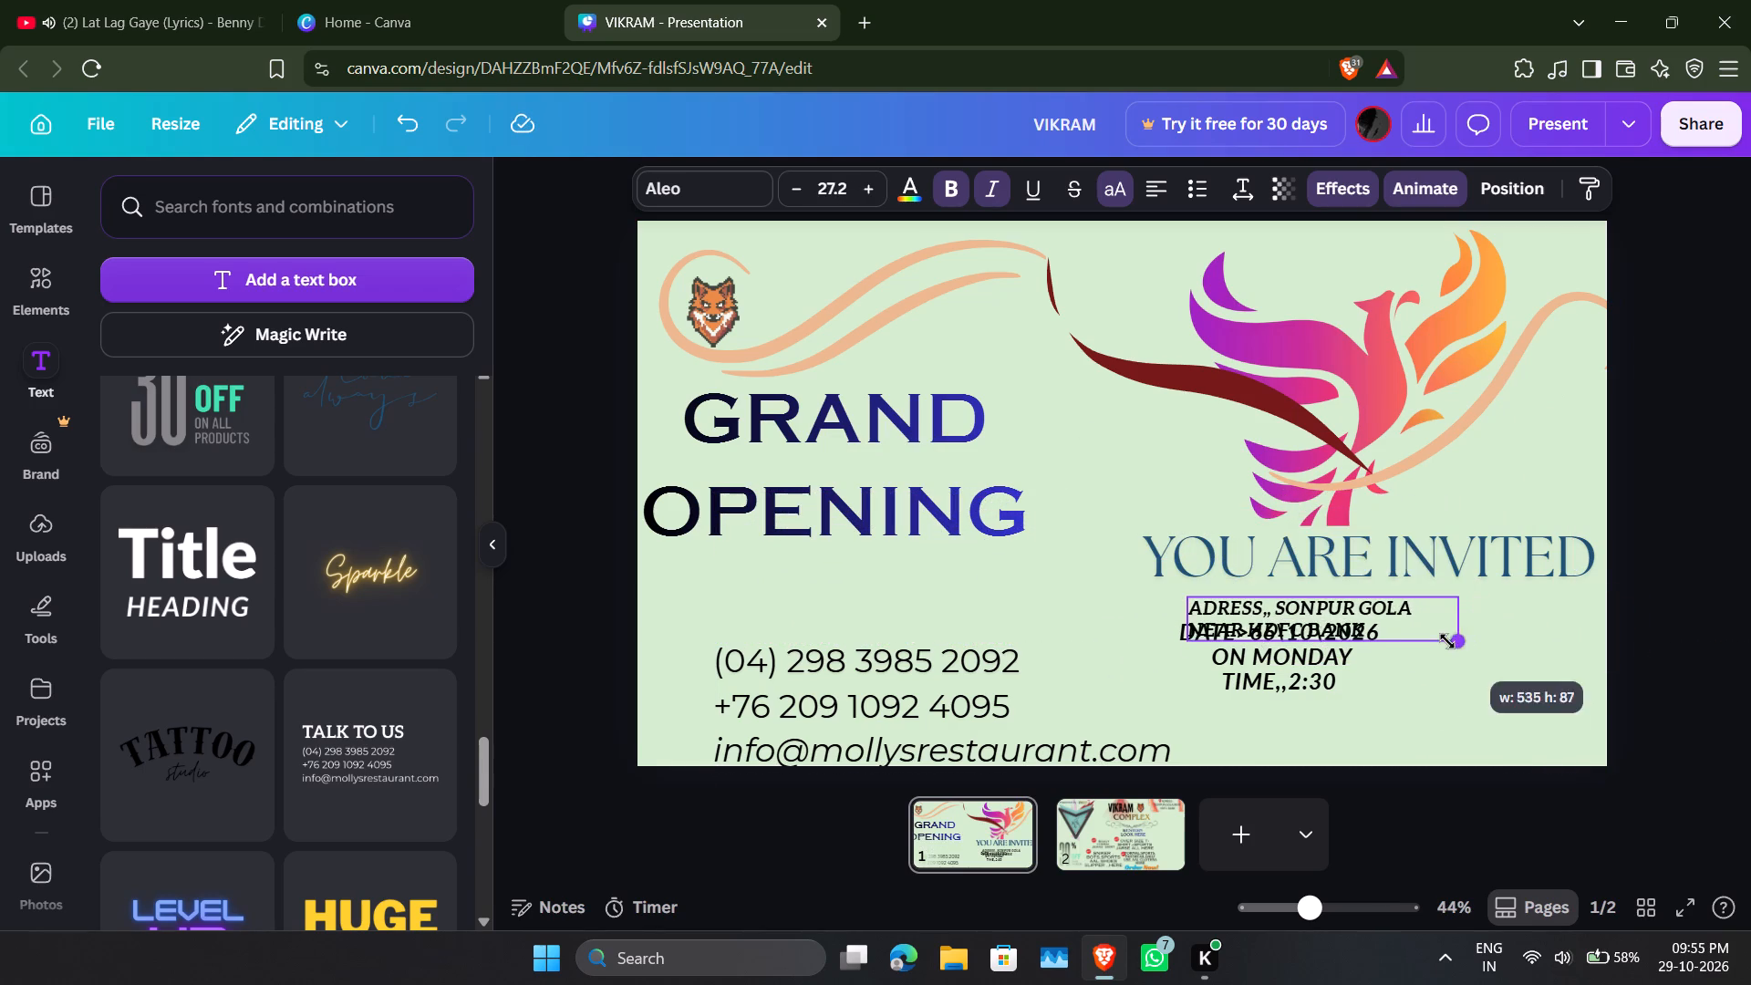
pyautogui.moveTo(1447, 641); pyautogui.dragTo(1445, 641)
pyautogui.moveTo(1343, 697); pyautogui.dragTo(1477, 697)
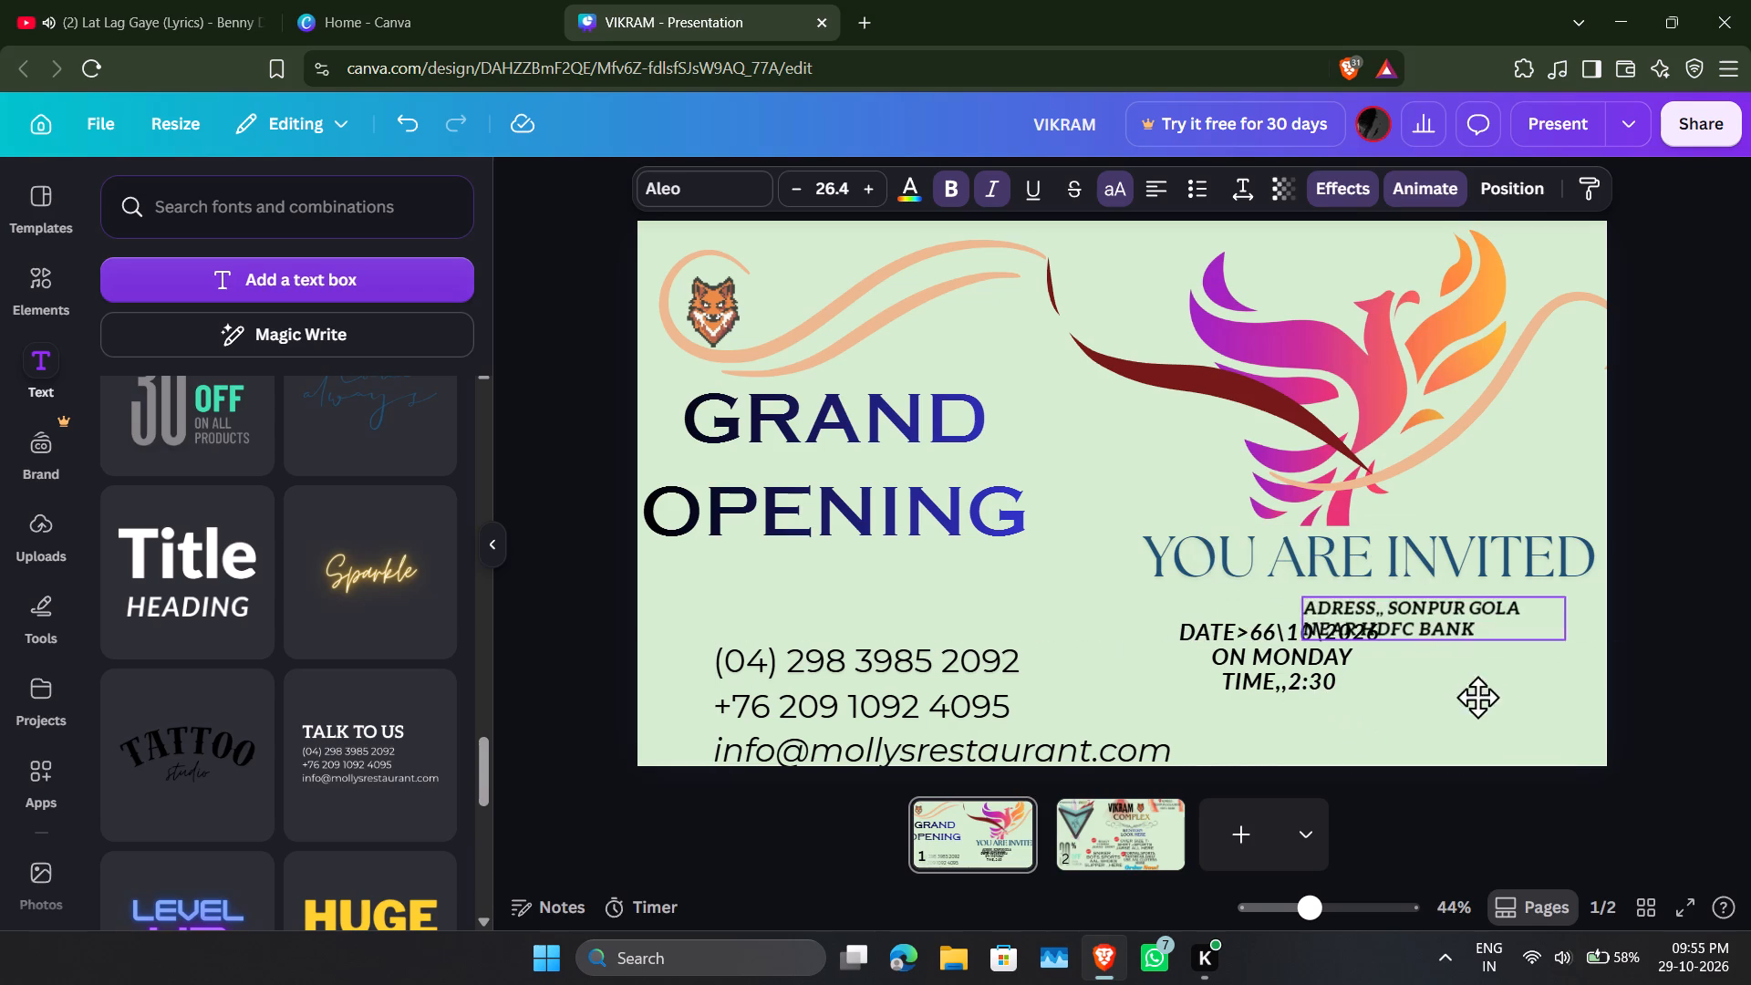
pyautogui.moveTo(1477, 697); pyautogui.dragTo(1542, 750)
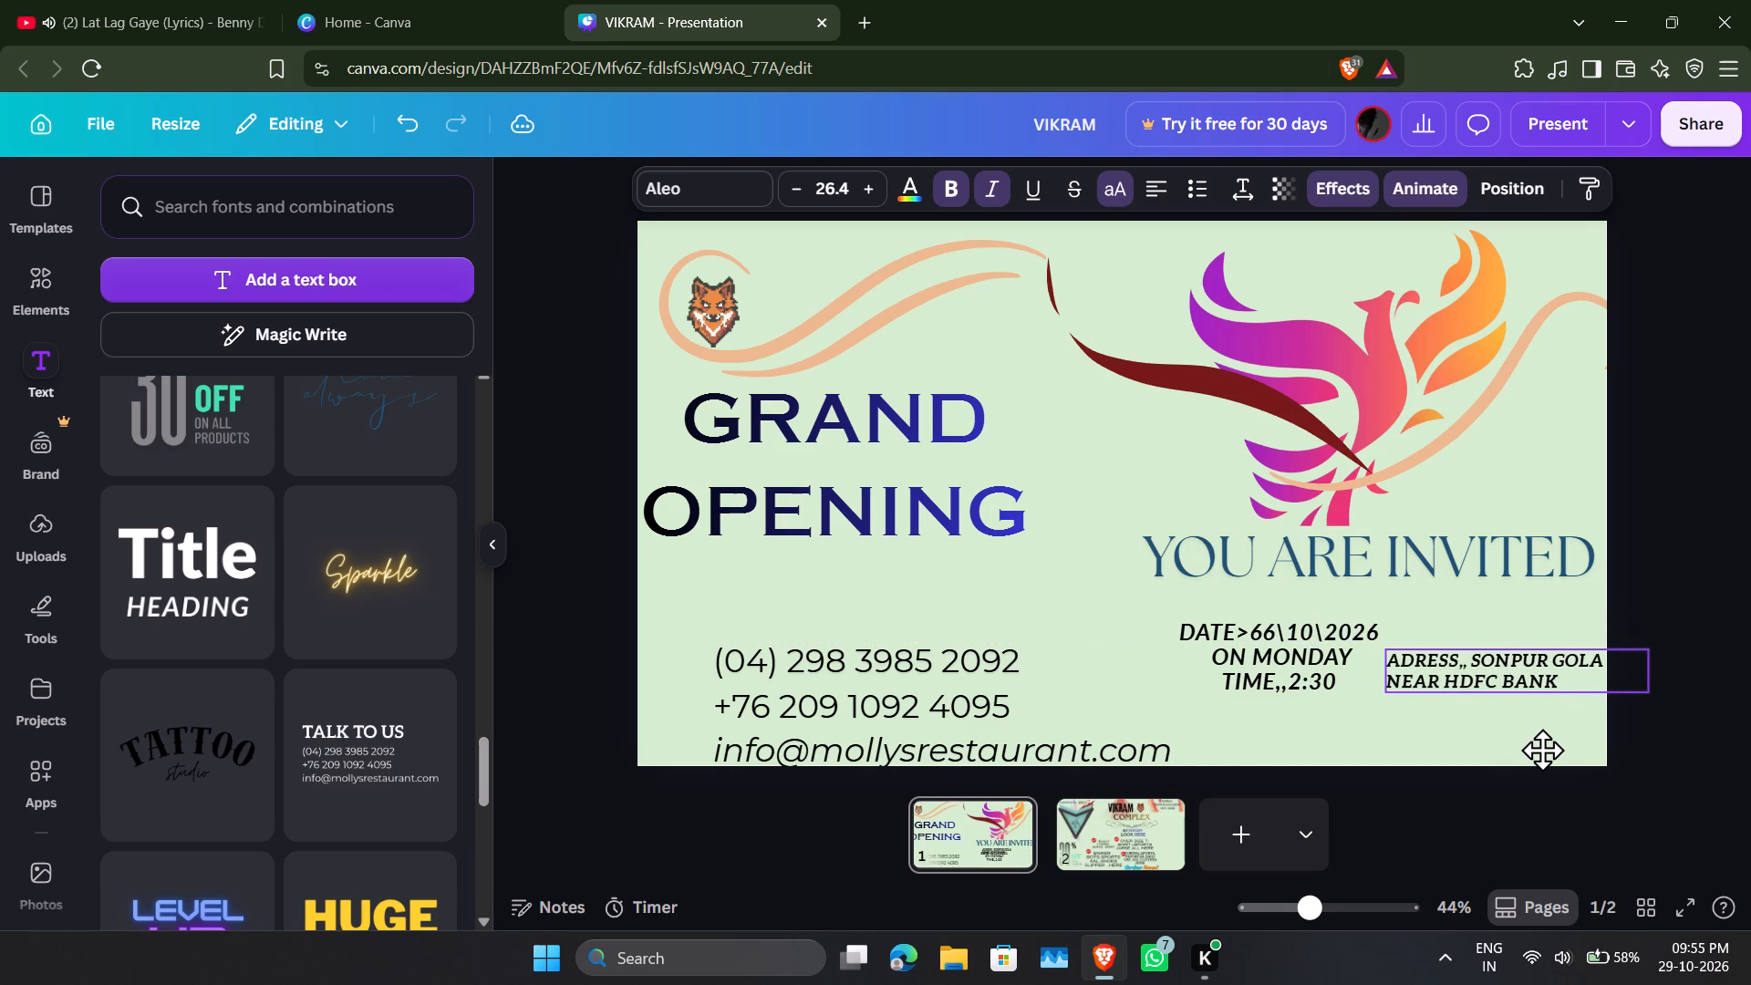
pyautogui.moveTo(1542, 750); pyautogui.dragTo(1536, 743)
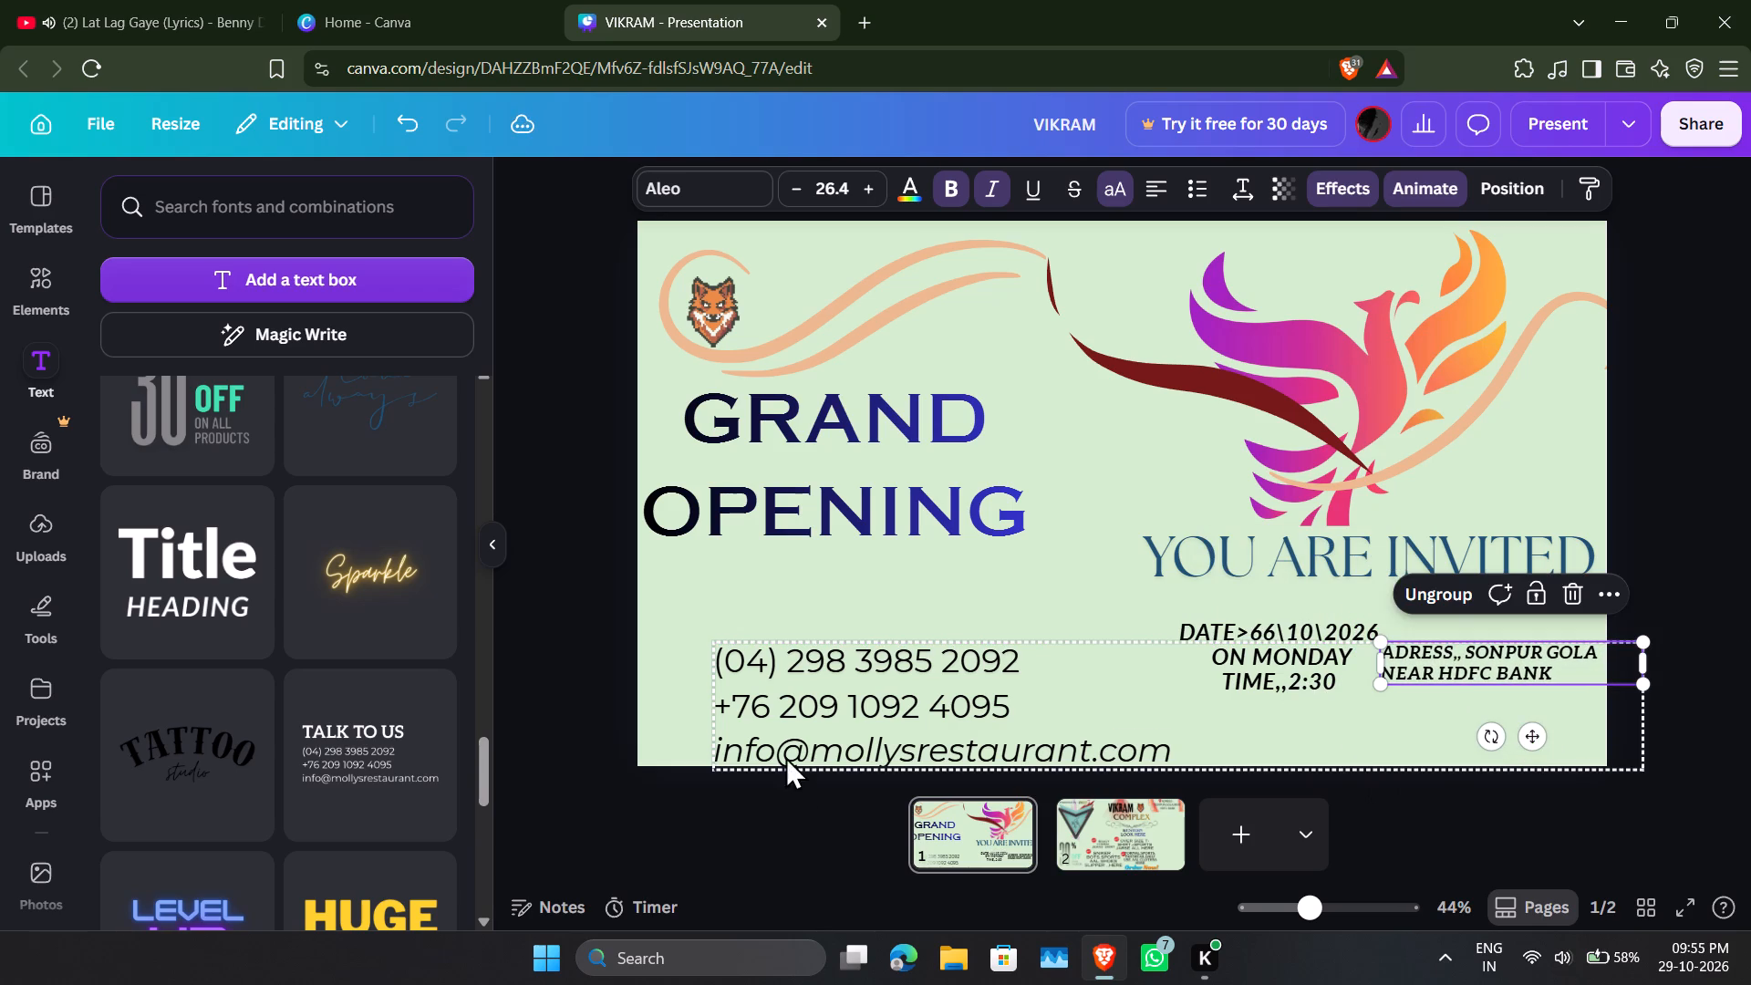
# Scale the phone and e-mail lines down to size 18.5 and place them directly beneath the address.
pyautogui.click(874, 716)
pyautogui.moveTo(875, 716); pyautogui.dragTo(844, 624)
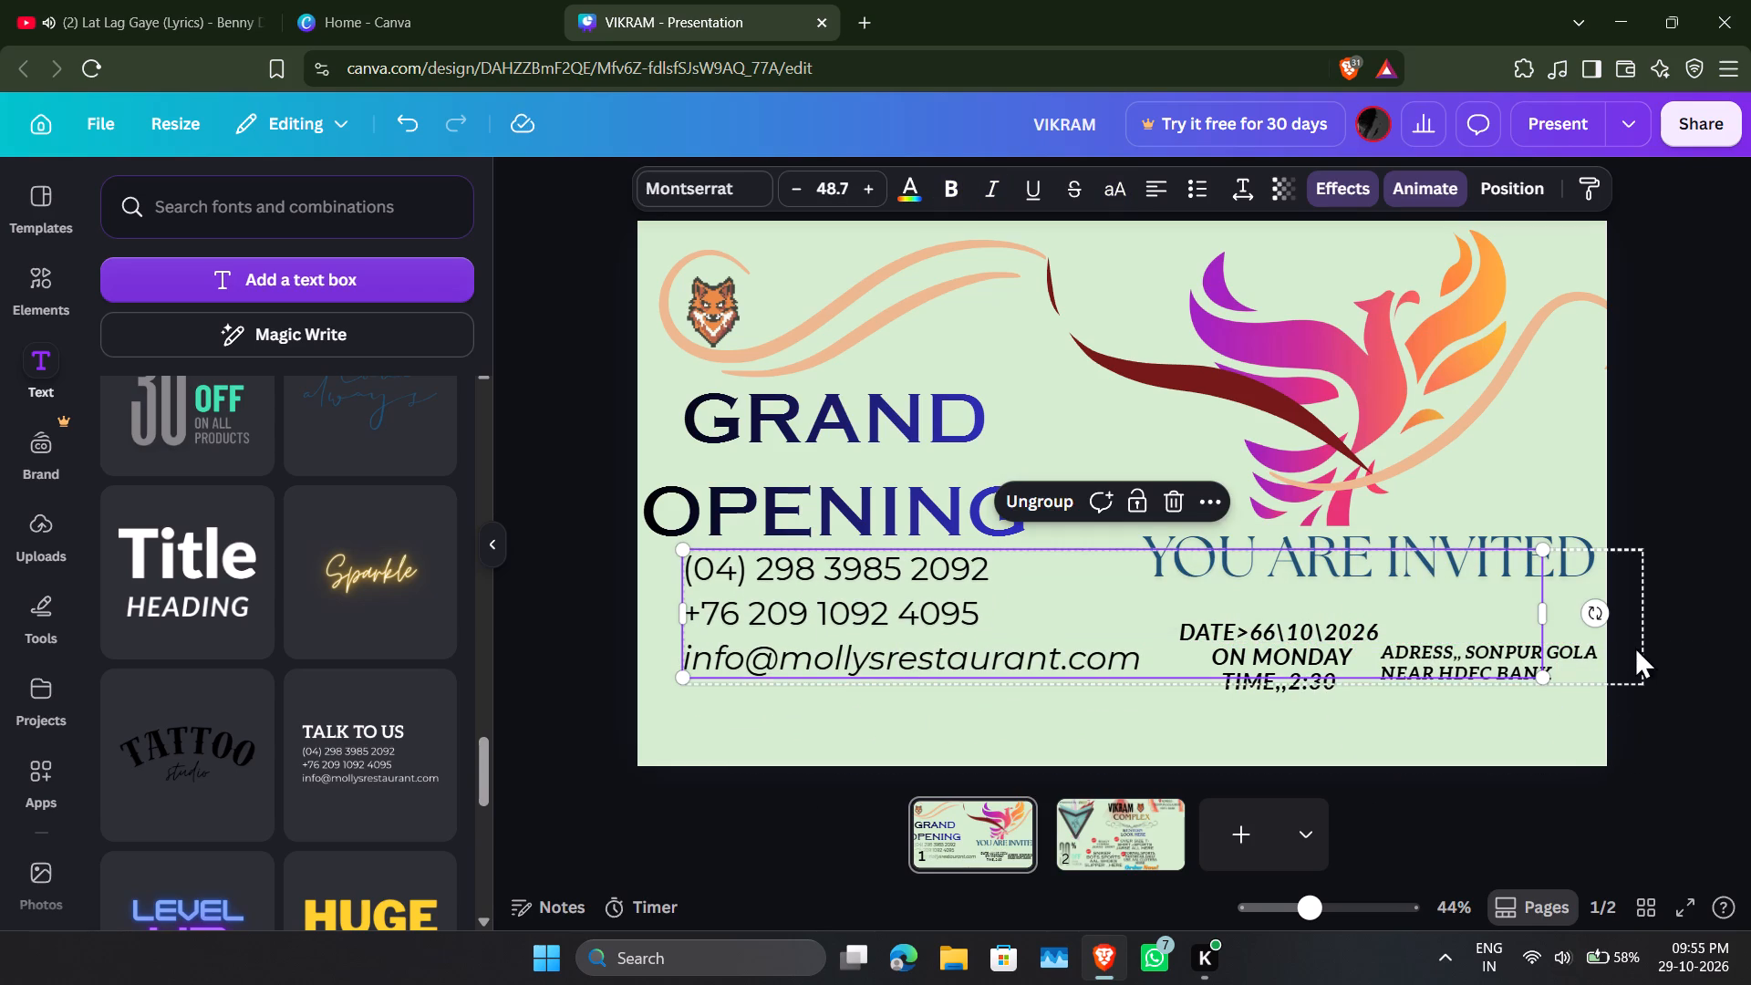
pyautogui.moveTo(1540, 677); pyautogui.dragTo(900, 658)
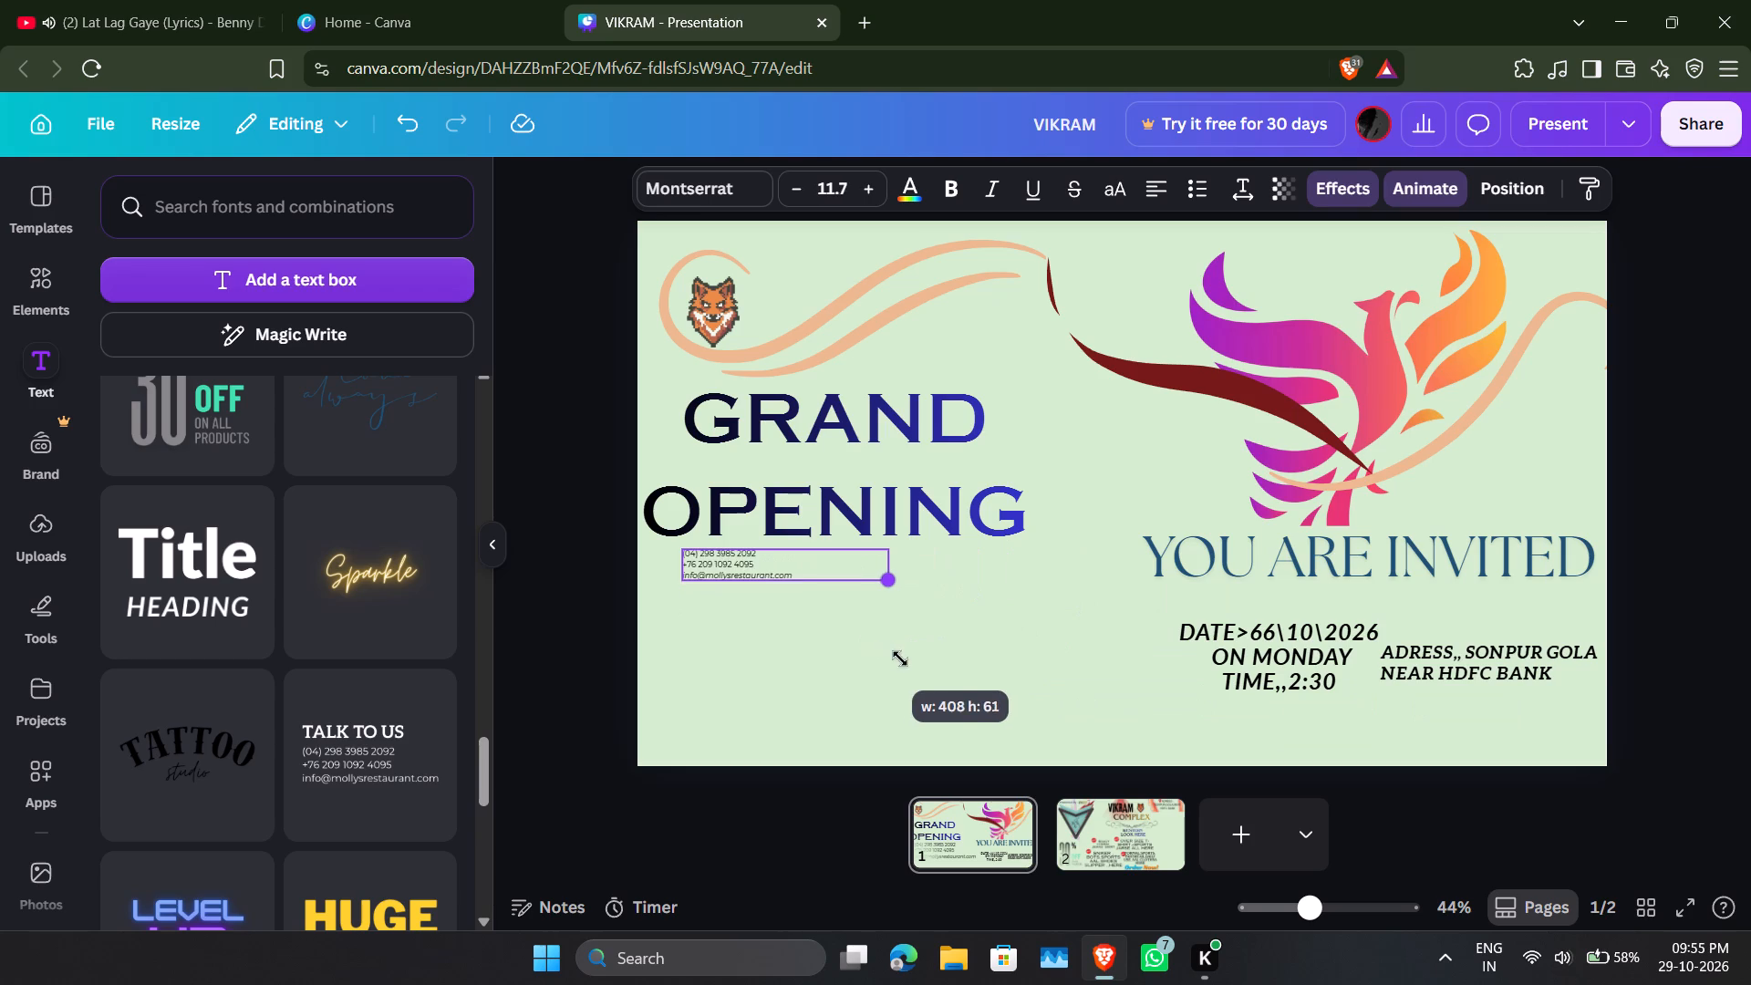
pyautogui.moveTo(900, 658); pyautogui.dragTo(940, 664)
pyautogui.moveTo(812, 565); pyautogui.dragTo(1510, 722)
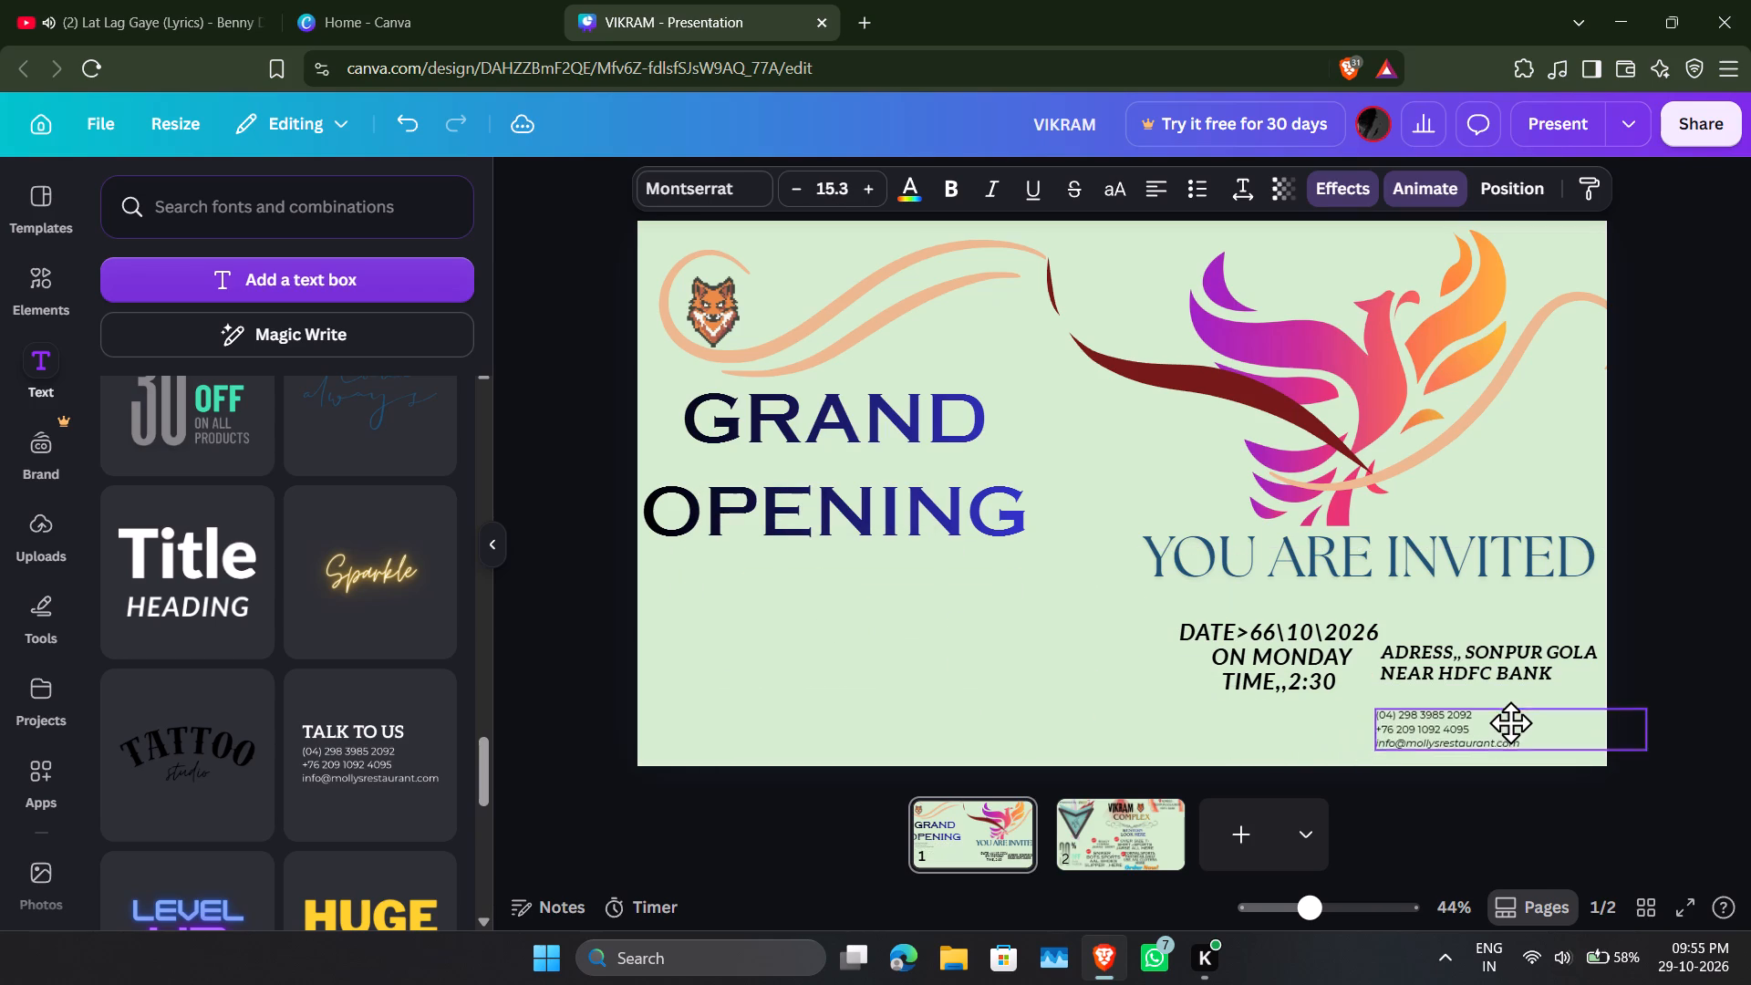
pyautogui.moveTo(1510, 722); pyautogui.dragTo(1303, 708)
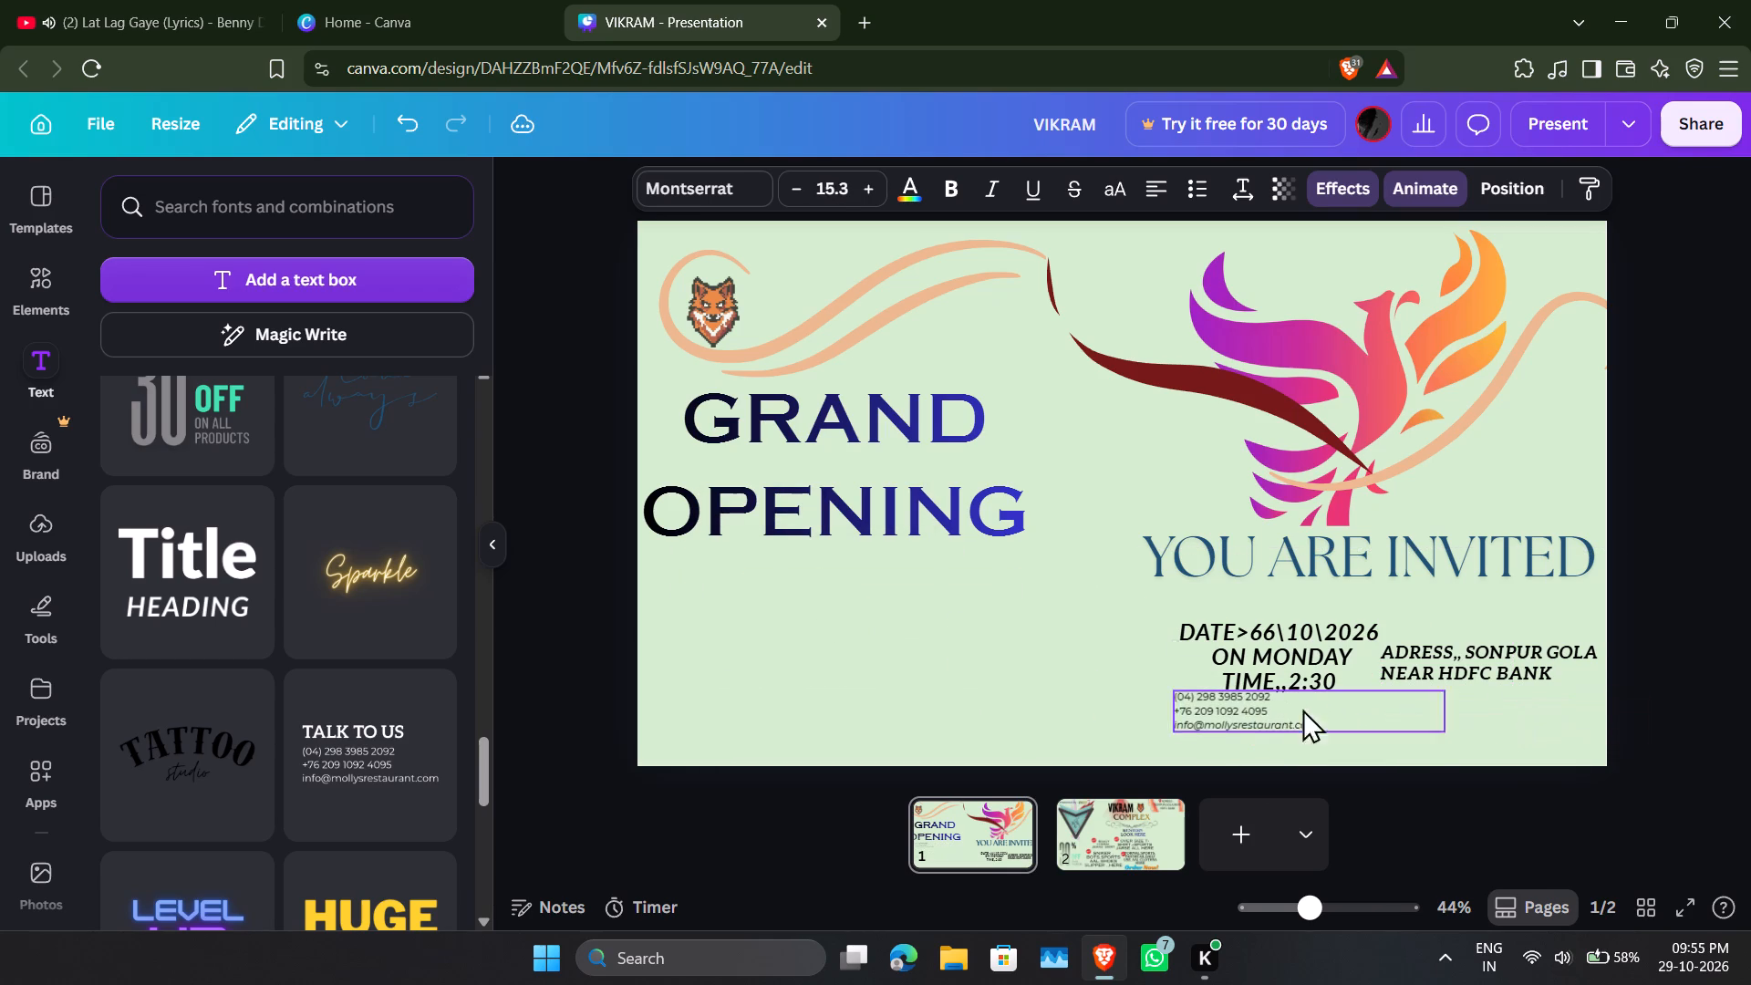
pyautogui.moveTo(1447, 731); pyautogui.dragTo(1502, 752)
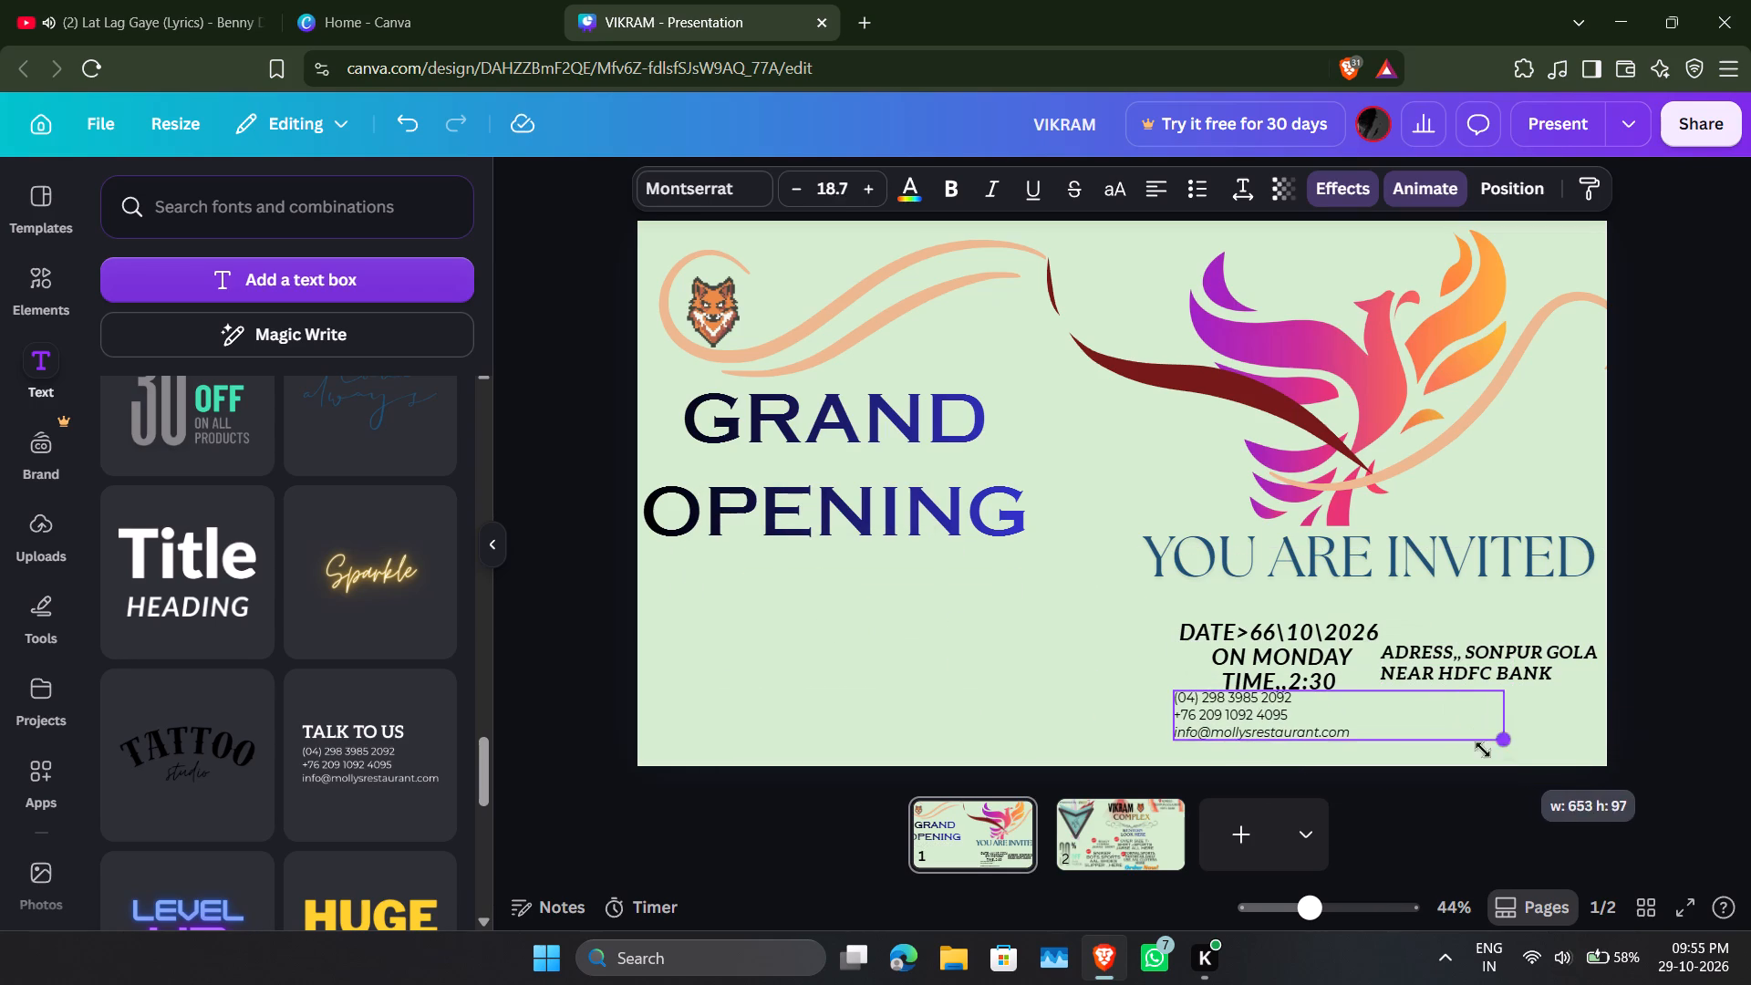
pyautogui.moveTo(1275, 697); pyautogui.dragTo(1476, 696)
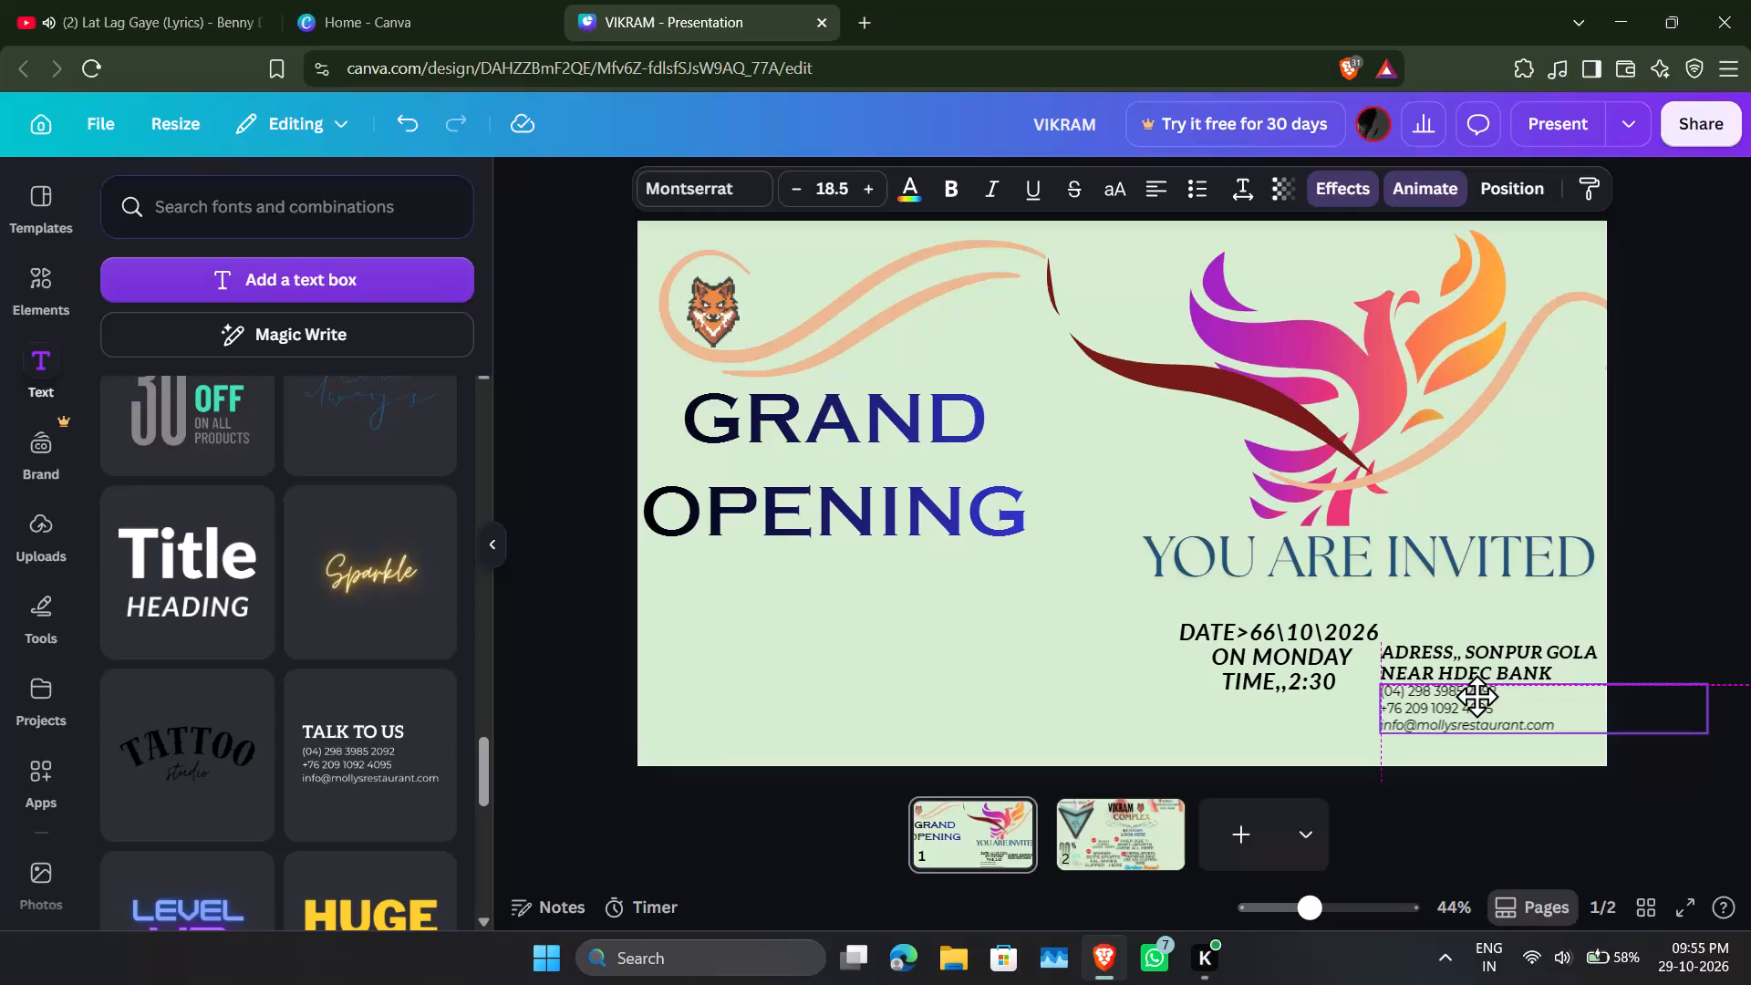
pyautogui.moveTo(1476, 696); pyautogui.dragTo(1476, 699)
pyautogui.click(1574, 463)
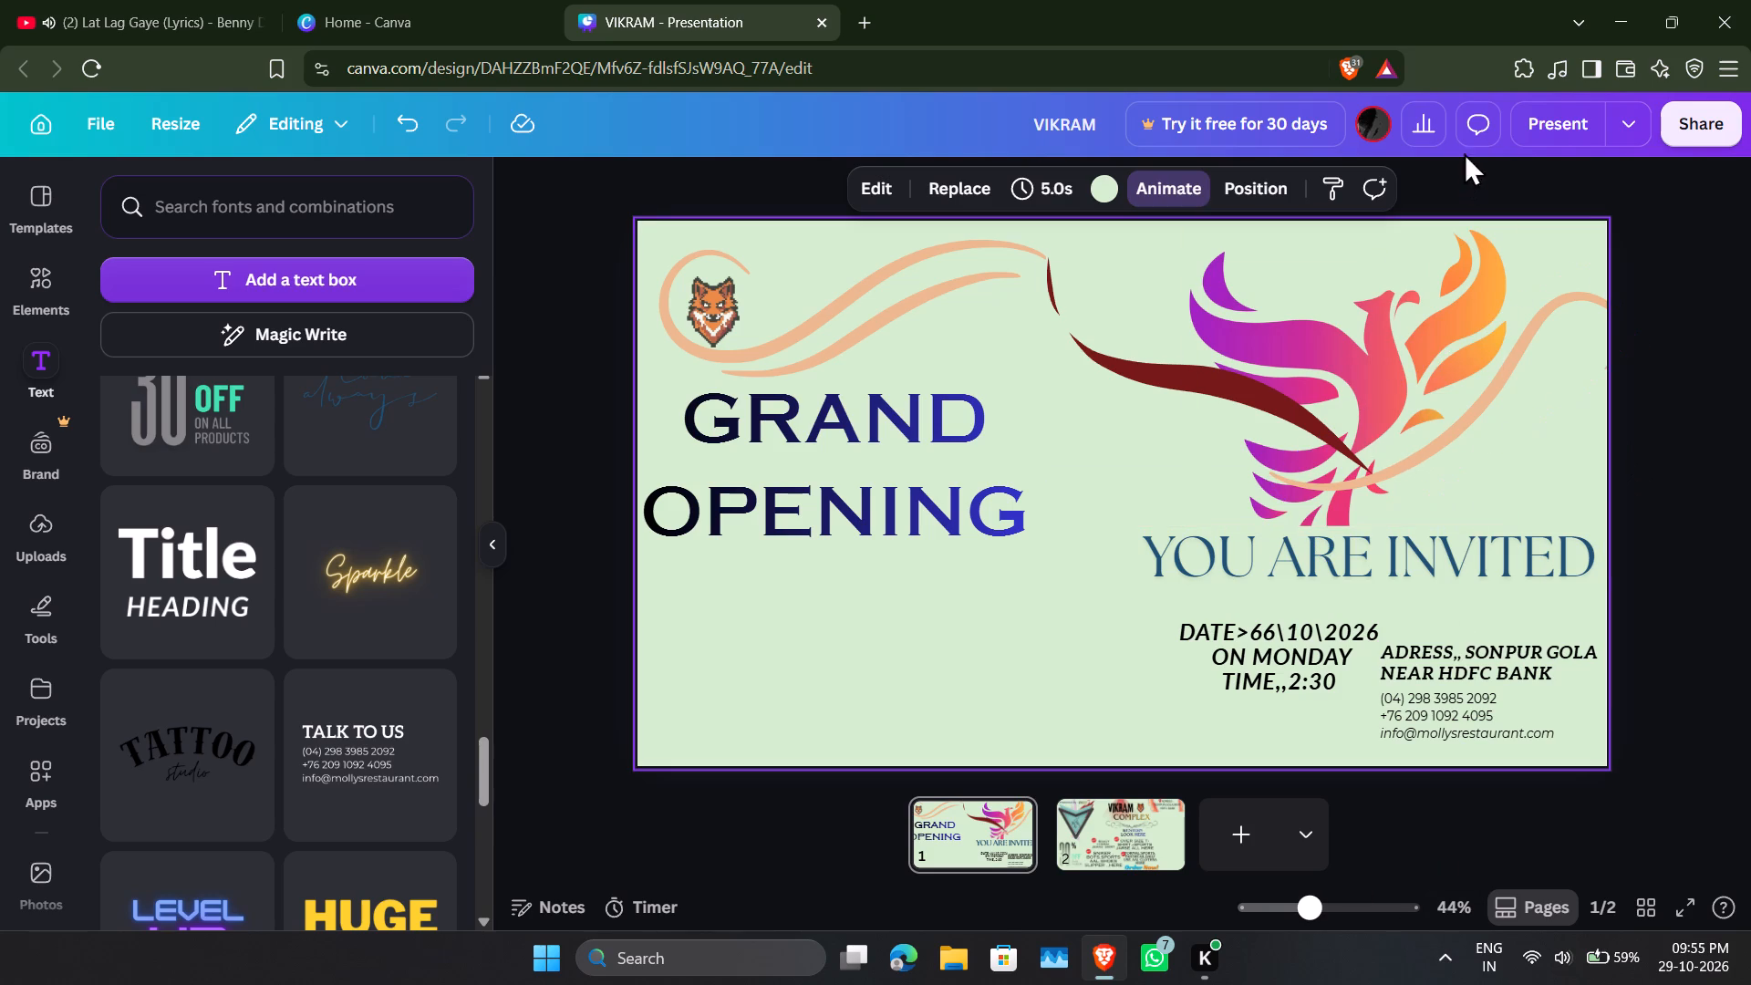
# Preview the first page in full-screen presentation mode and return to editing.
pyautogui.click(1542, 126)
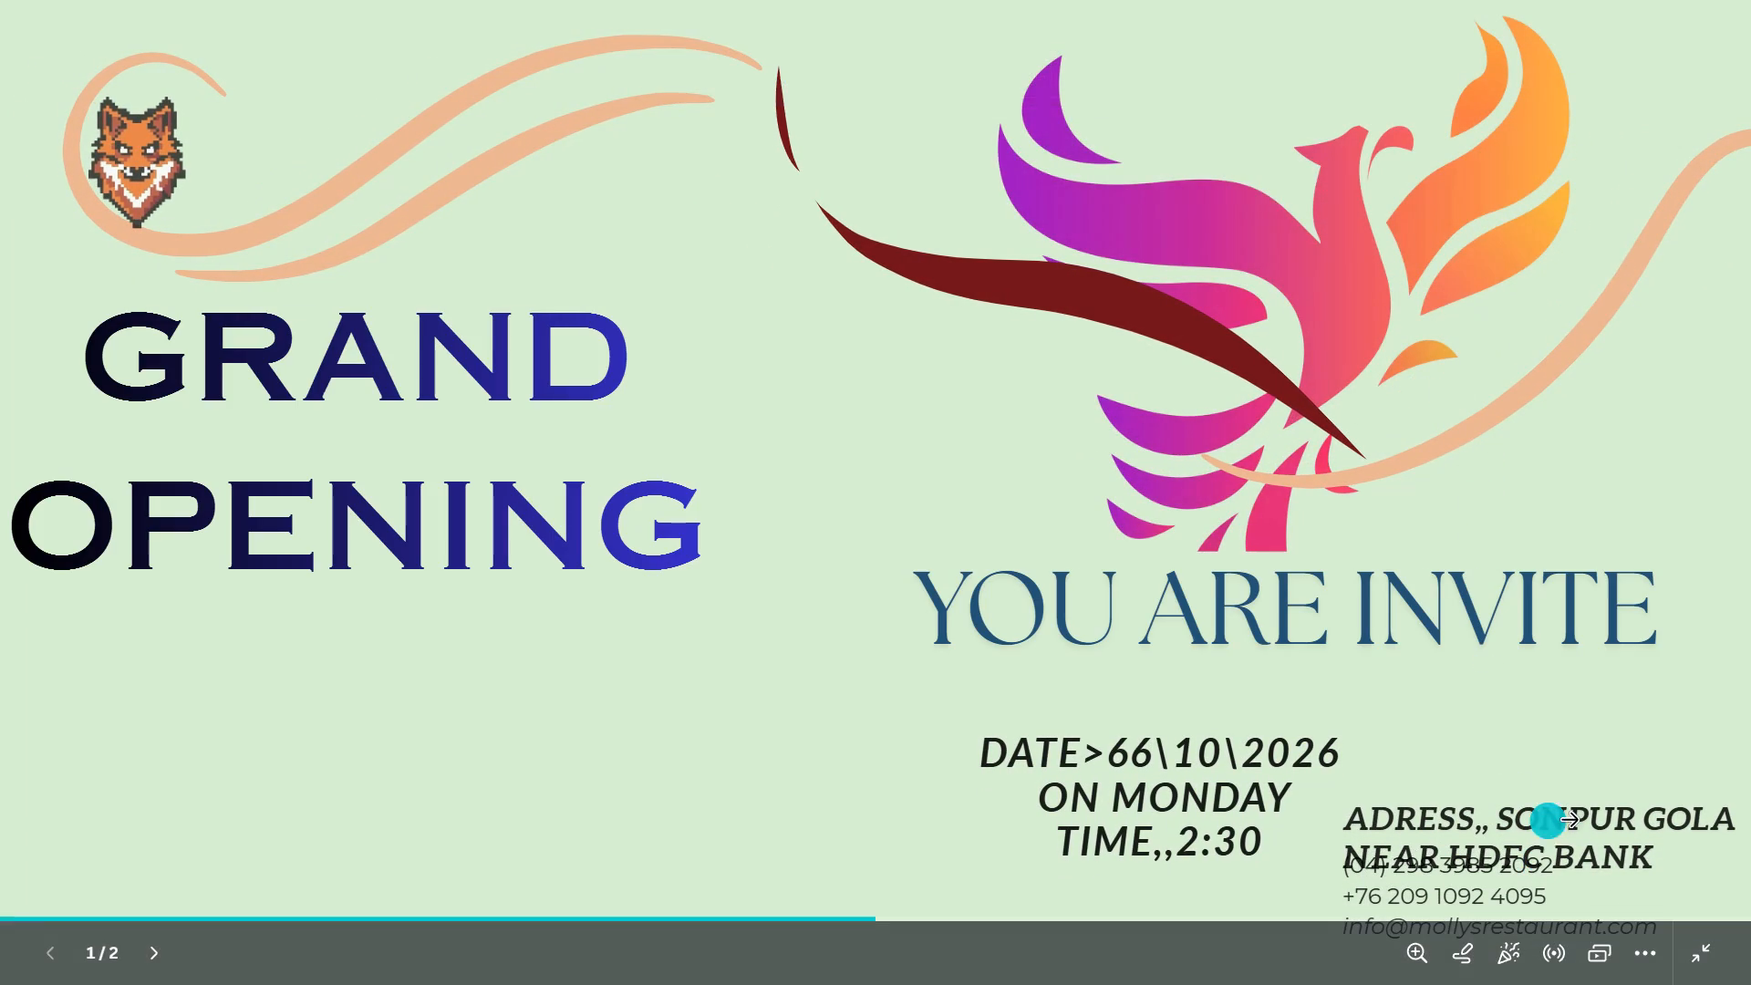
pyautogui.click(1685, 953)
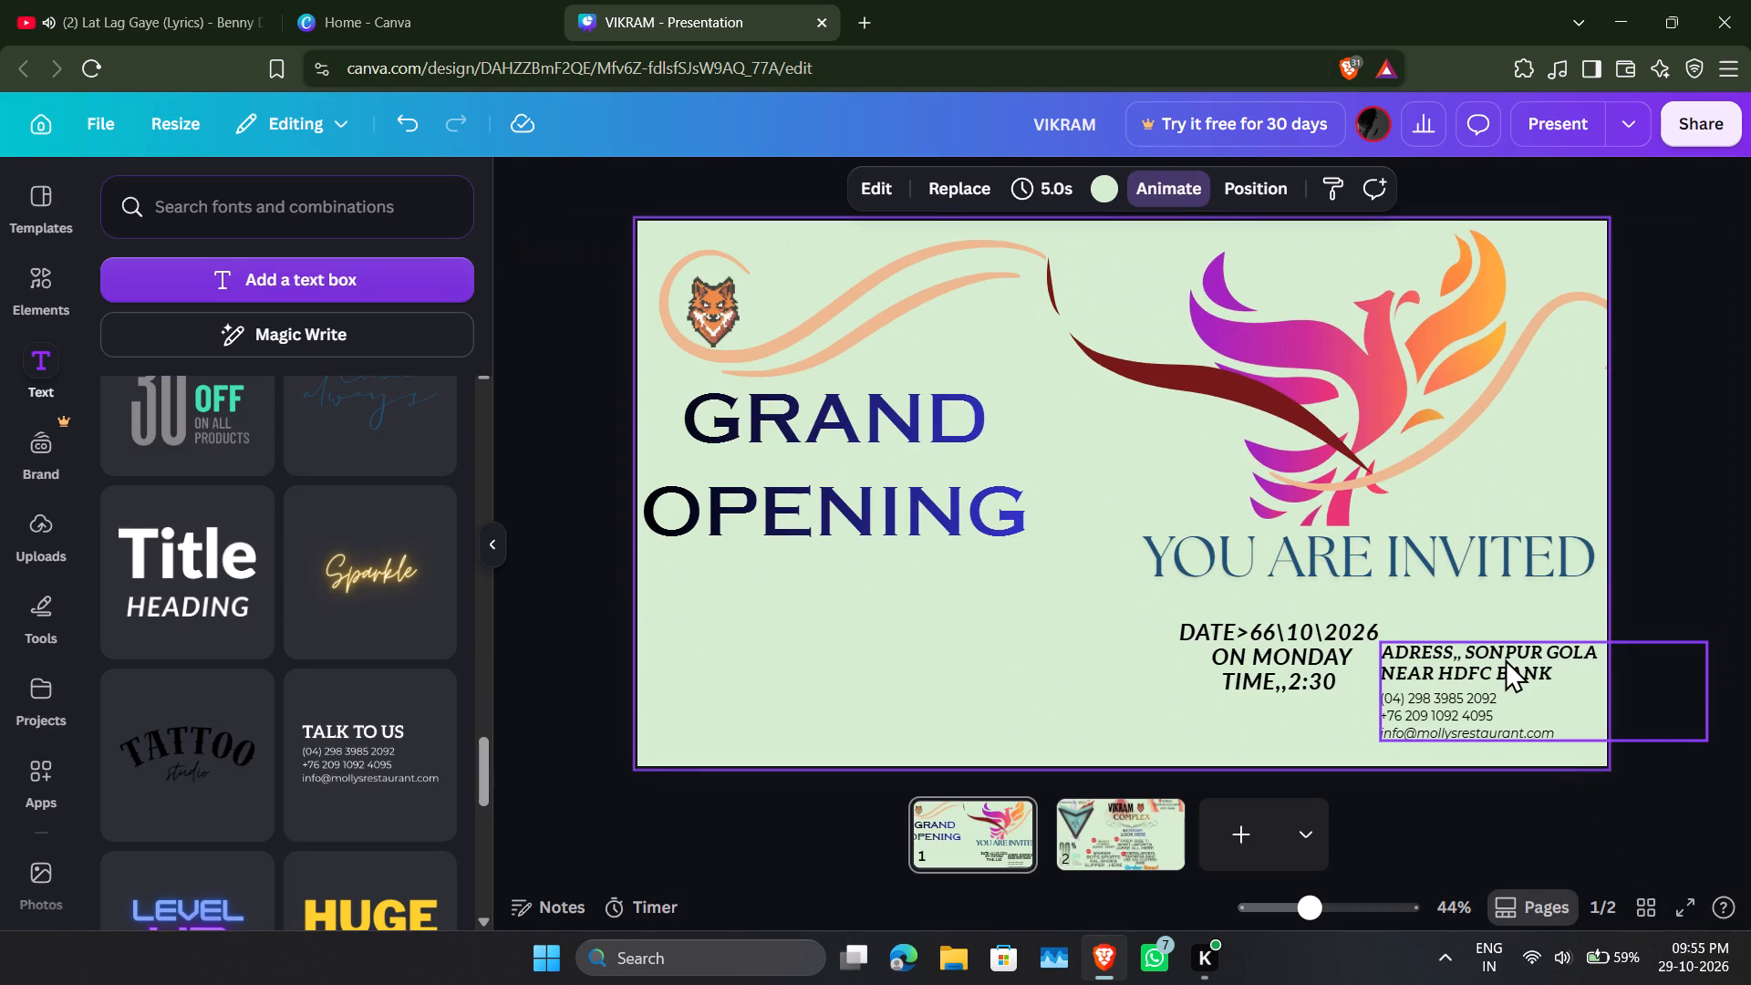
# Nudge the grouped address and contact lines slightly inward and down, beside the date and time text on the first page.
pyautogui.click(1505, 658)
pyautogui.moveTo(1482, 669); pyautogui.dragTo(1475, 675)
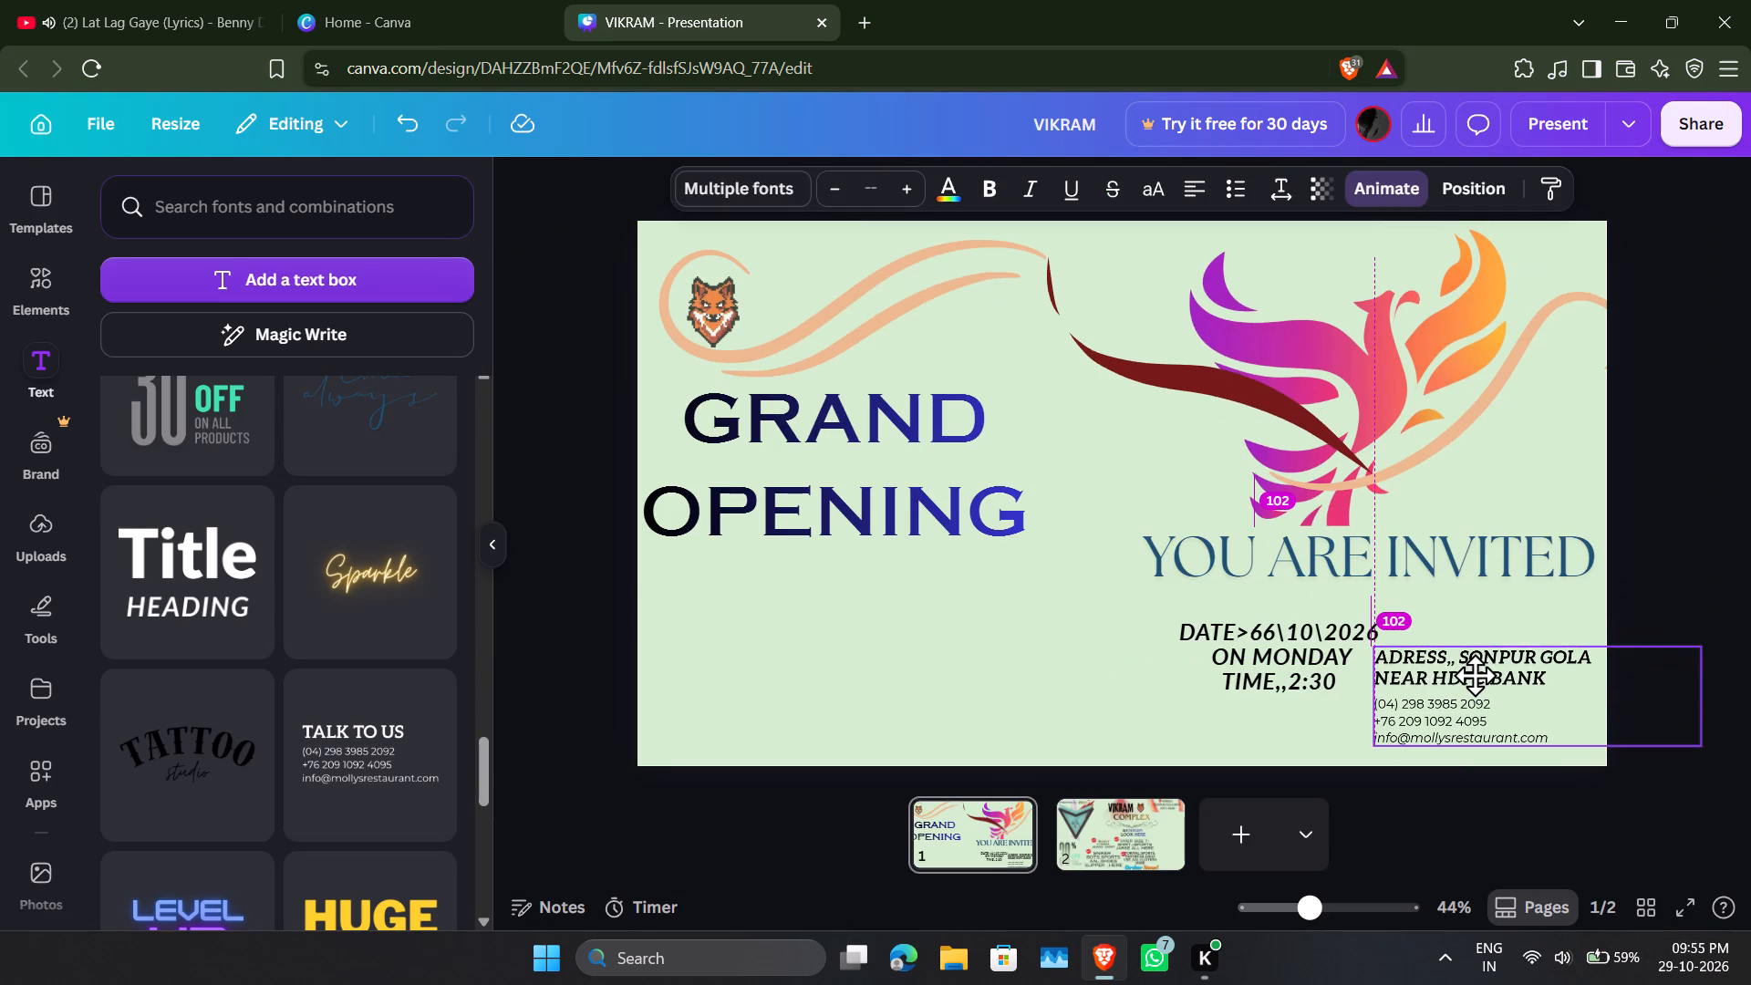
pyautogui.moveTo(1475, 675); pyautogui.dragTo(1474, 673)
pyautogui.click(1601, 484)
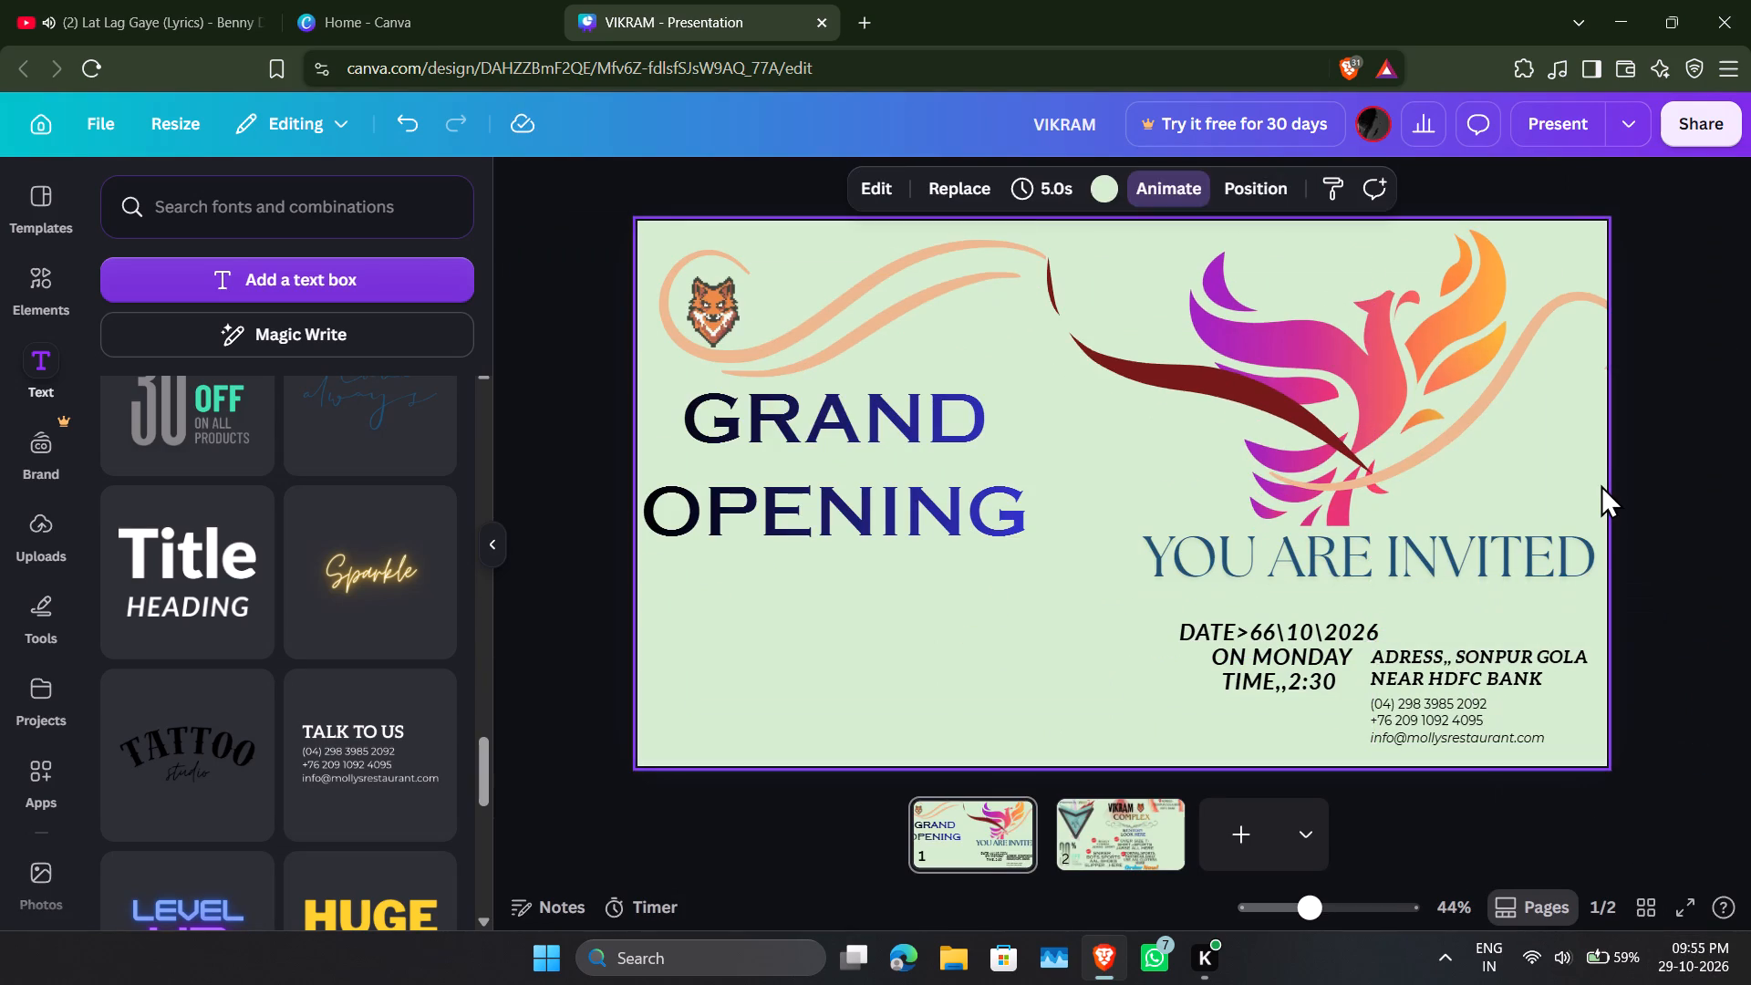
# Preview the invitation page and the VIKRAM Complex flyer page in full-screen presentation mode and return to editing.
pyautogui.click(1567, 117)
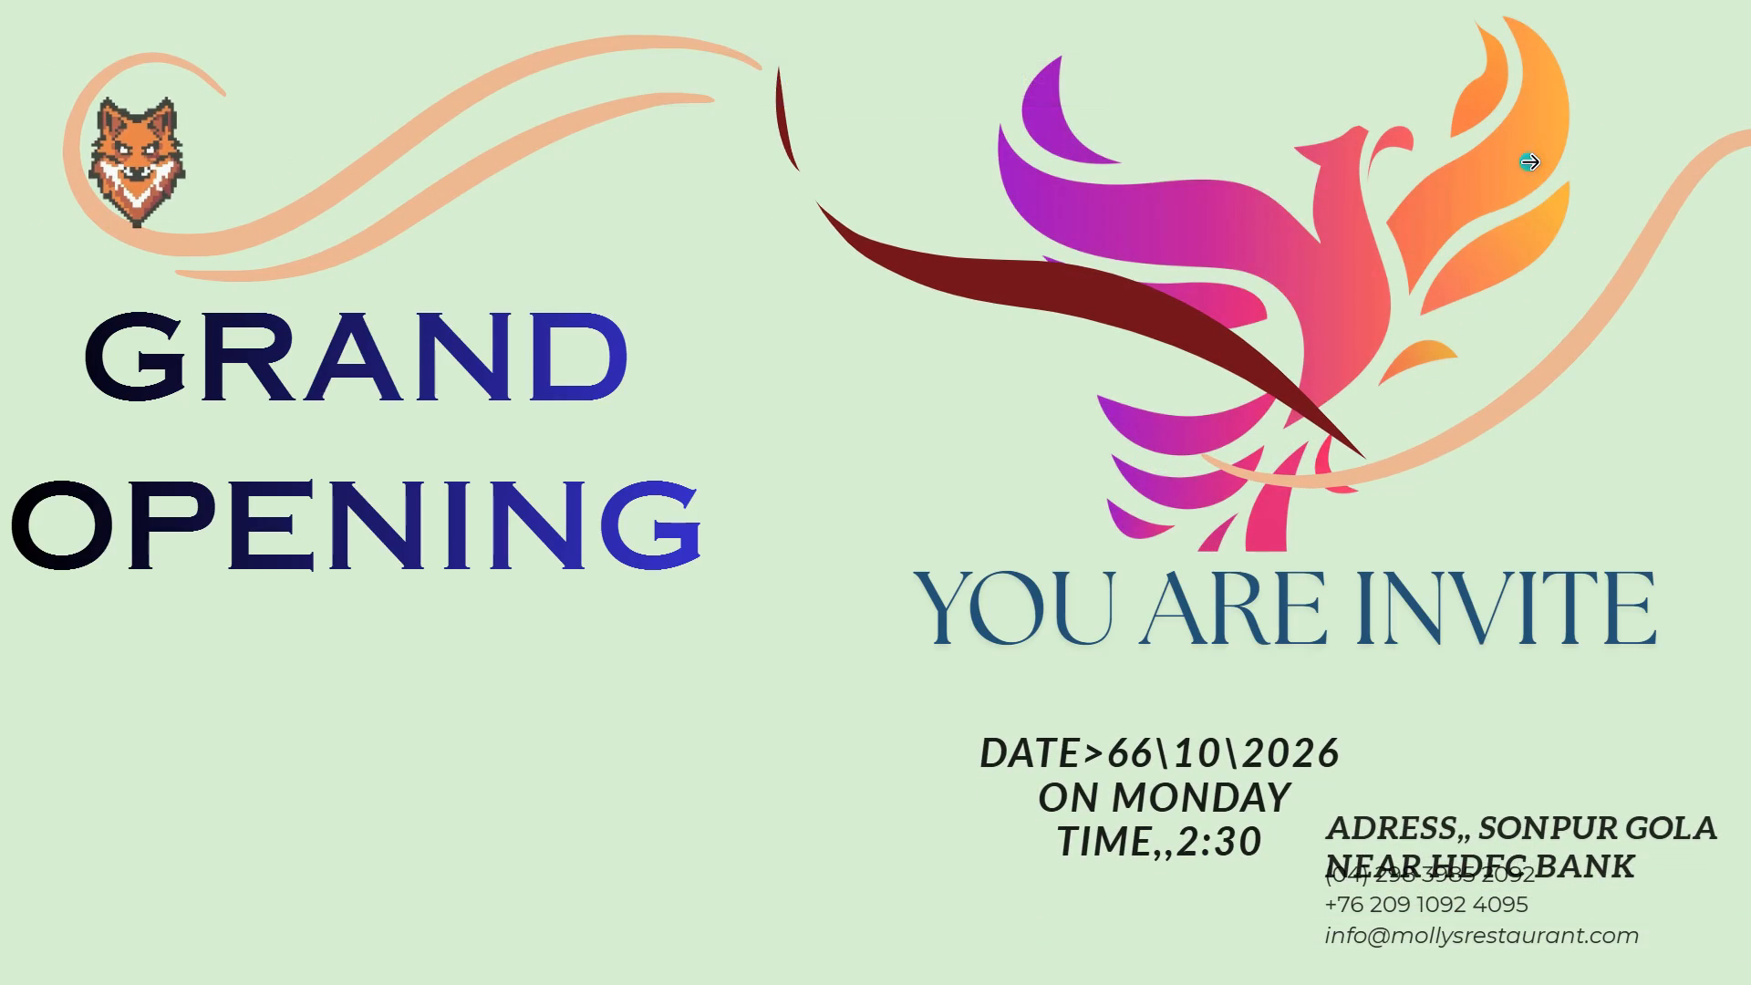
pyautogui.doubleClick(1630, 840)
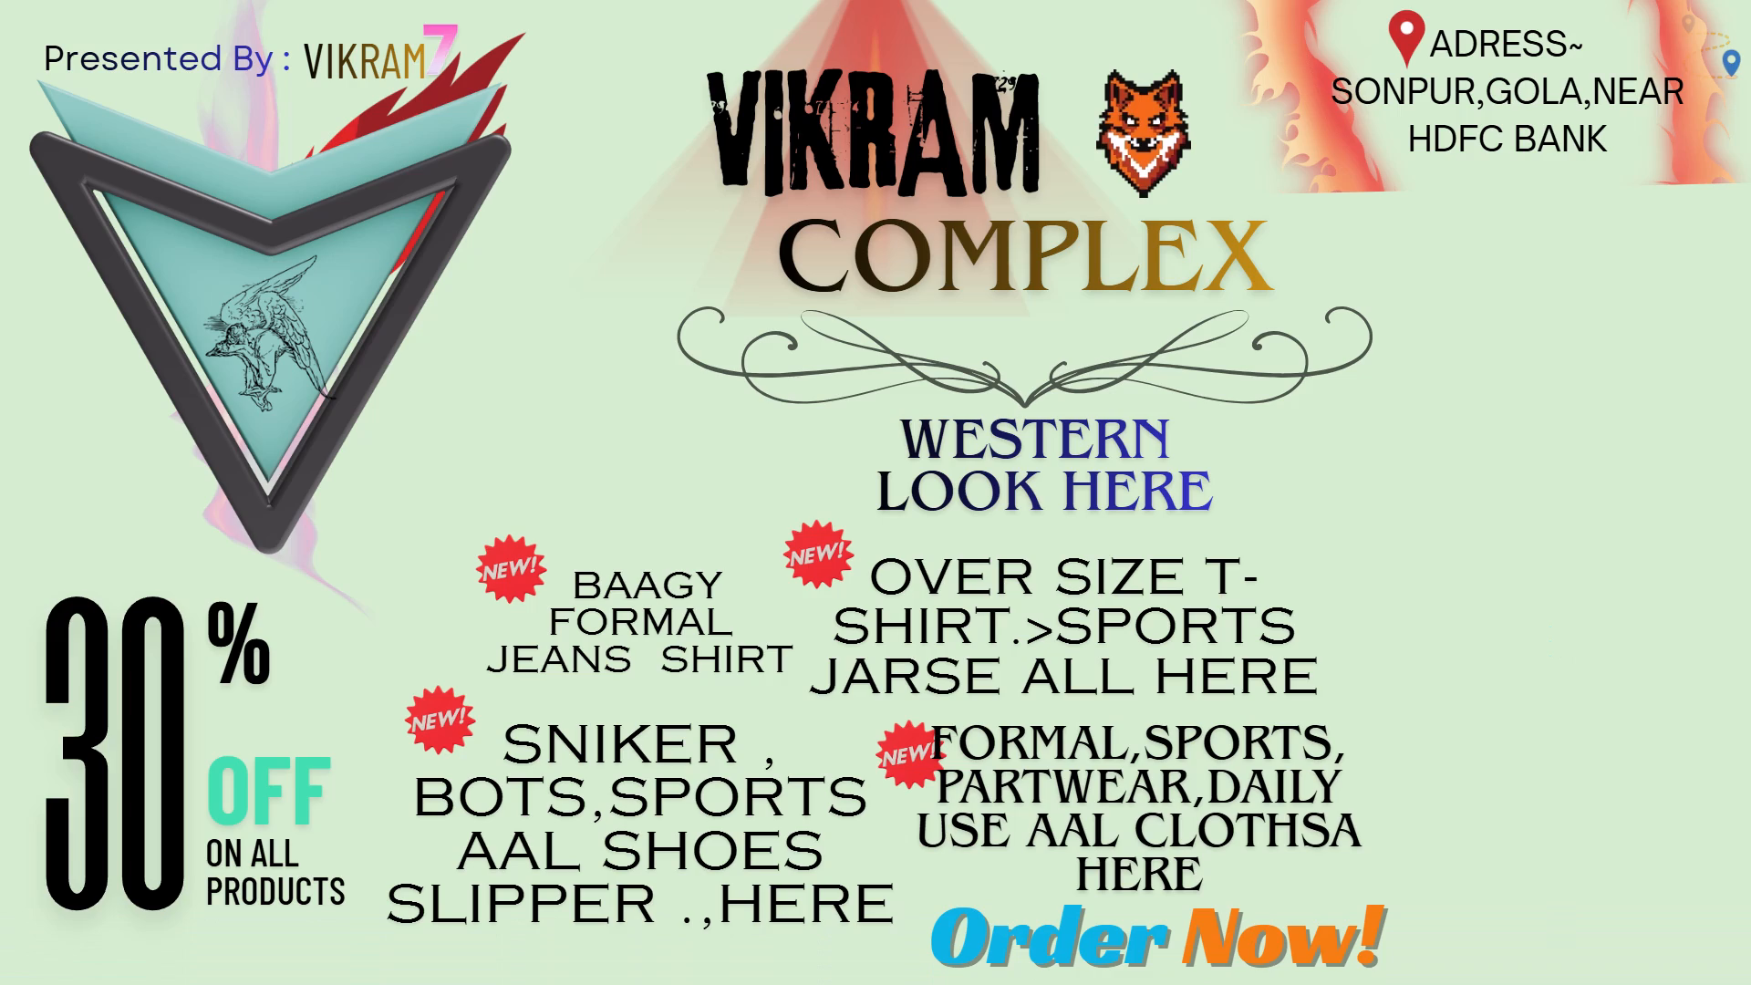
pyautogui.click(1469, 783)
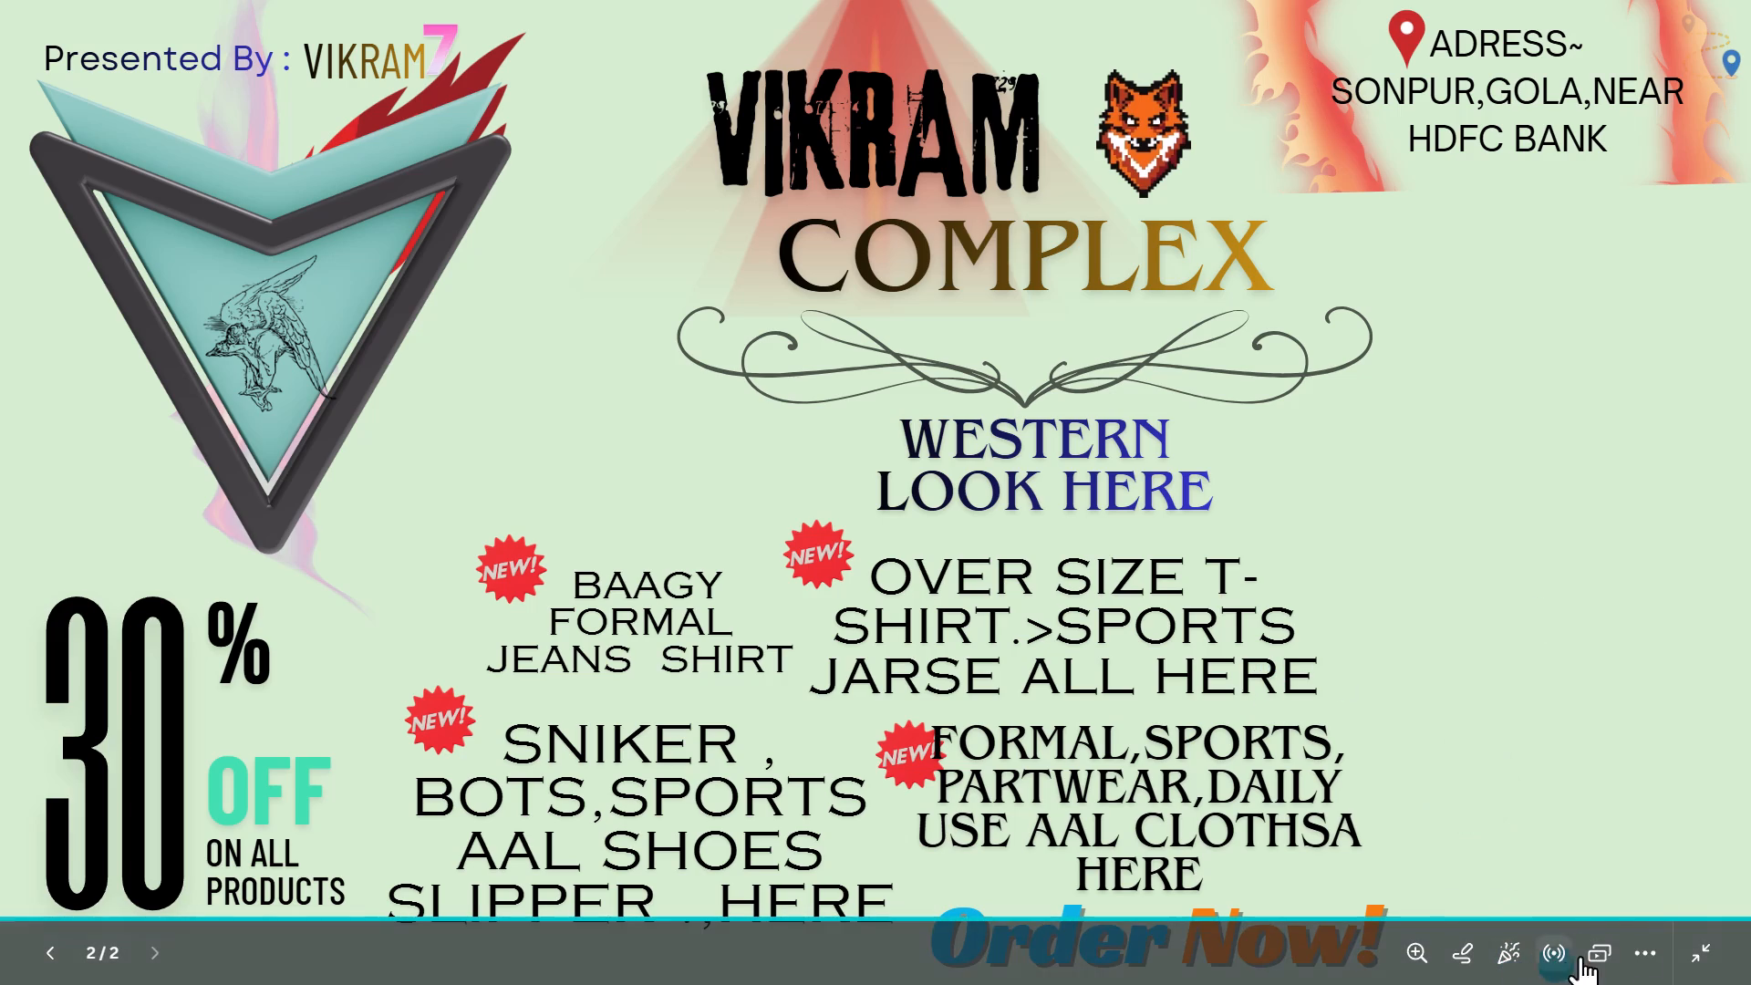
pyautogui.click(1715, 958)
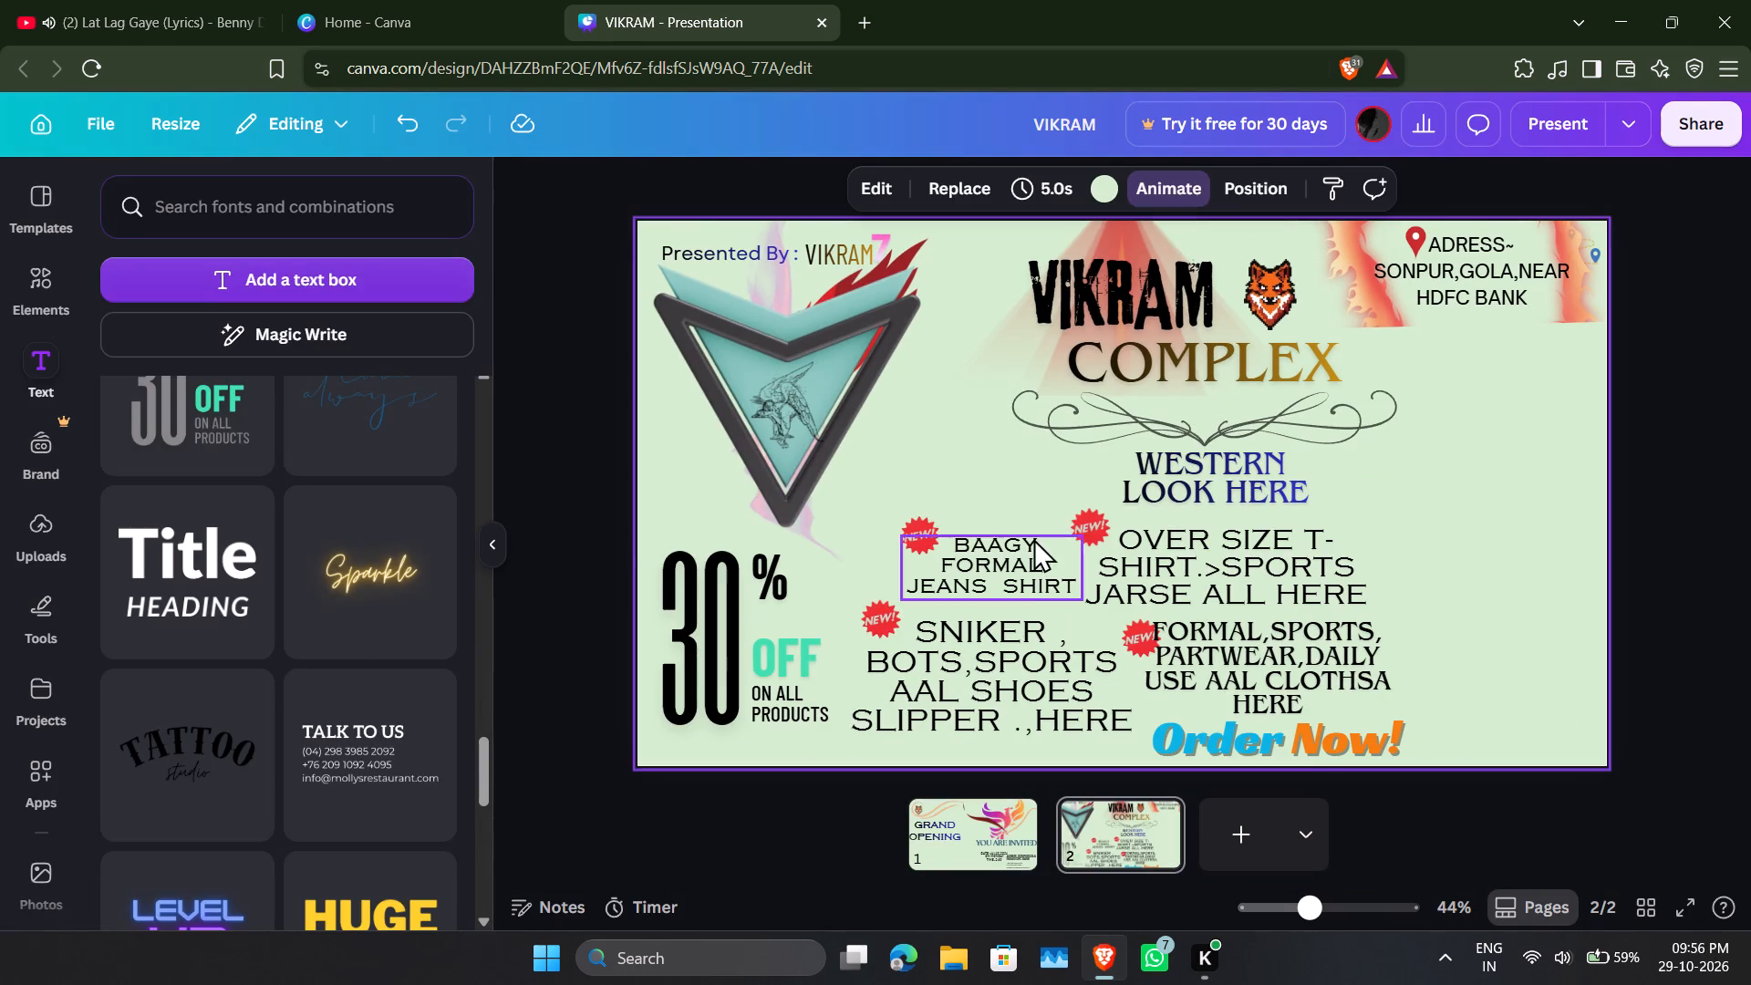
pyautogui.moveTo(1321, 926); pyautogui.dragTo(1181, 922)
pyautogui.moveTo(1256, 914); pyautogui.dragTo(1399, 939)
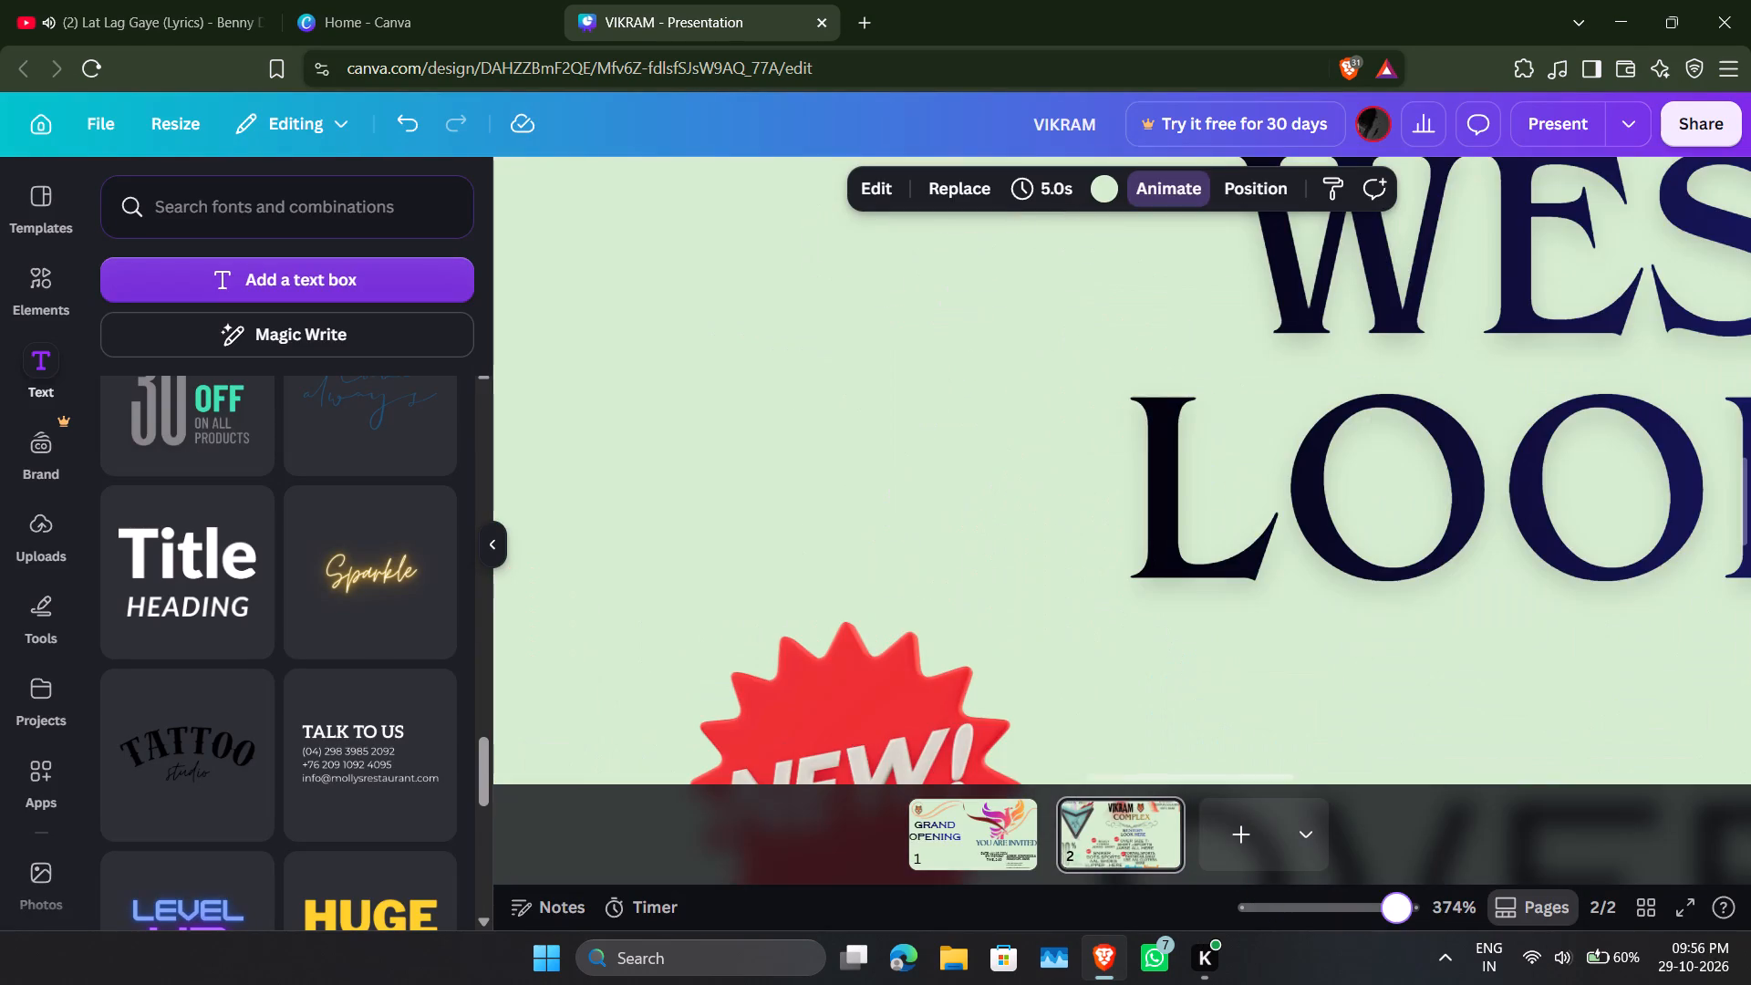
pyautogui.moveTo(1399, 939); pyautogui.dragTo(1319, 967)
# Preview the VIKRAM Complex flyer page in full-screen presentation mode.
pyautogui.click(1666, 900)
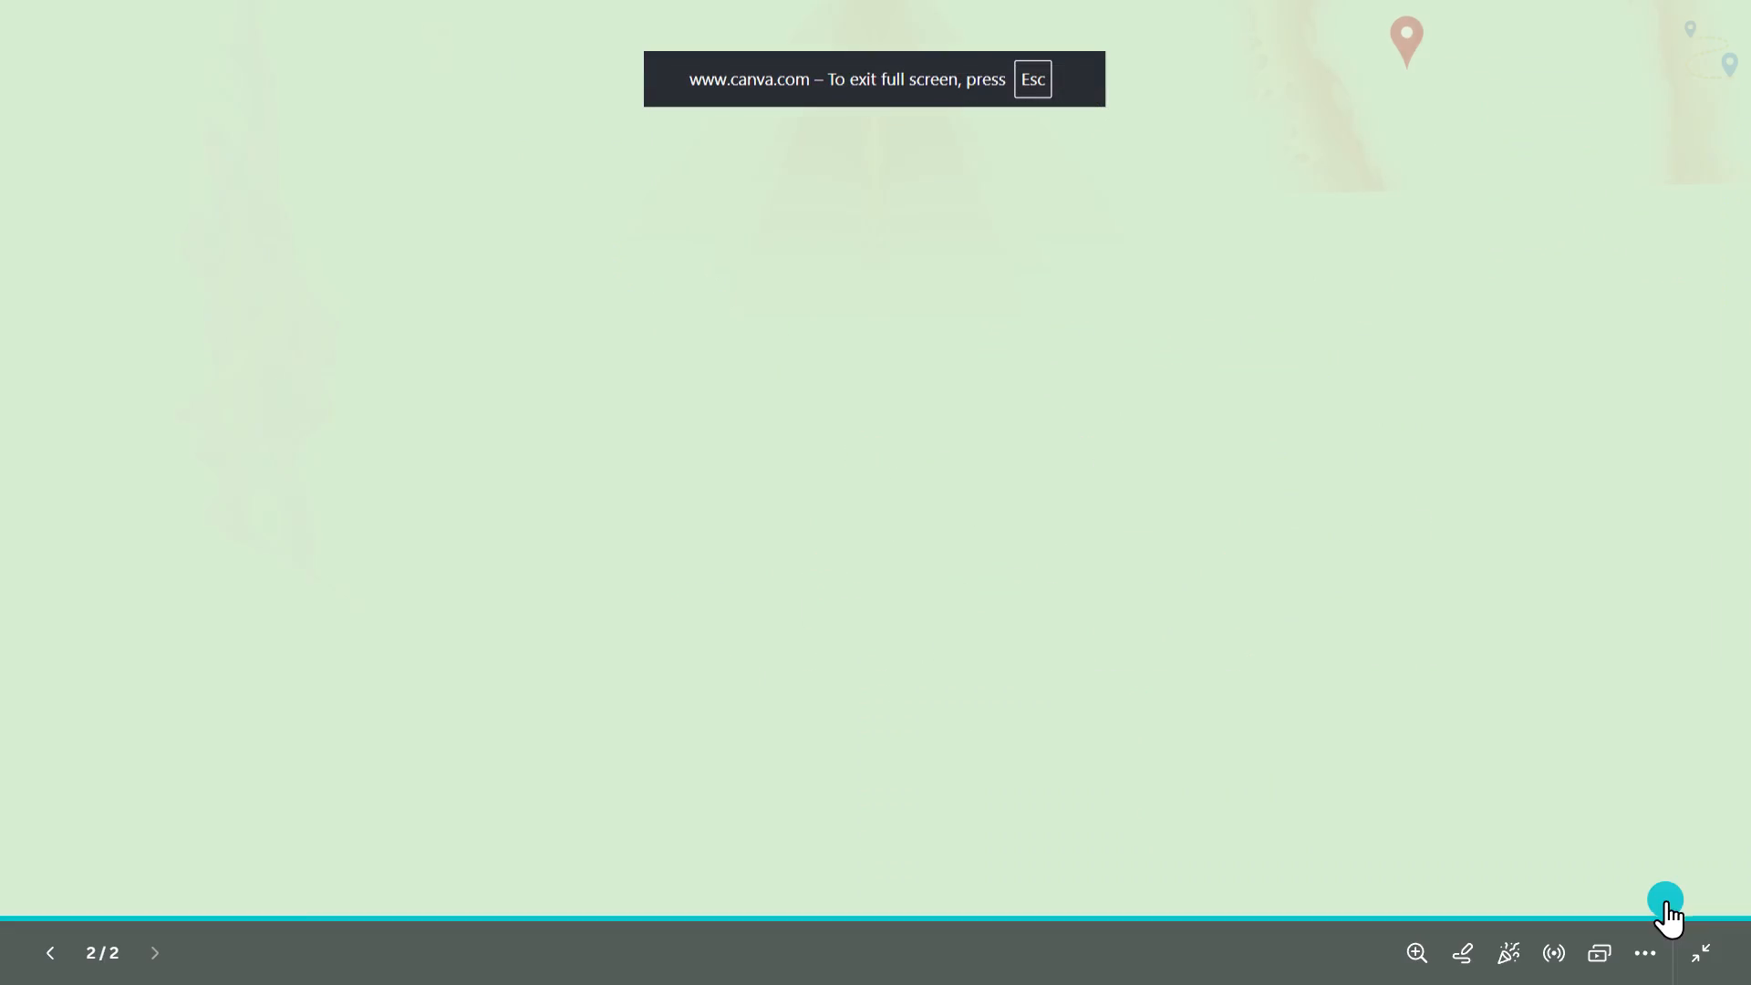
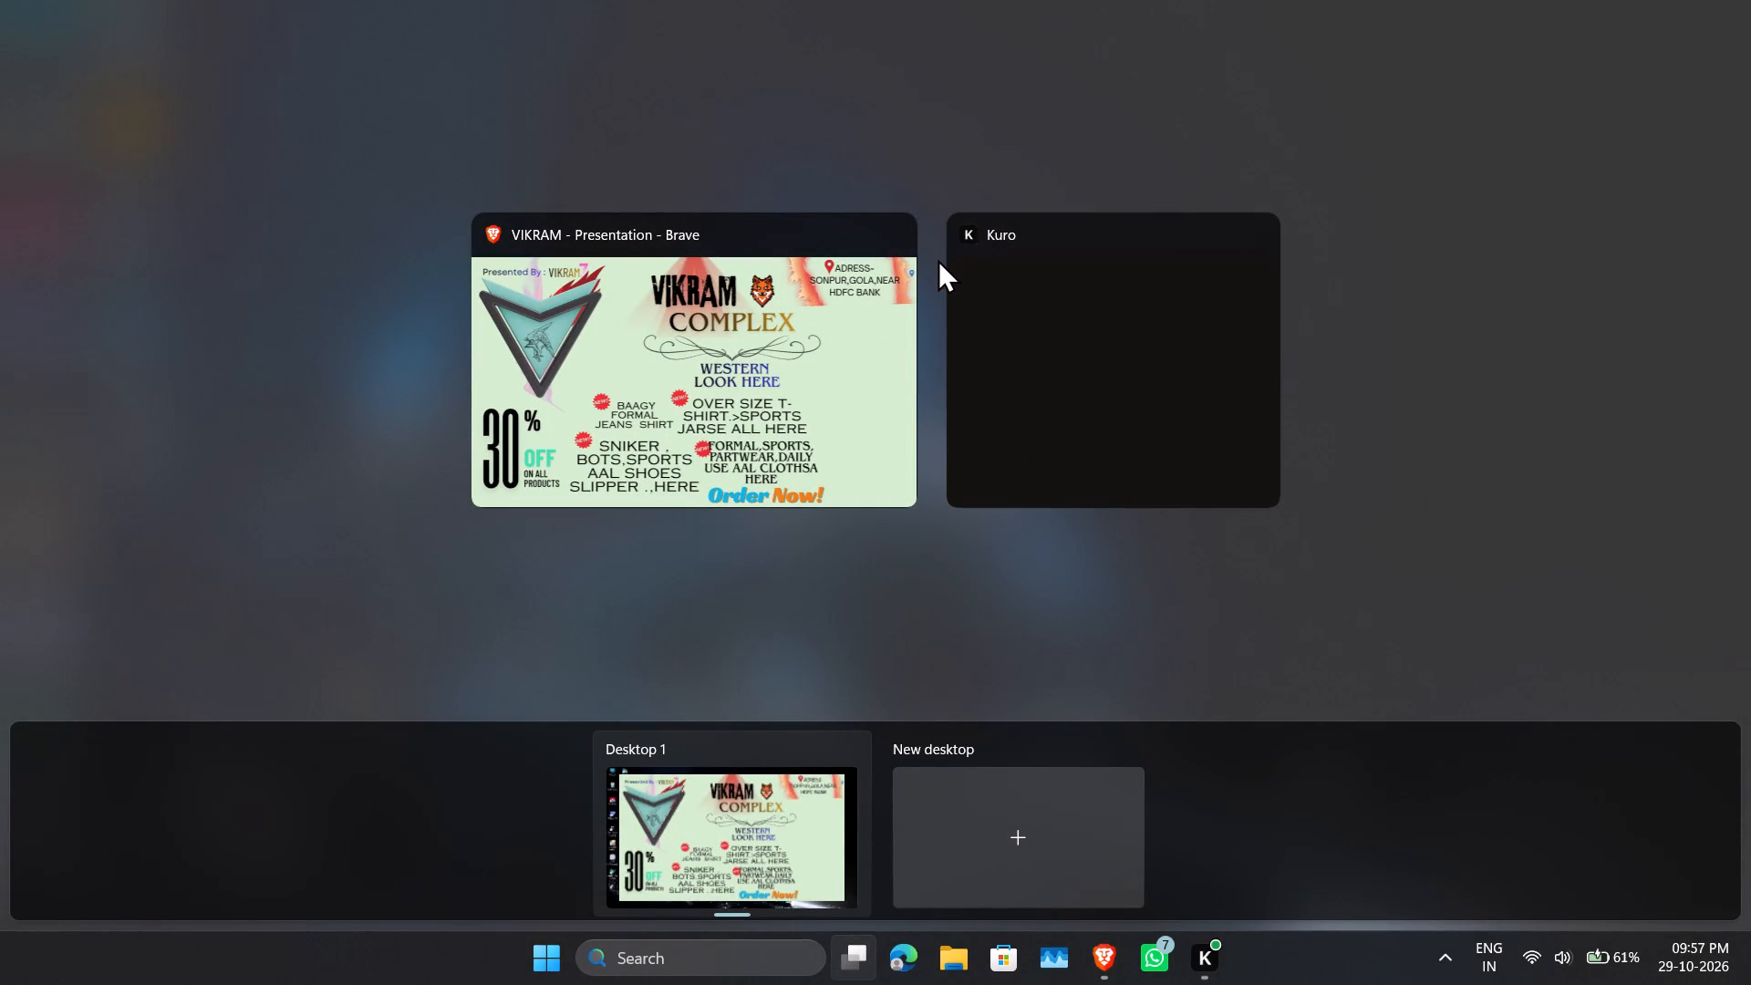
# Close the VIKRAM presentation window in the overview of open windows.
pyautogui.click(905, 228)
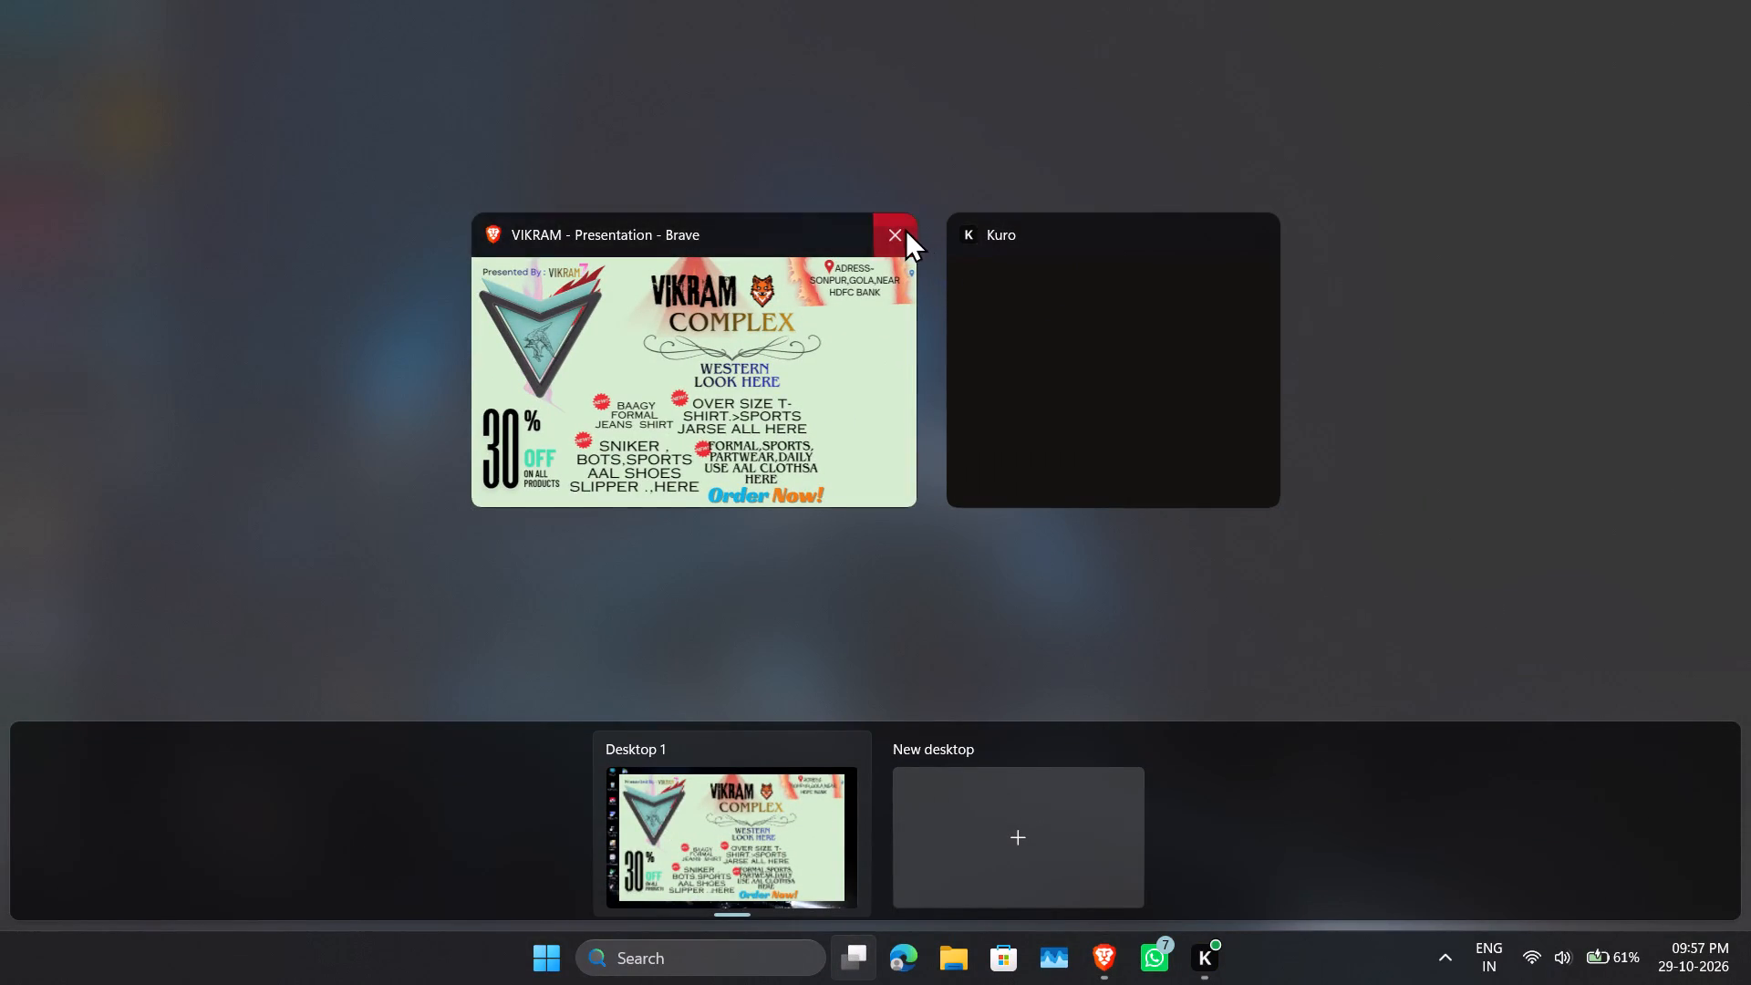